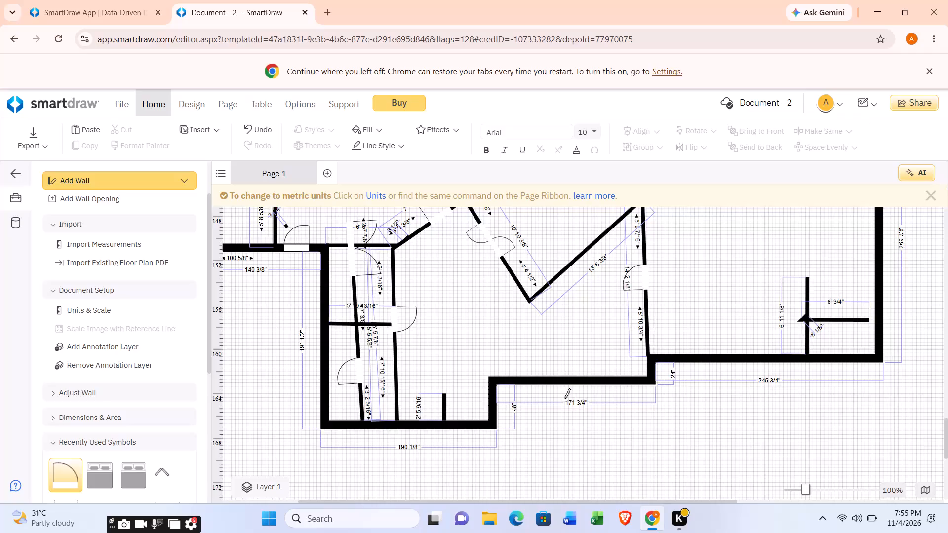
Place a 7' by 7' Wyoming King bed in the lower-right bedroom of the floor plan.
scroll(564, 398, up, 3)
scroll(617, 433, up, 2)
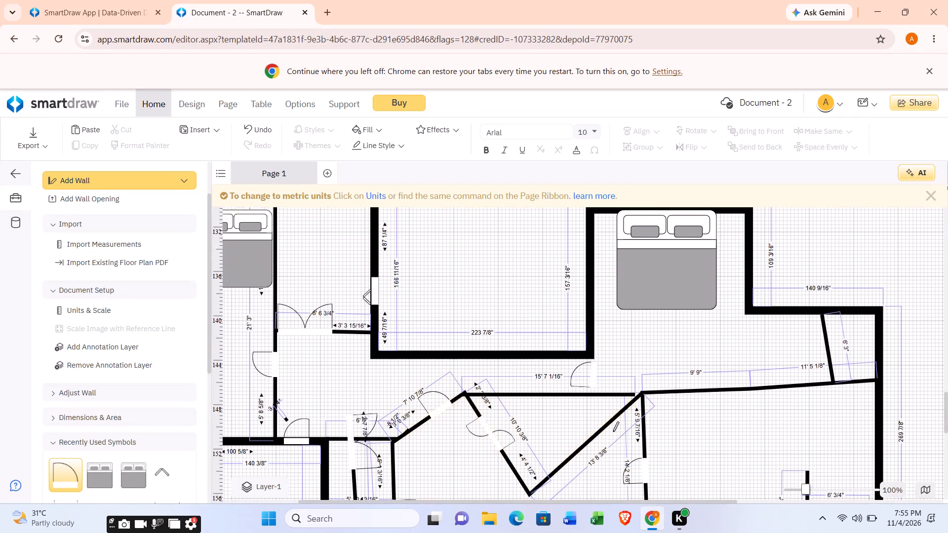
scroll(702, 284, down, 1)
scroll(663, 348, down, 2)
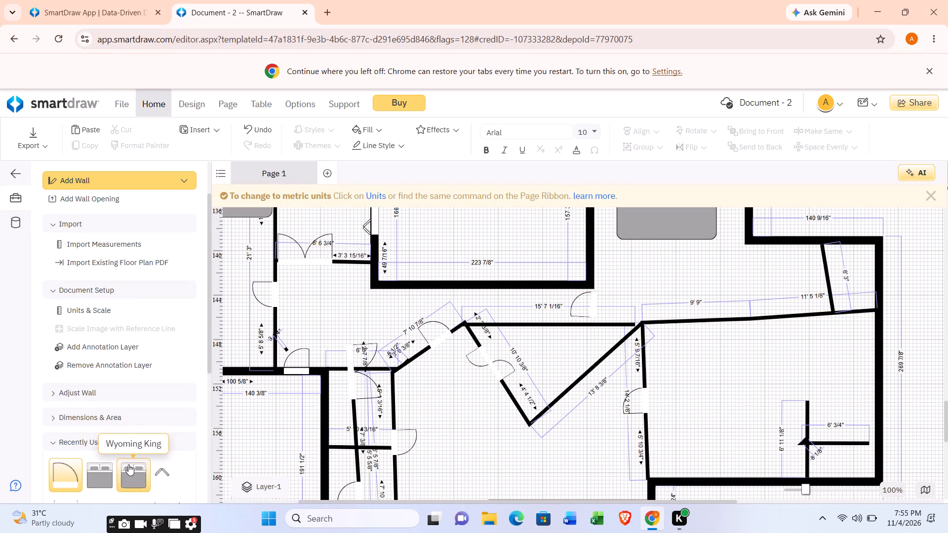
scroll(134, 456, down, 1)
click(140, 415)
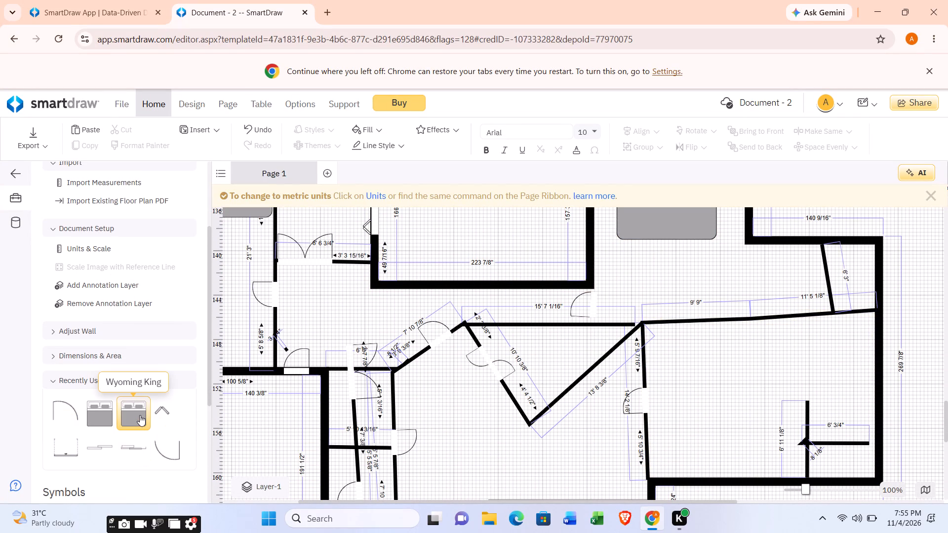
drag(130, 412, 135, 411)
drag(135, 411, 738, 373)
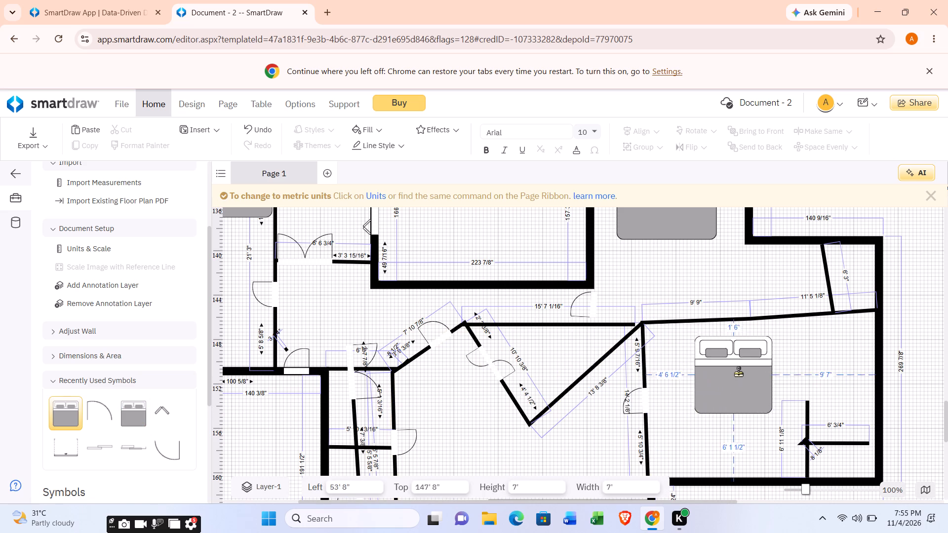
drag(738, 373, 812, 364)
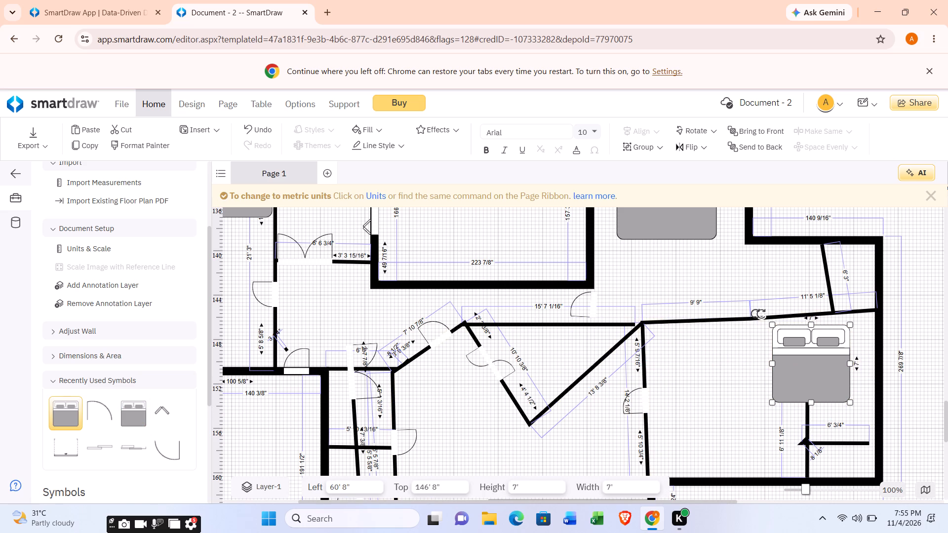
Rotate the new bed 180° and set its headboard against the bedroom's lower wall, at about 54' 4" left and 154' top.
drag(764, 314, 814, 311)
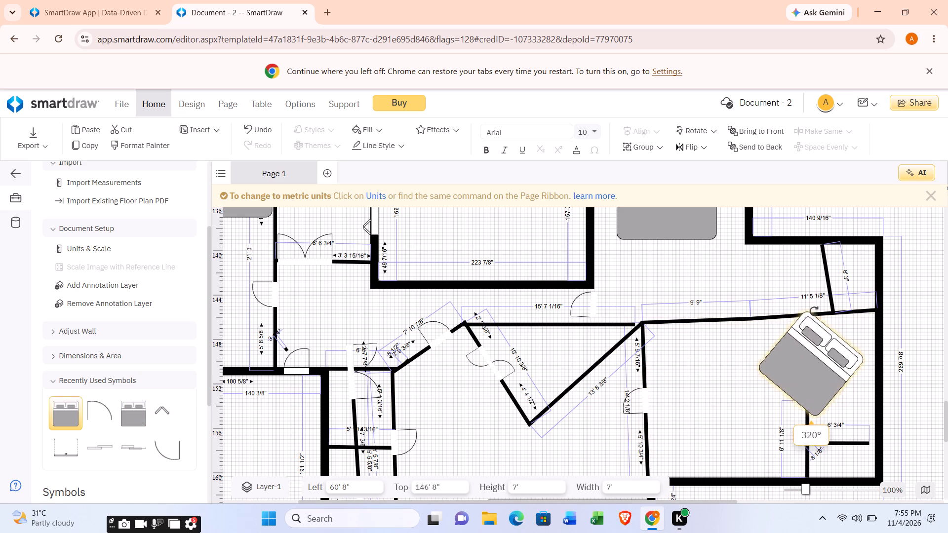
drag(814, 311, 858, 326)
drag(792, 373, 741, 412)
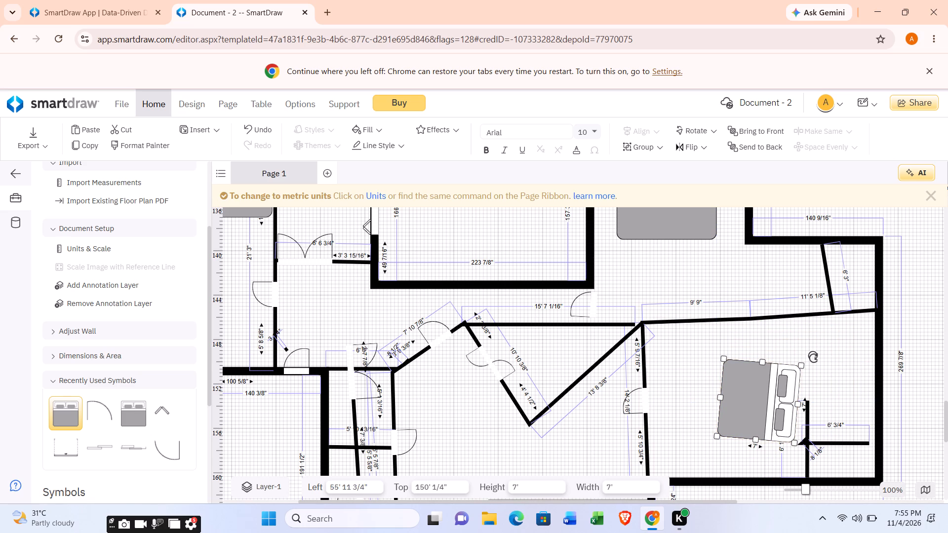
drag(815, 356, 822, 372)
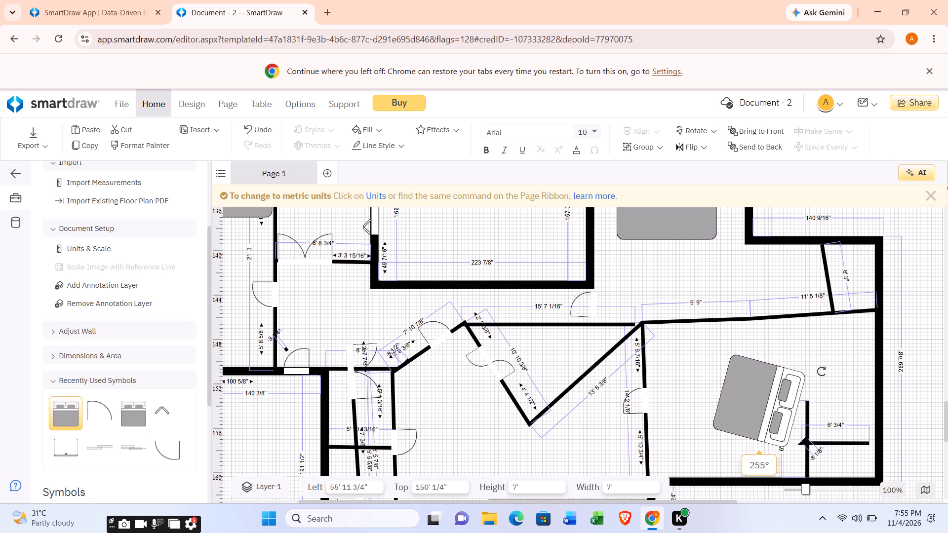
drag(822, 372, 811, 450)
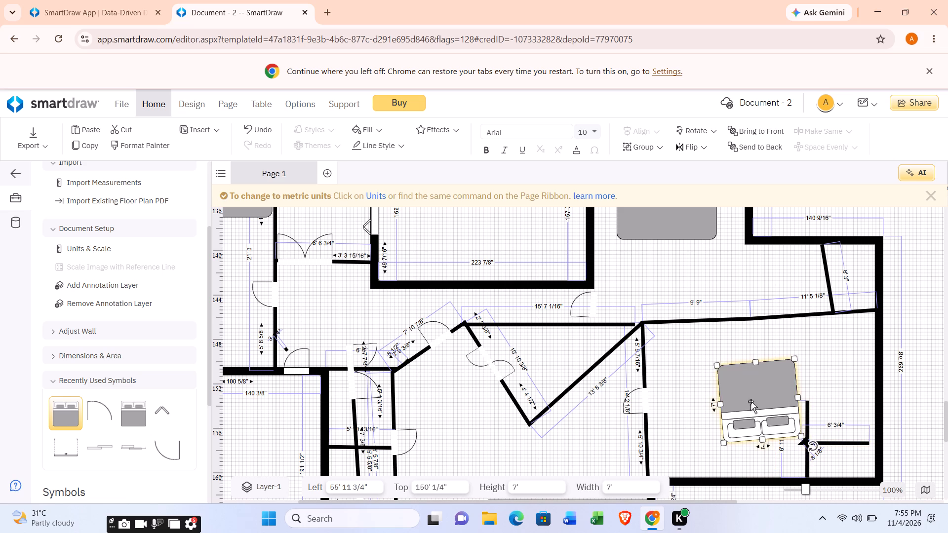
drag(750, 401, 748, 427)
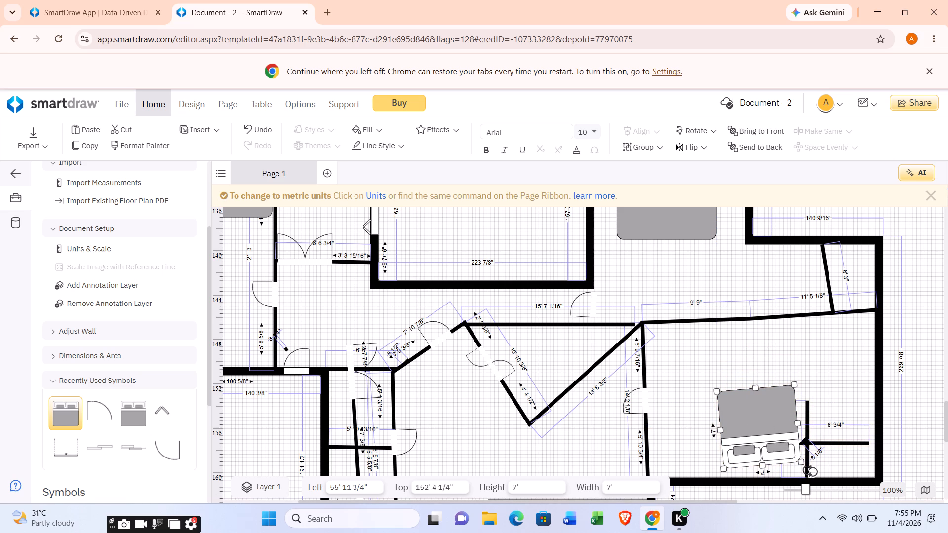
drag(808, 470, 807, 481)
drag(757, 427, 756, 443)
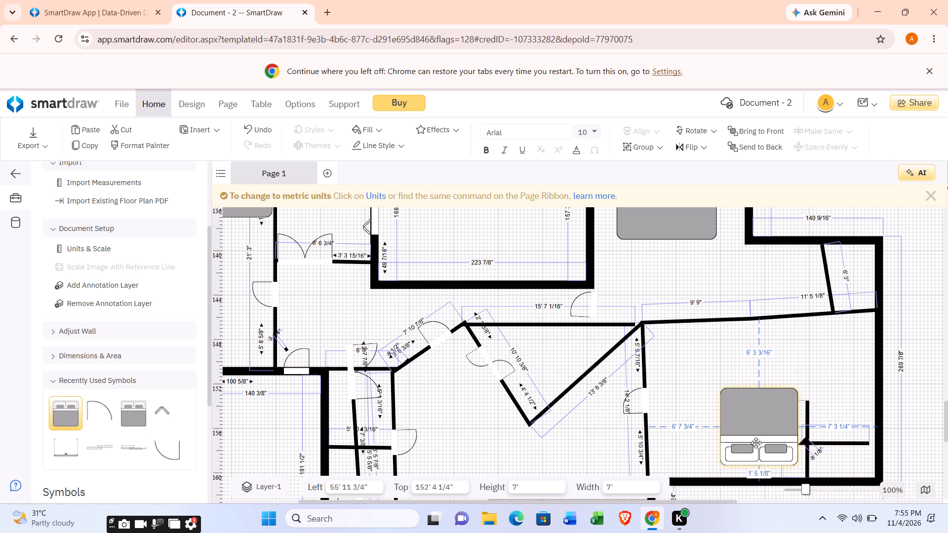
drag(756, 443, 739, 444)
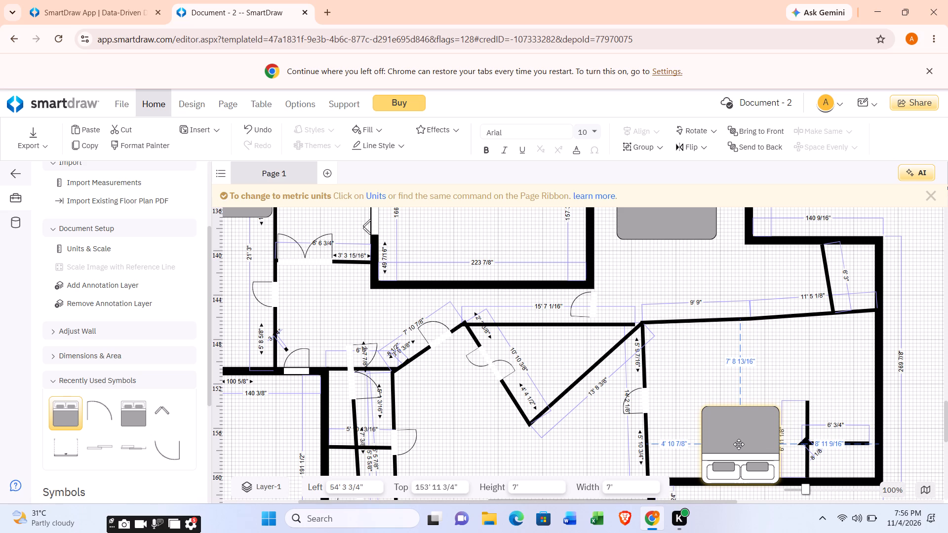
drag(739, 444, 738, 445)
Delete the 28" door from the left-hand wall of the bedroom with the new bed.
scroll(641, 404, down, 1)
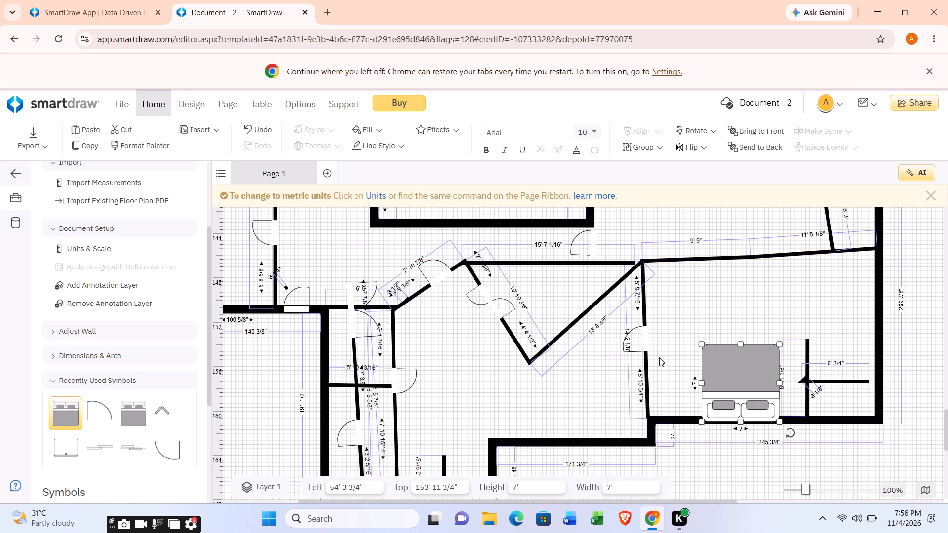
click(631, 345)
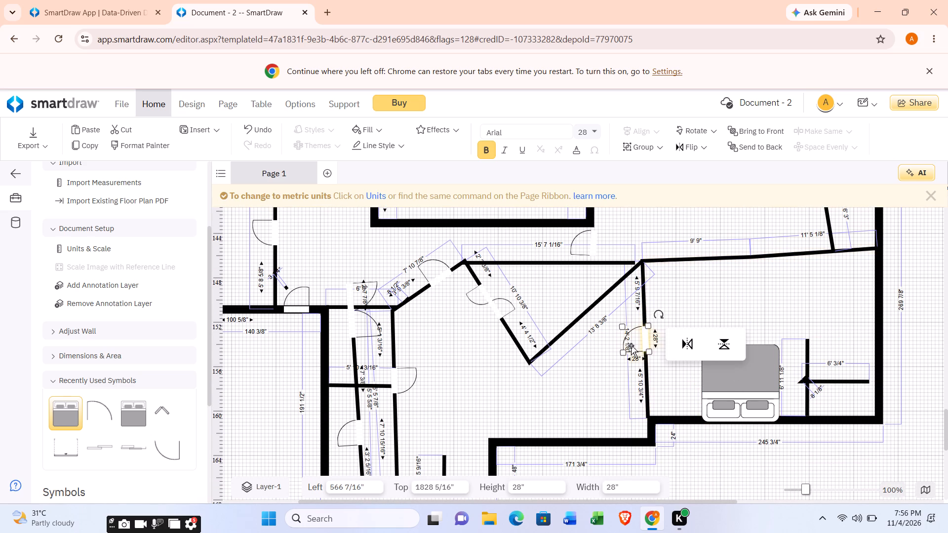
right_click(631, 345)
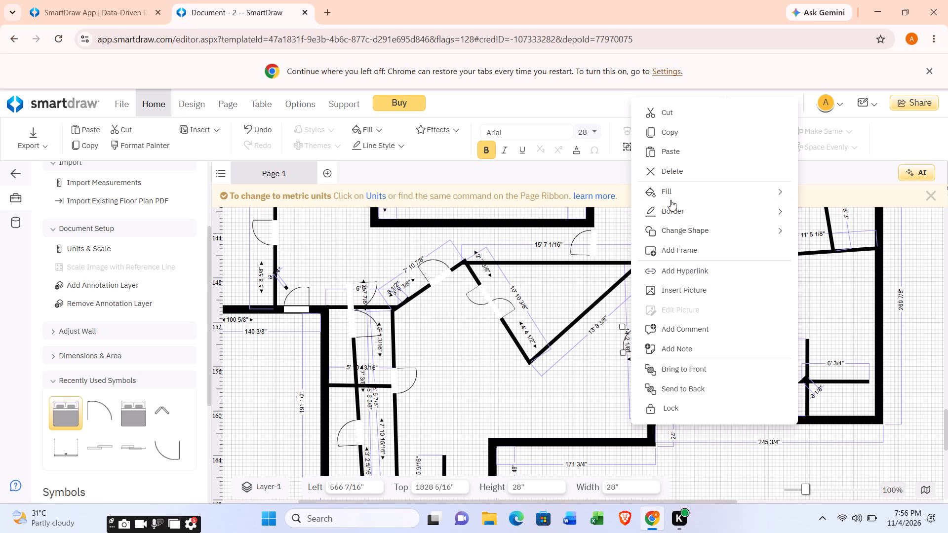
click(613, 384)
click(626, 342)
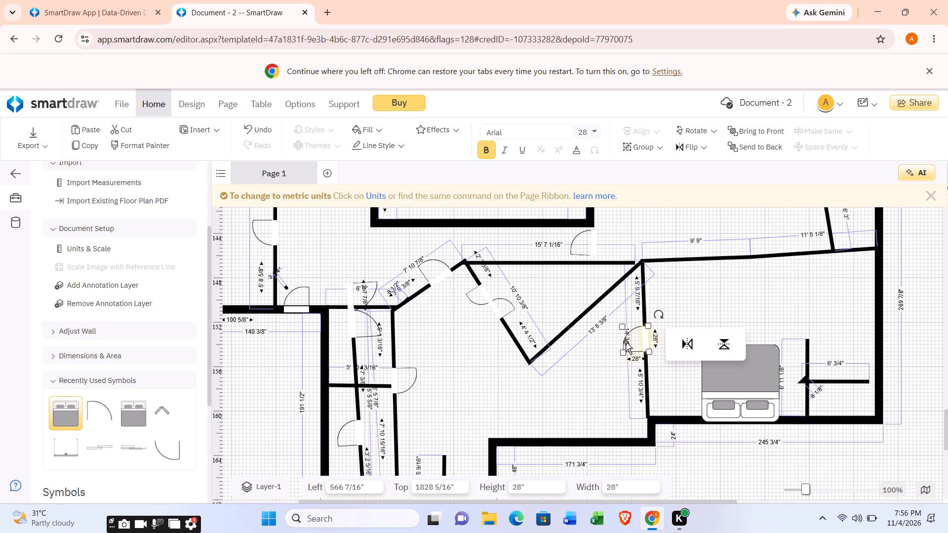
click(628, 342)
key(Delete)
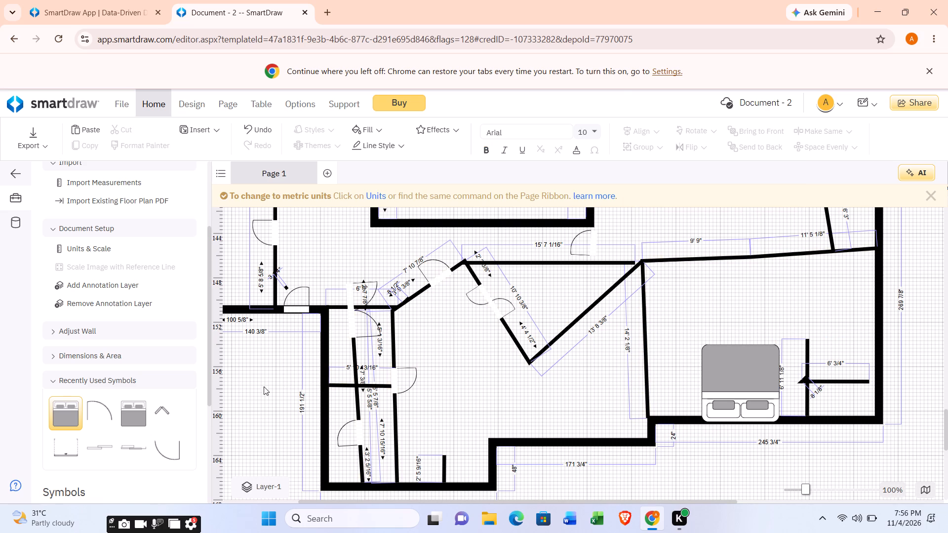
Insert a 28" door higher up in the bedroom's left-hand wall, about 8' 3" from the wall's lower end.
scroll(249, 391, down, 3)
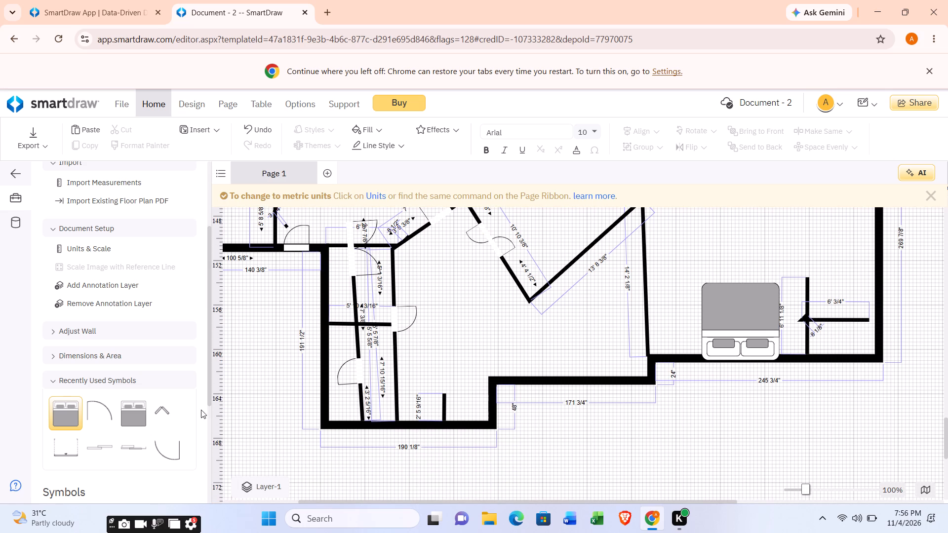
scroll(186, 421, down, 1)
click(165, 385)
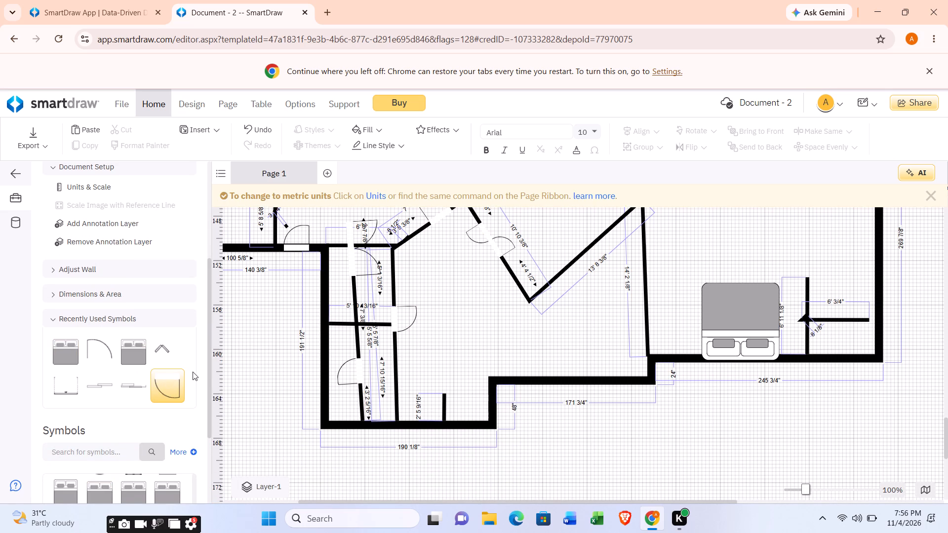
drag(156, 392, 200, 409)
drag(200, 409, 210, 412)
drag(170, 386, 340, 385)
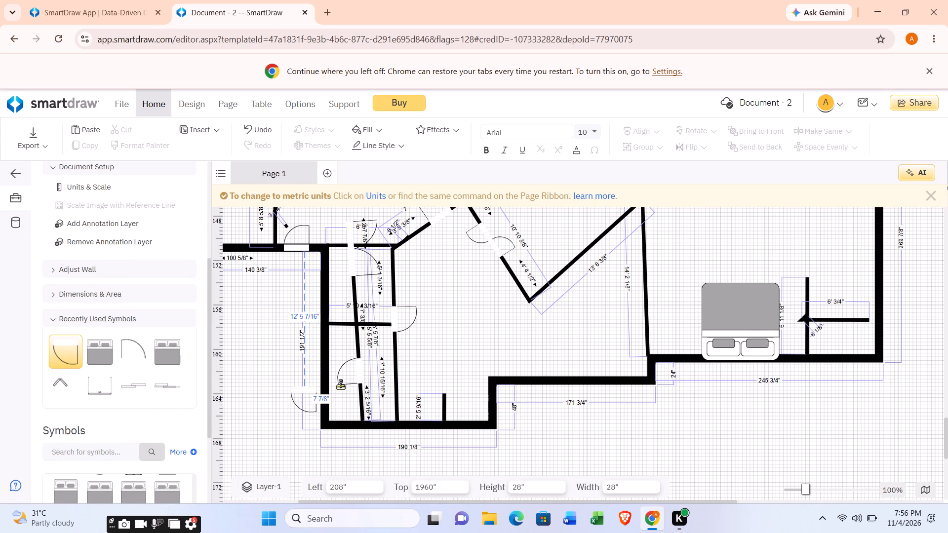
drag(340, 385, 627, 254)
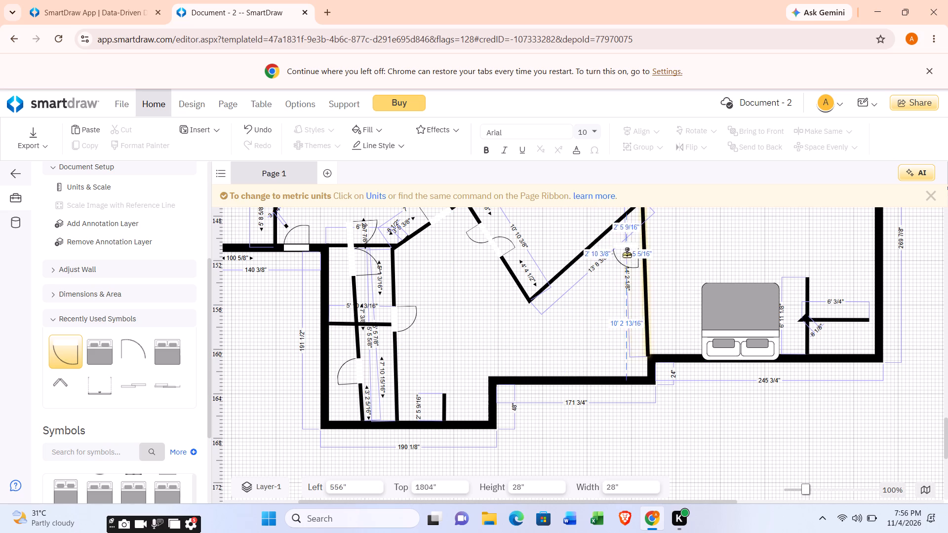
drag(627, 254, 634, 242)
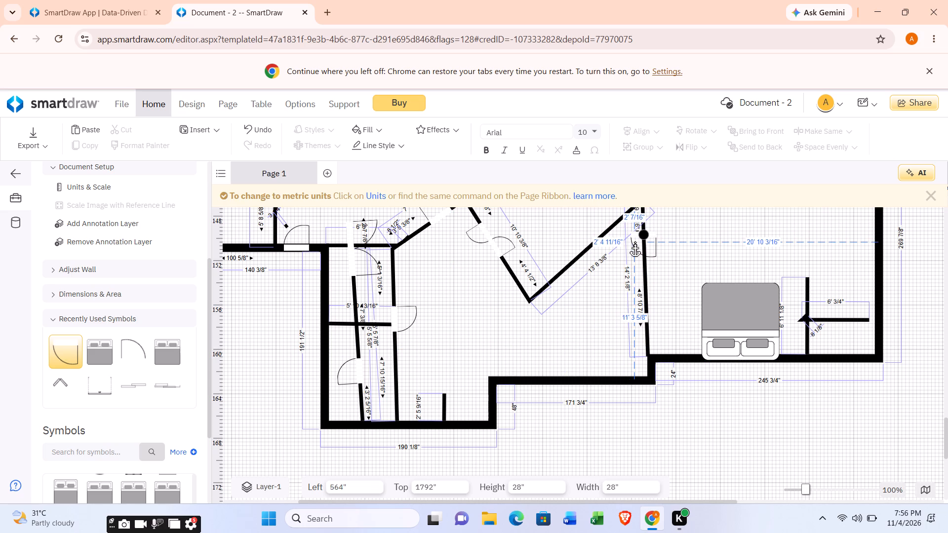
drag(634, 242, 633, 249)
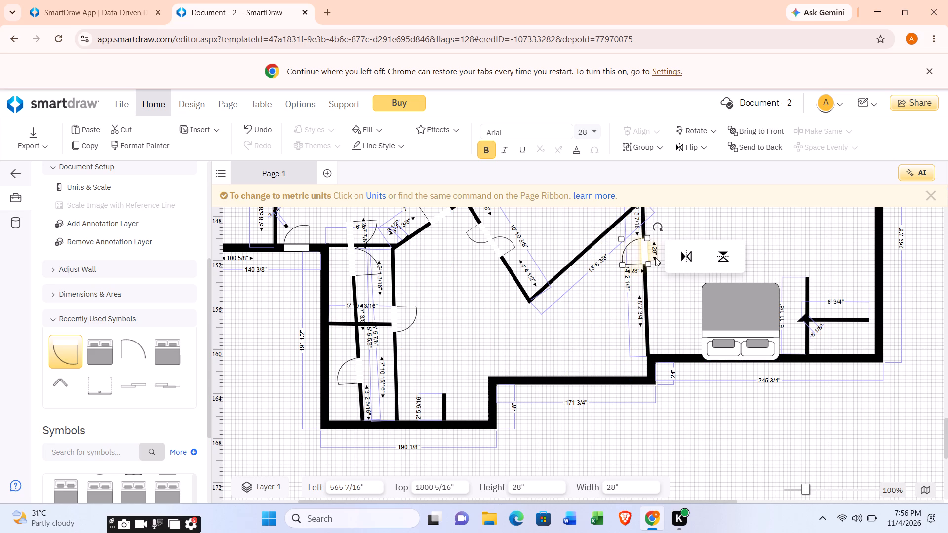
Place a rounded-back 3' 4" arm chair from Couches & Sofas between the bed and the bedroom's left-hand wall.
scroll(90, 330, down, 3)
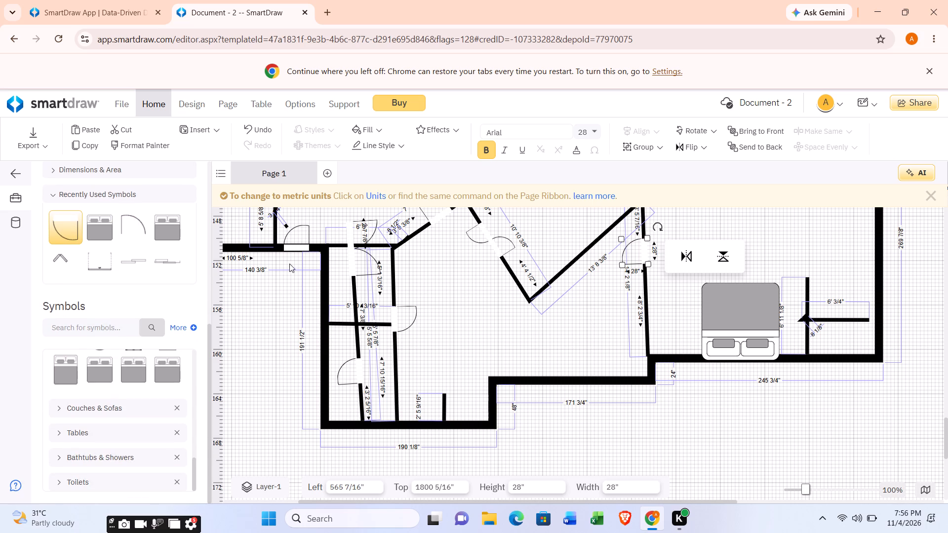
scroll(187, 335, down, 2)
scroll(131, 395, up, 1)
scroll(131, 396, down, 2)
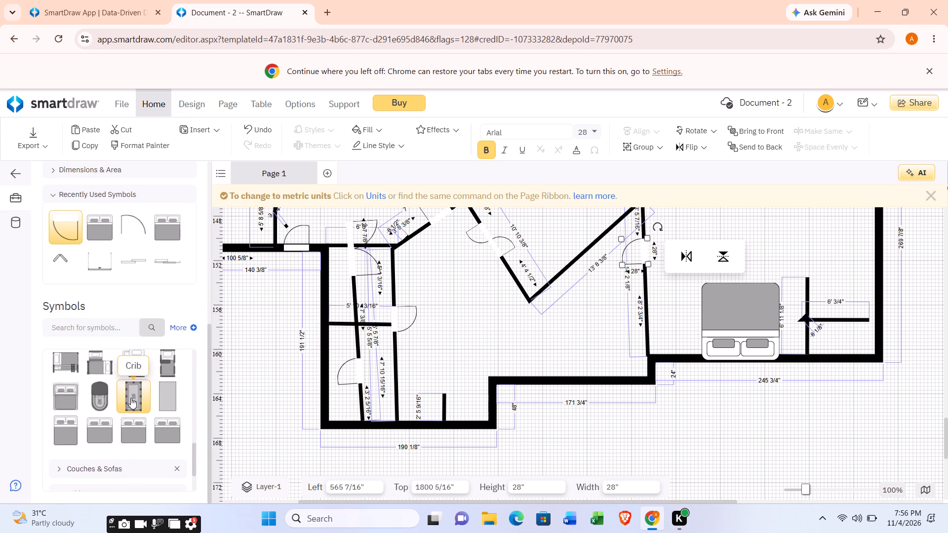
click(154, 406)
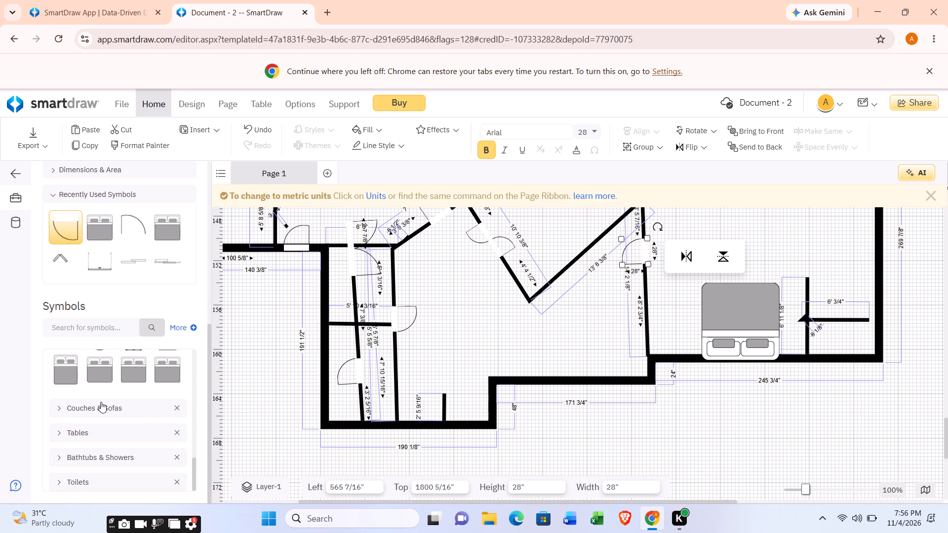
click(60, 405)
scroll(74, 400, down, 2)
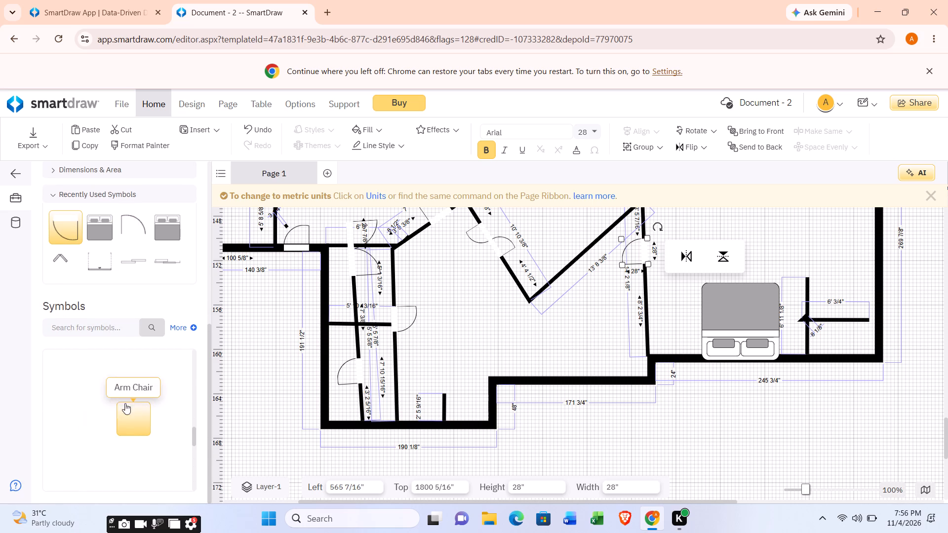
scroll(110, 409, up, 1)
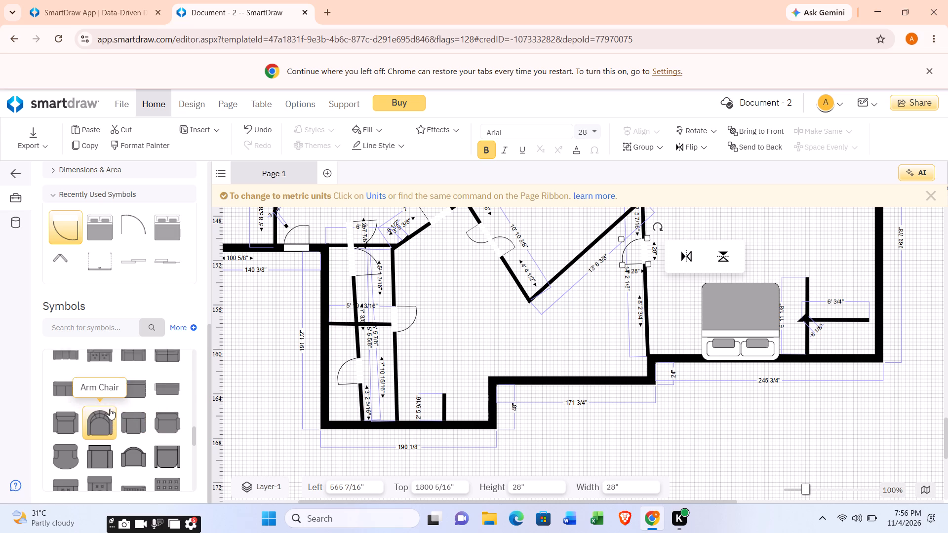
scroll(113, 407, up, 2)
scroll(118, 437, down, 2)
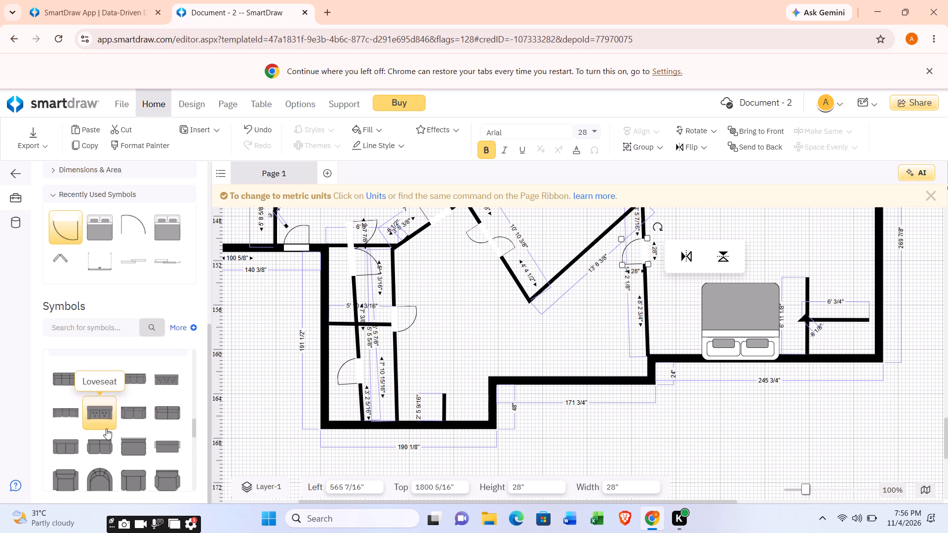
scroll(116, 457, down, 1)
click(101, 419)
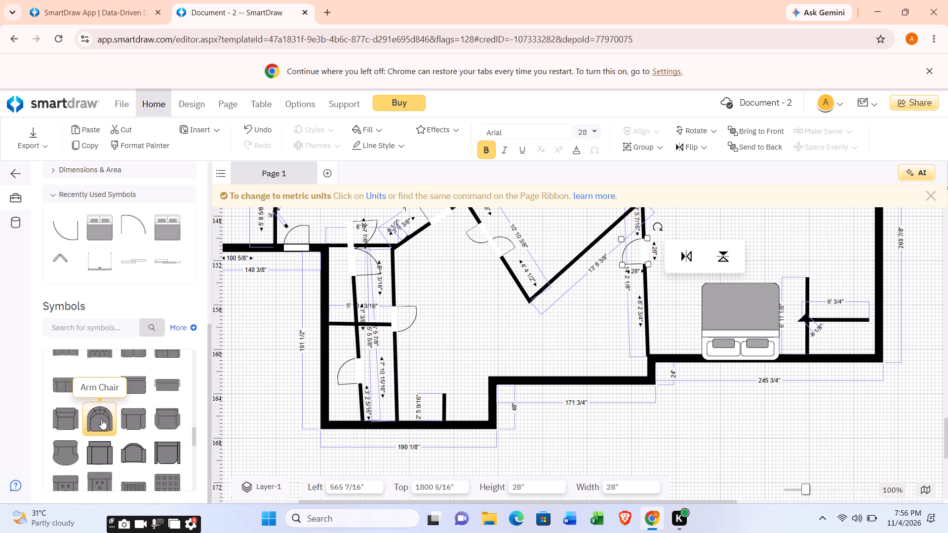
drag(100, 413, 415, 380)
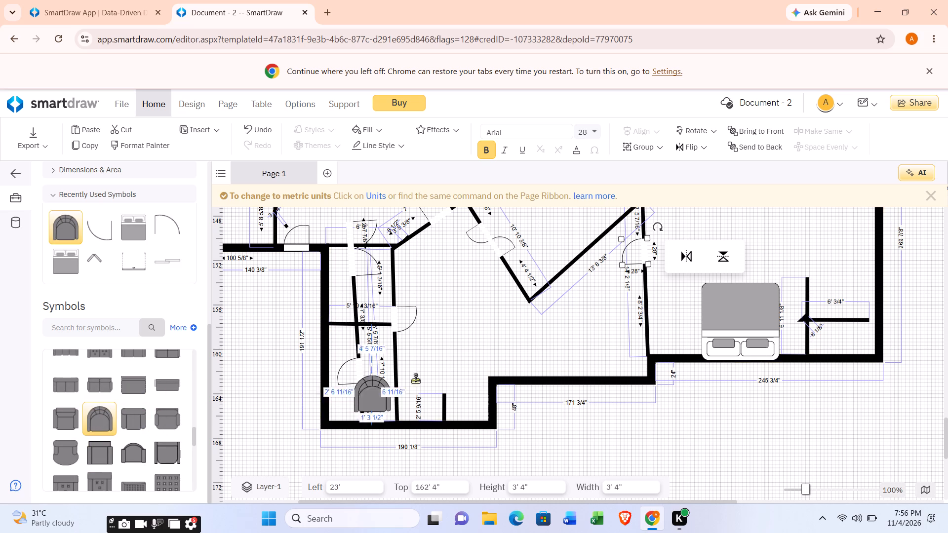
drag(415, 380, 664, 326)
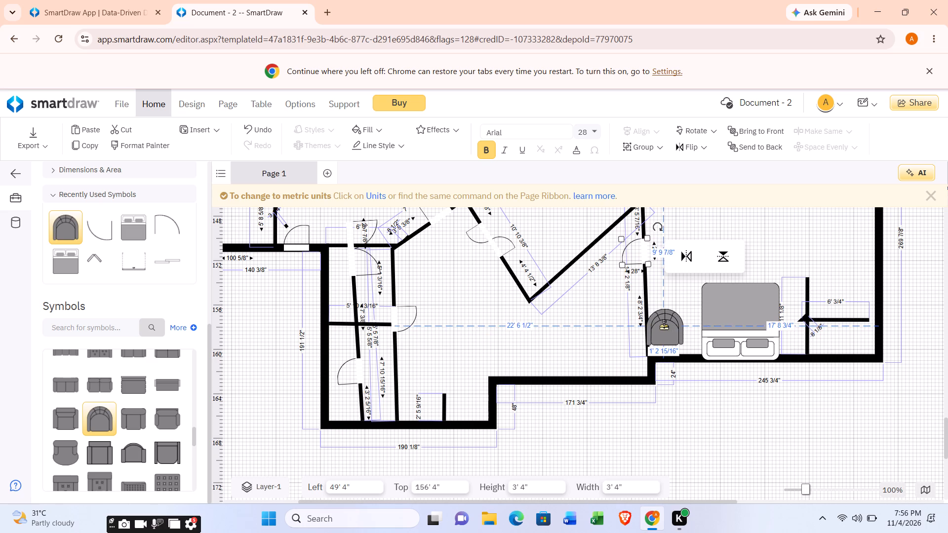
drag(664, 326, 672, 322)
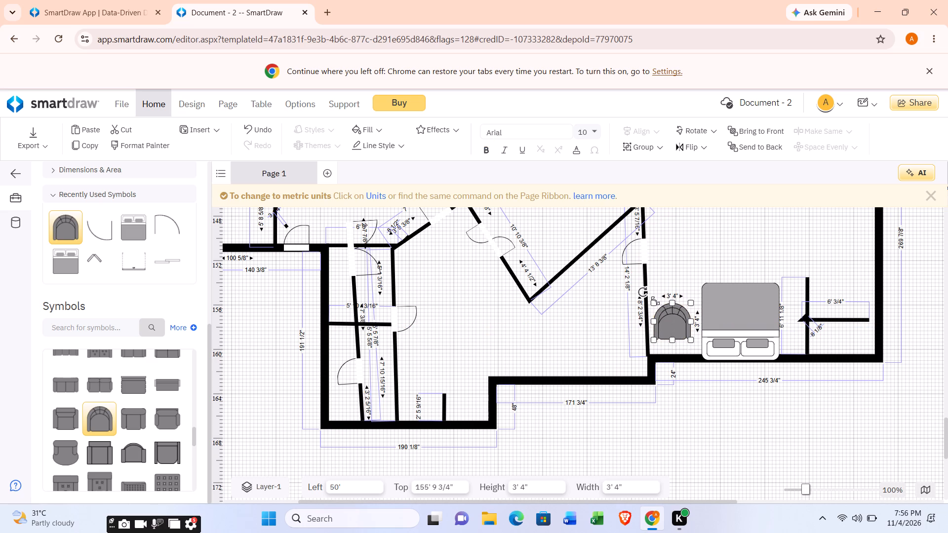
Rotate the new arm chair 180° and set its back against the bedroom's lower wall, at about 50' left and 157' 4" top.
drag(640, 293, 640, 361)
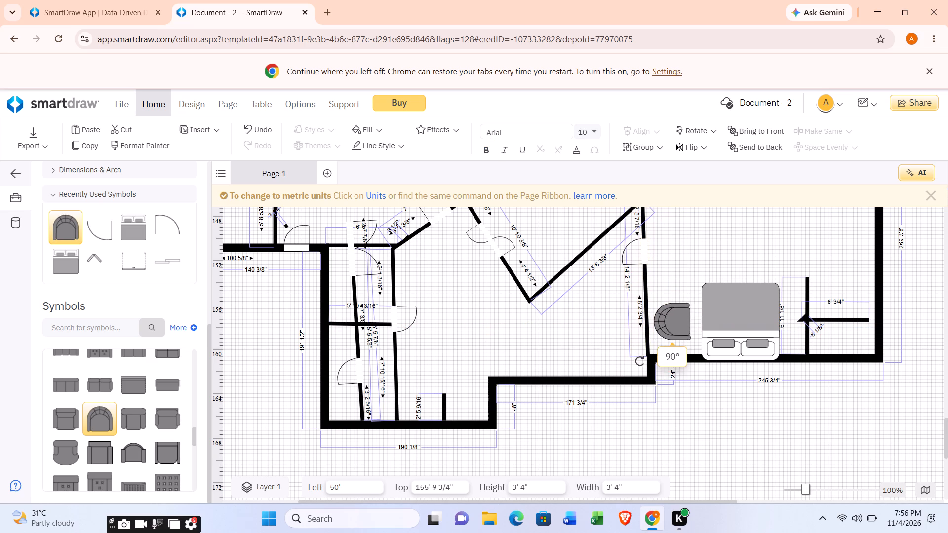
drag(640, 361, 709, 353)
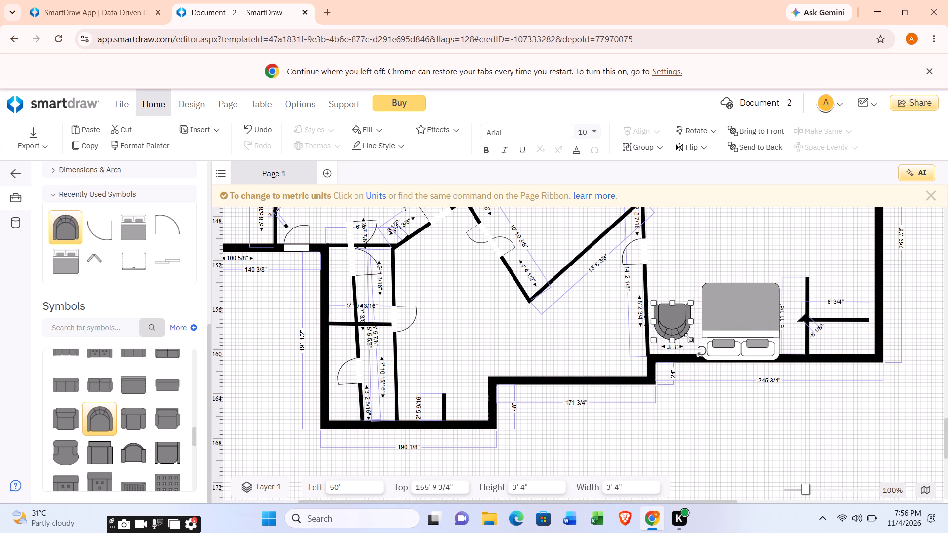
drag(671, 318, 671, 335)
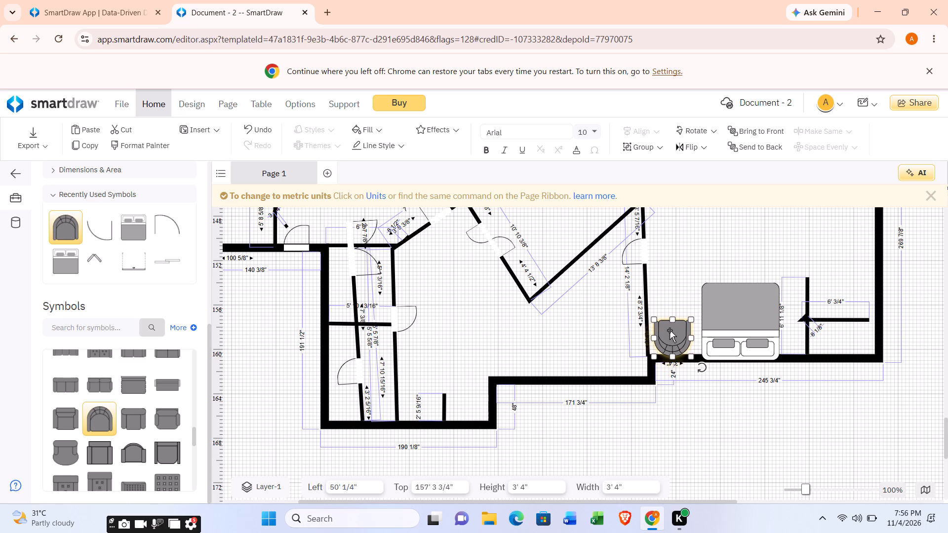
Place a 5' 10" by 3' 4" two-cushion Loveseat against the bedroom's upper wall, at about 53' 10" left and 146' 1" top.
scroll(137, 412, up, 1)
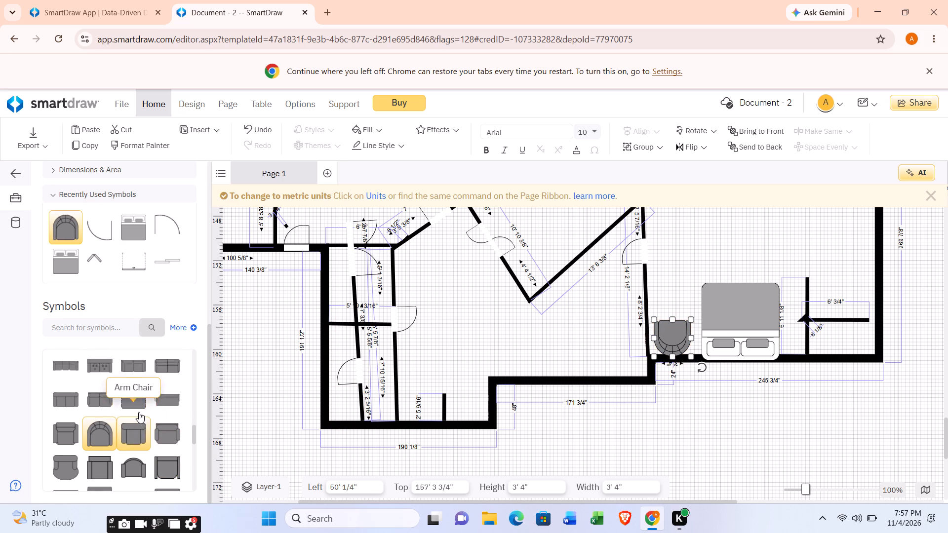
scroll(132, 448, down, 1)
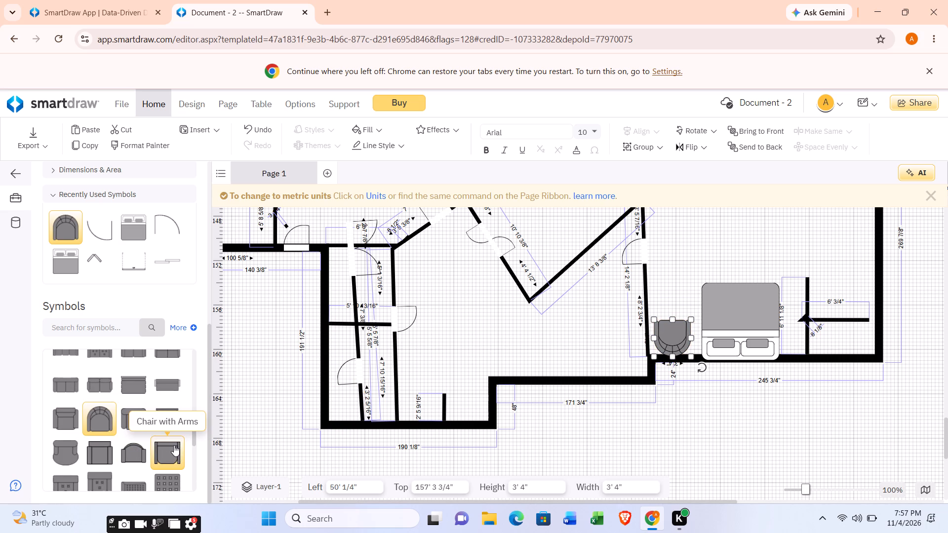
scroll(172, 445, down, 1)
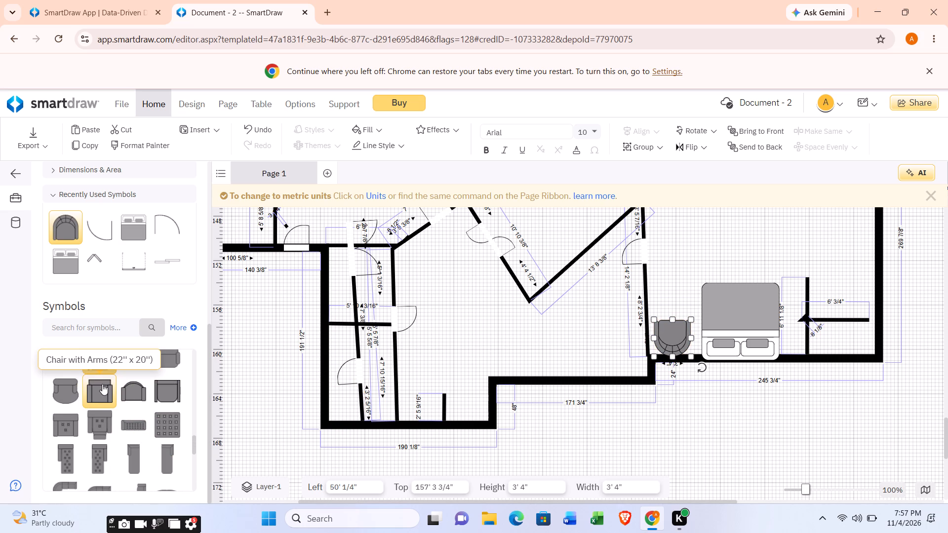
scroll(149, 407, up, 1)
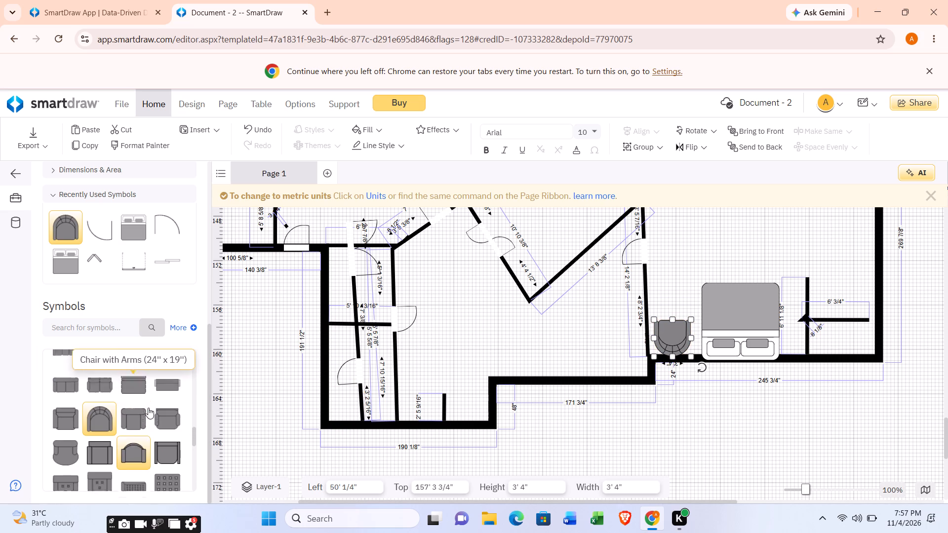
scroll(106, 371, up, 2)
scroll(113, 406, down, 1)
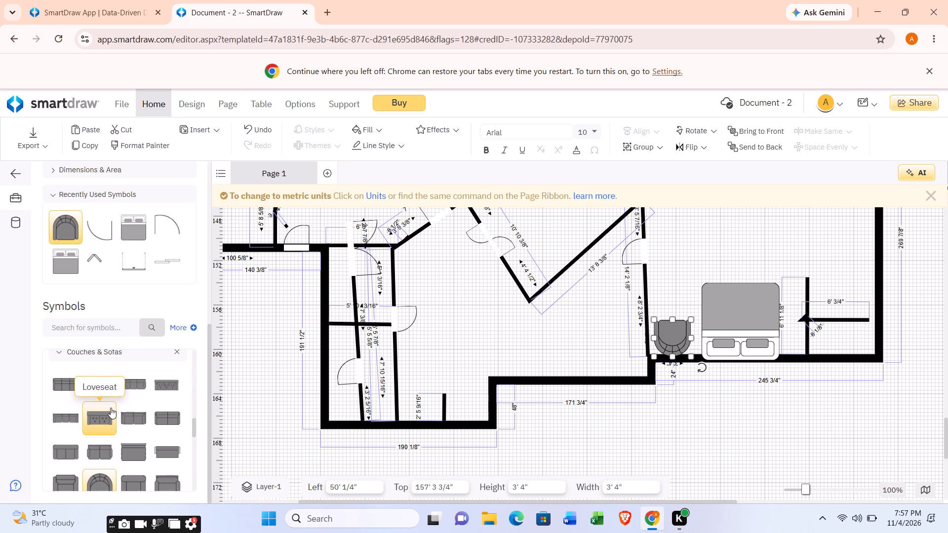
click(98, 437)
drag(97, 442, 318, 391)
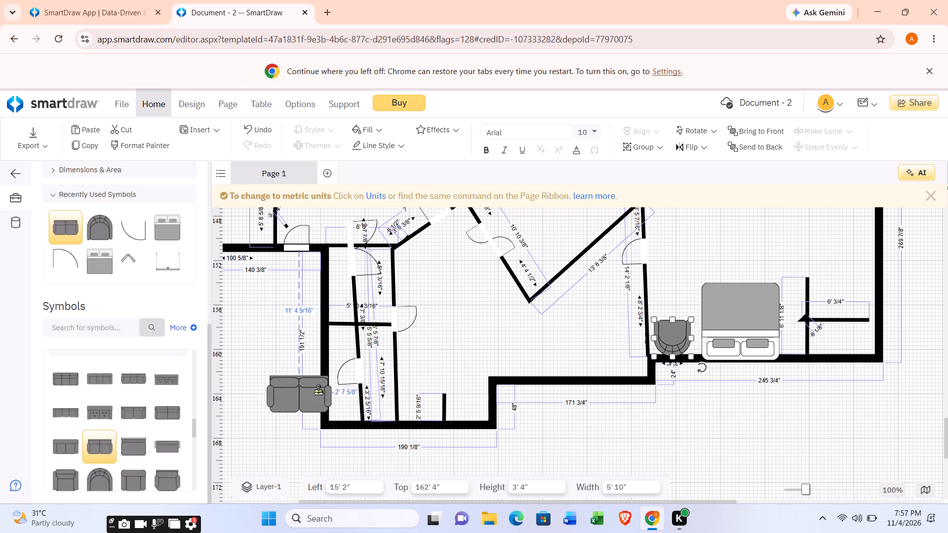
drag(318, 391, 786, 205)
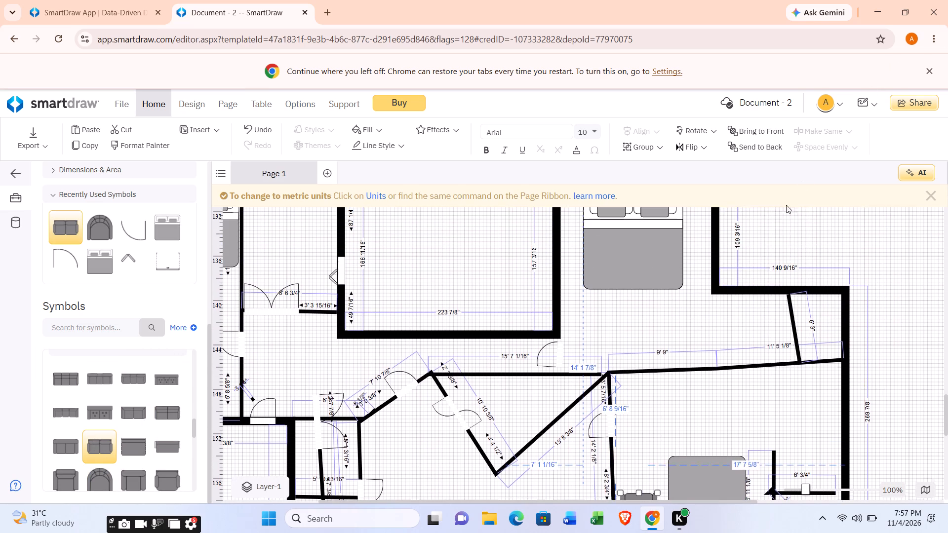
drag(786, 205, 696, 392)
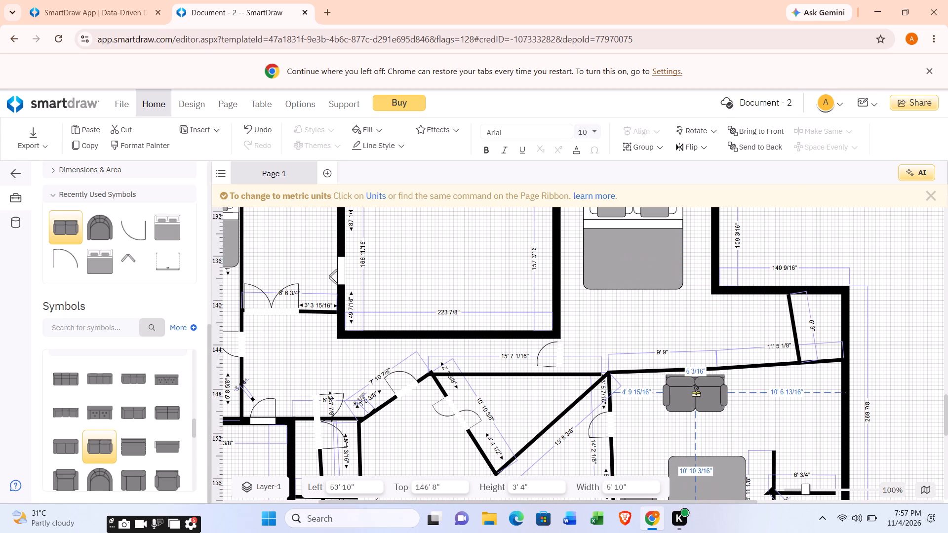
drag(696, 392, 696, 389)
Place a 4' 1" quarter-round Sectional Sofa - Corner near the adjoining room's lower-right corner, at about 44' 11" left and 158' 4" top.
scroll(690, 392, down, 1)
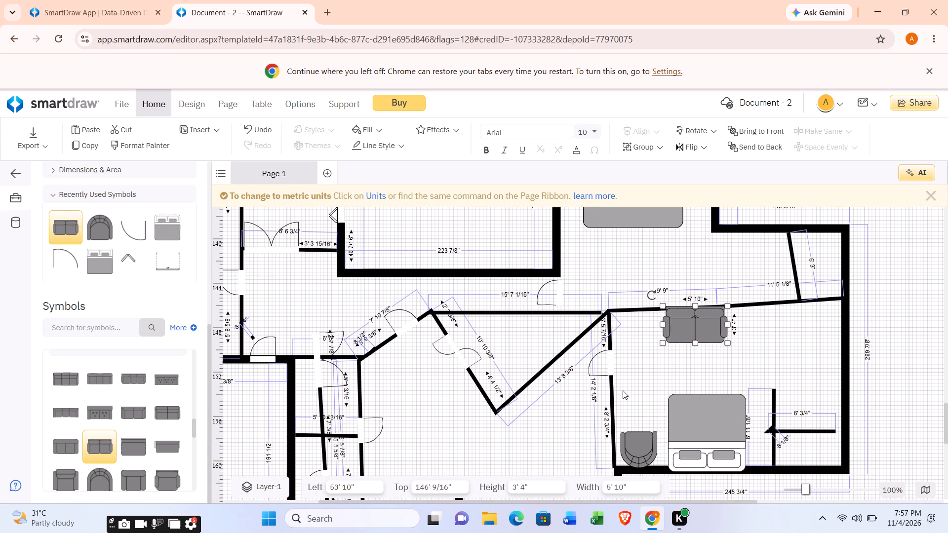
scroll(461, 380, down, 1)
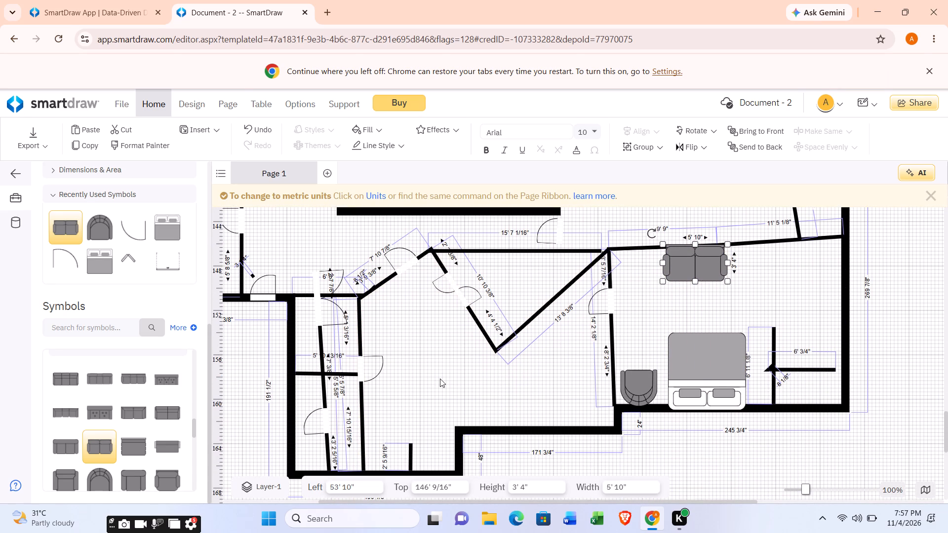
scroll(135, 433, down, 1)
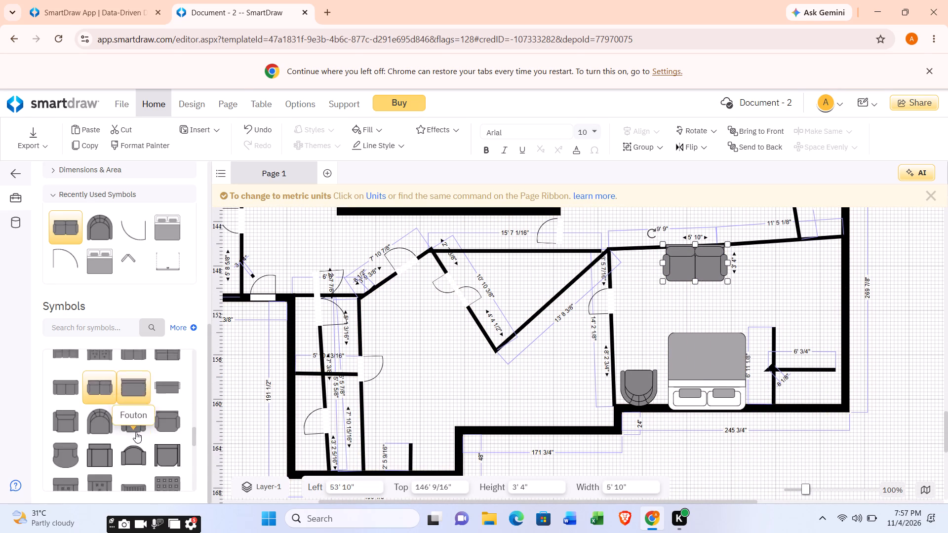
scroll(135, 432, down, 2)
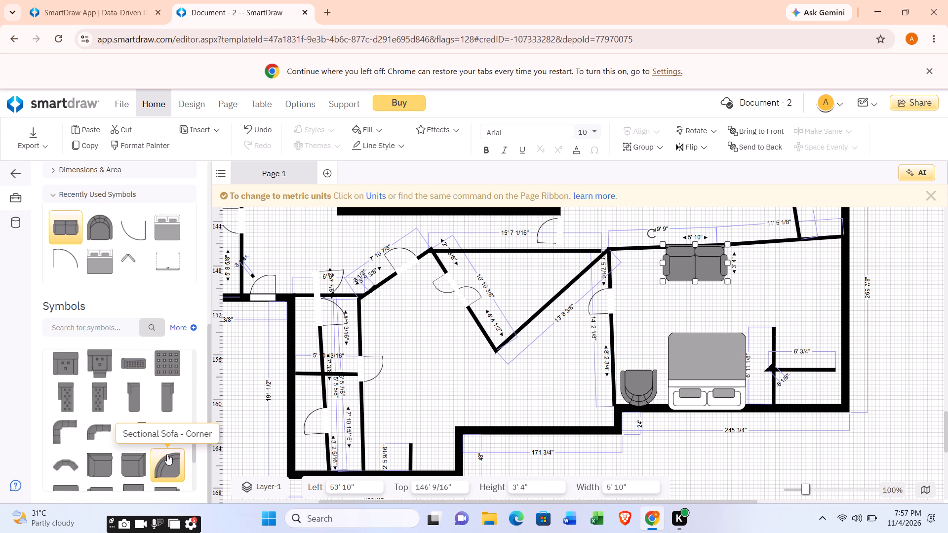
drag(169, 453, 209, 454)
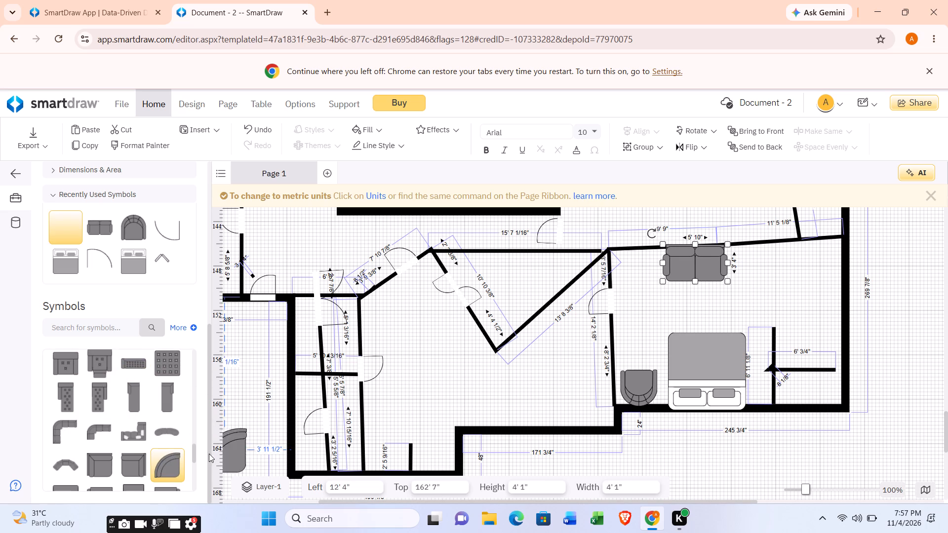
drag(209, 454, 633, 414)
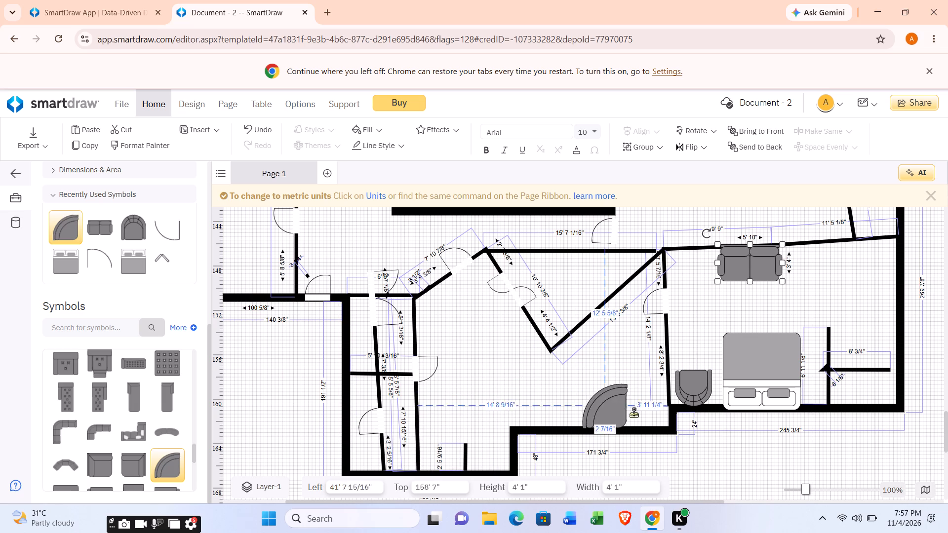
drag(633, 414, 639, 404)
Rotate the corner sofa 180° and fit it into the room's lower-right corner, at about 46' left and 158' 11" top.
drag(608, 371, 603, 388)
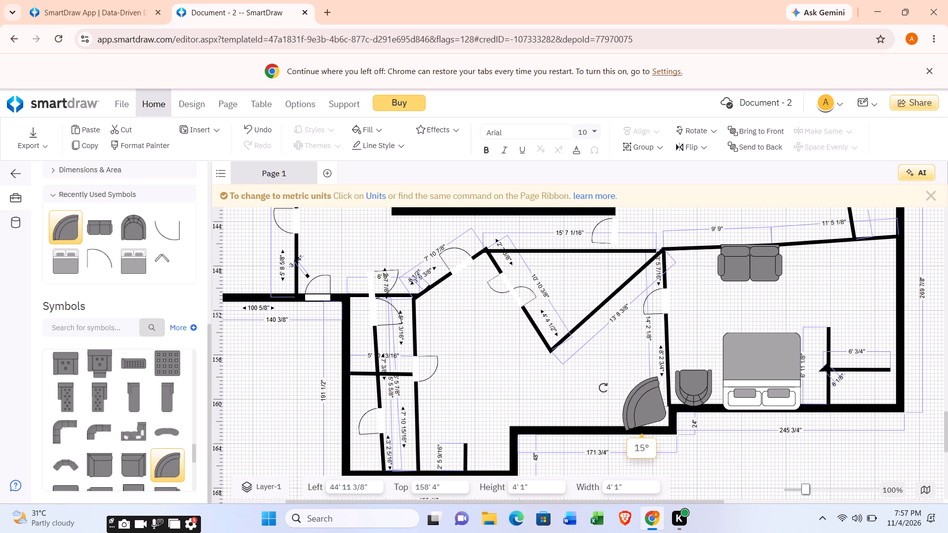
drag(603, 388, 667, 426)
drag(640, 407, 653, 412)
Place a 4' by 3' 4" Chair and a Half just left of the corner sofa, at about 41' 8" left and 159' 3" top.
scroll(339, 392, down, 1)
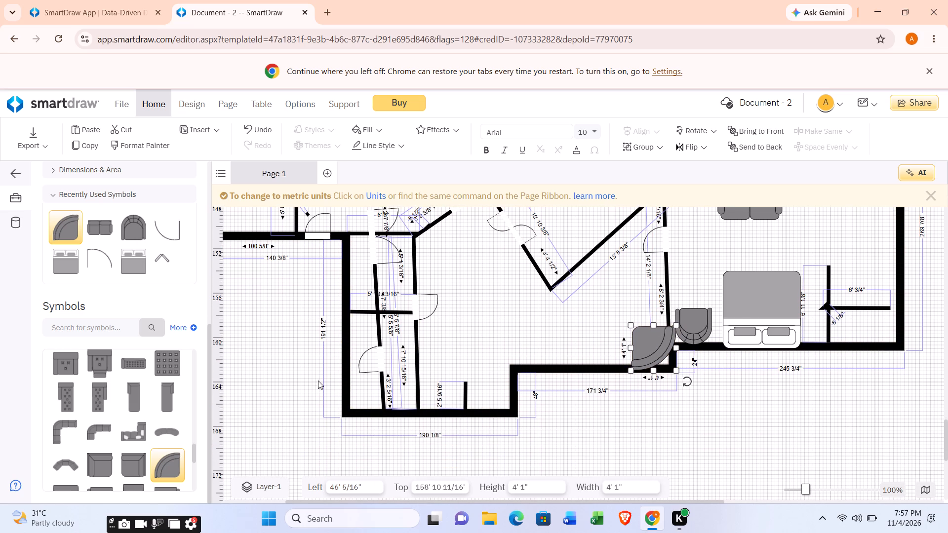
scroll(142, 419, down, 2)
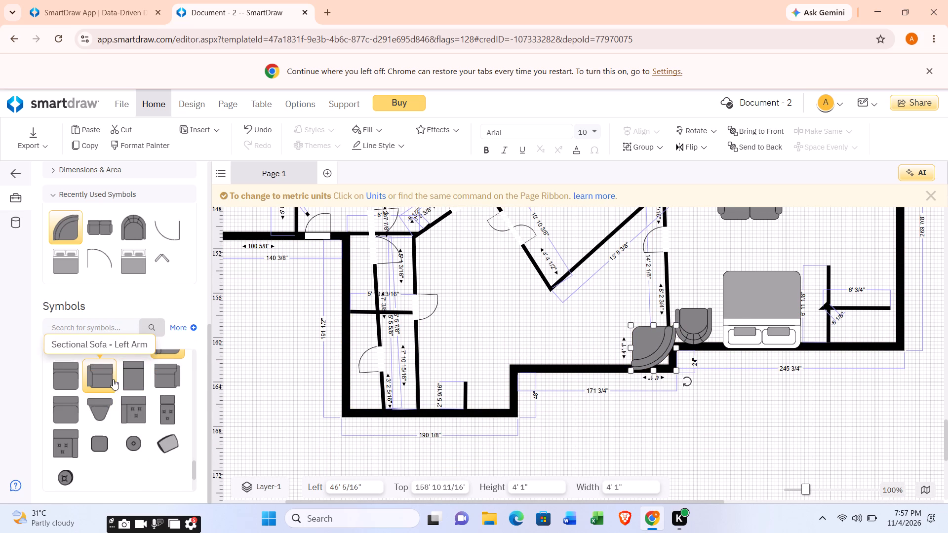
scroll(102, 376, up, 1)
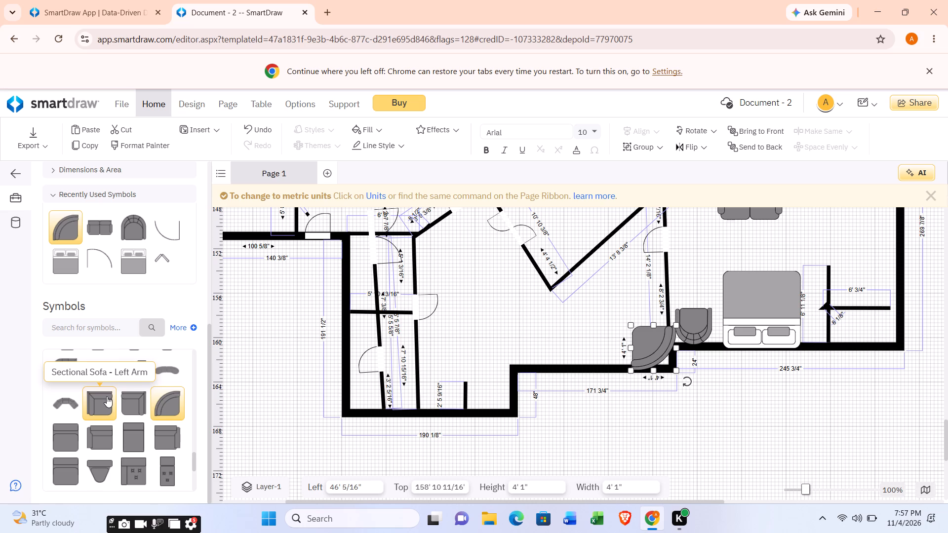
scroll(107, 396, up, 4)
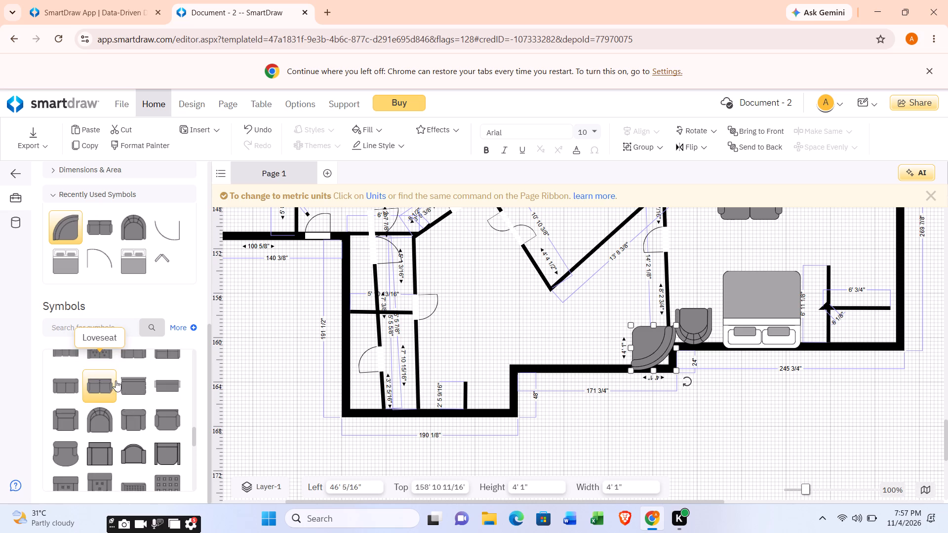
scroll(116, 381, up, 1)
scroll(131, 396, down, 3)
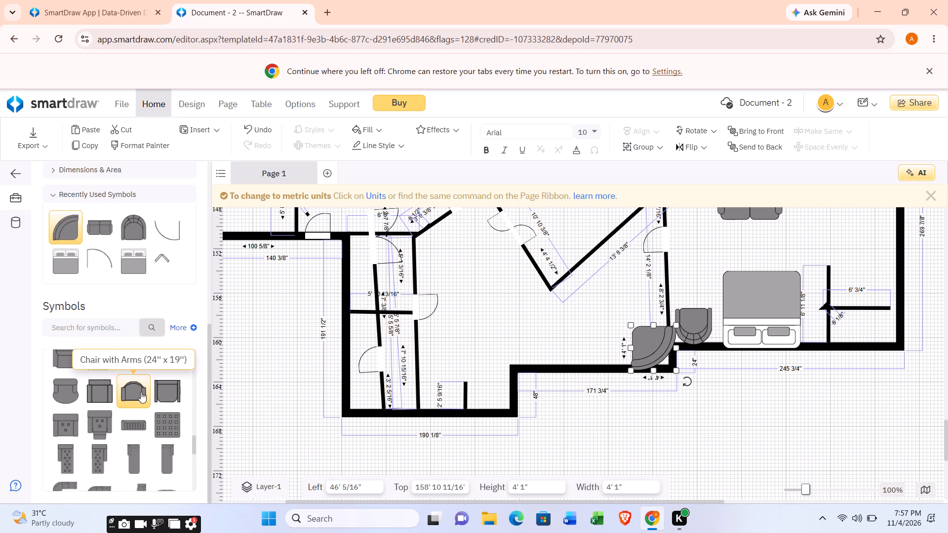
scroll(128, 386, up, 1)
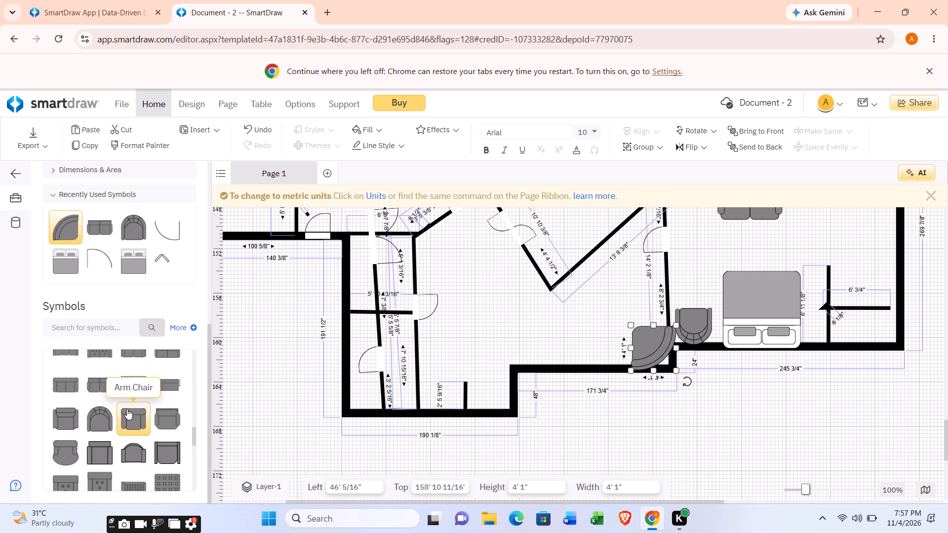
scroll(127, 409, up, 1)
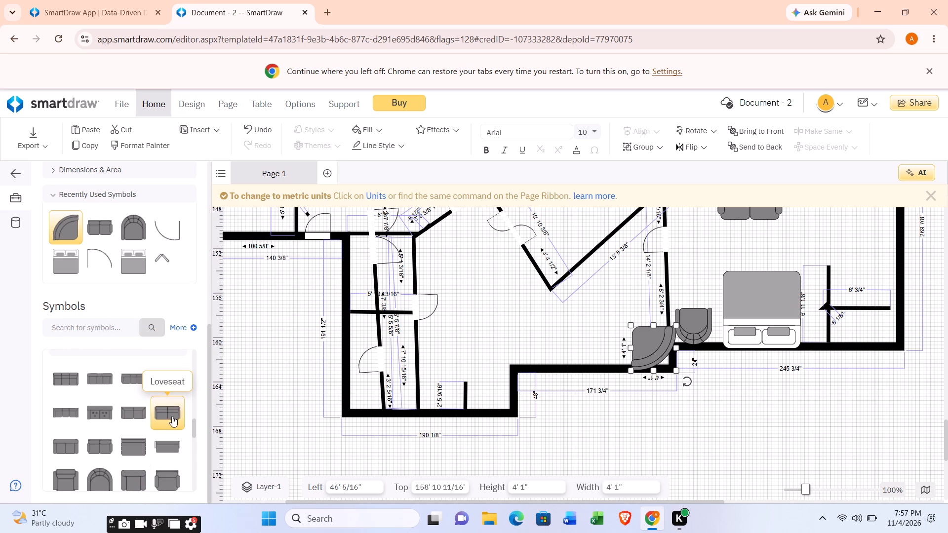
scroll(166, 430, down, 1)
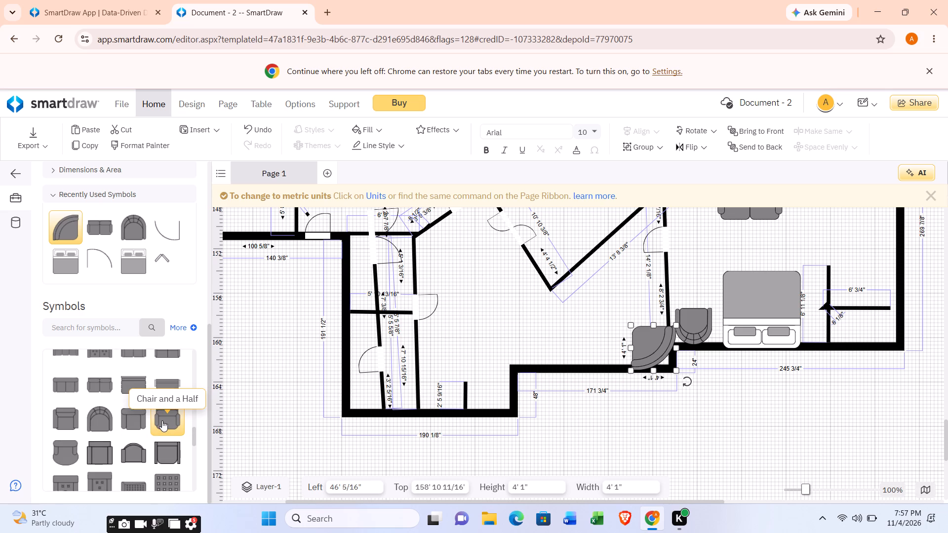
click(162, 420)
drag(169, 416, 204, 418)
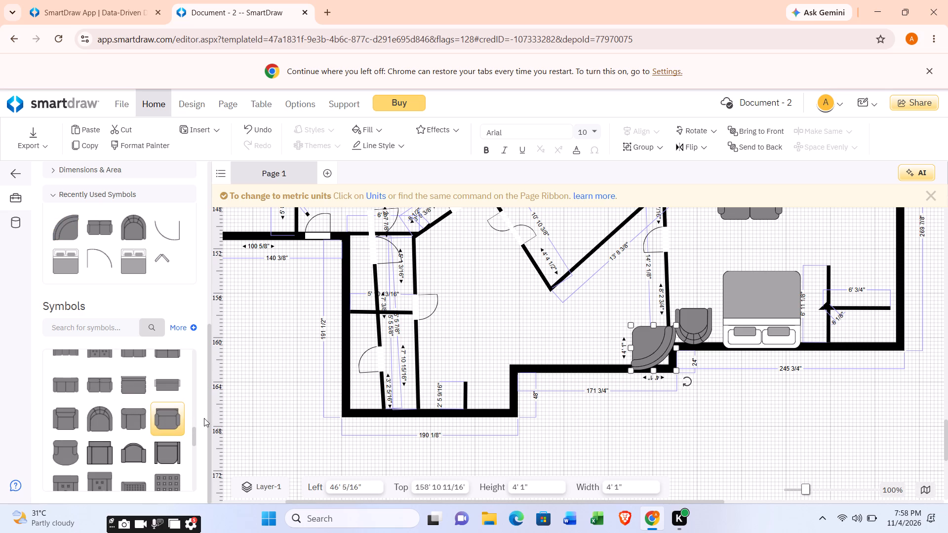
drag(204, 418, 578, 356)
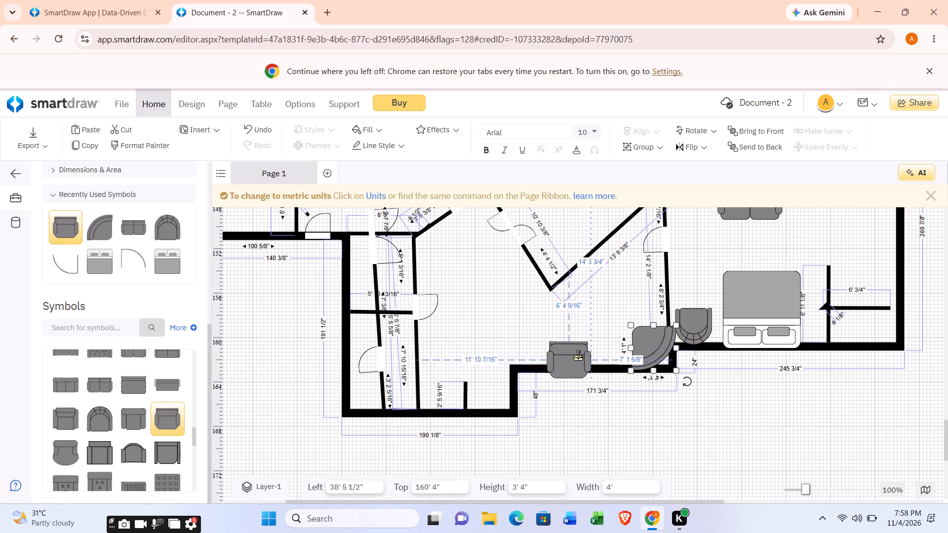
drag(578, 356, 603, 347)
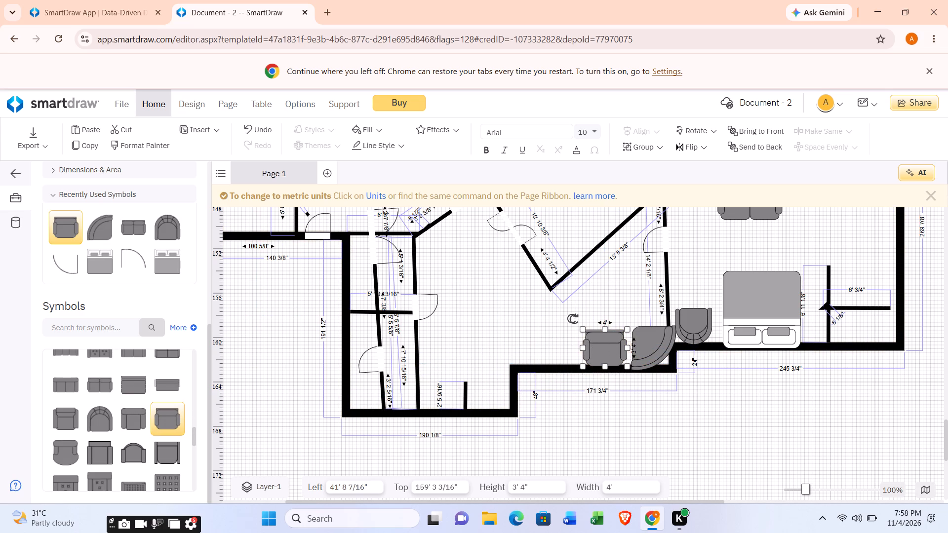
Rotate the Chair and a Half 180° and set it against the lower wall beside the corner sofa, at about 42' 6" left and 159' 8" top.
drag(573, 319, 602, 339)
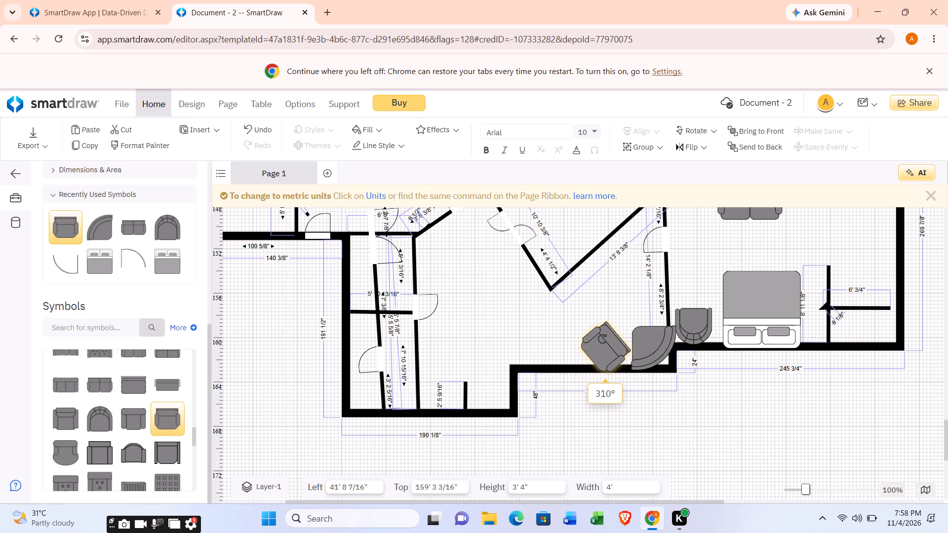
drag(602, 339, 567, 394)
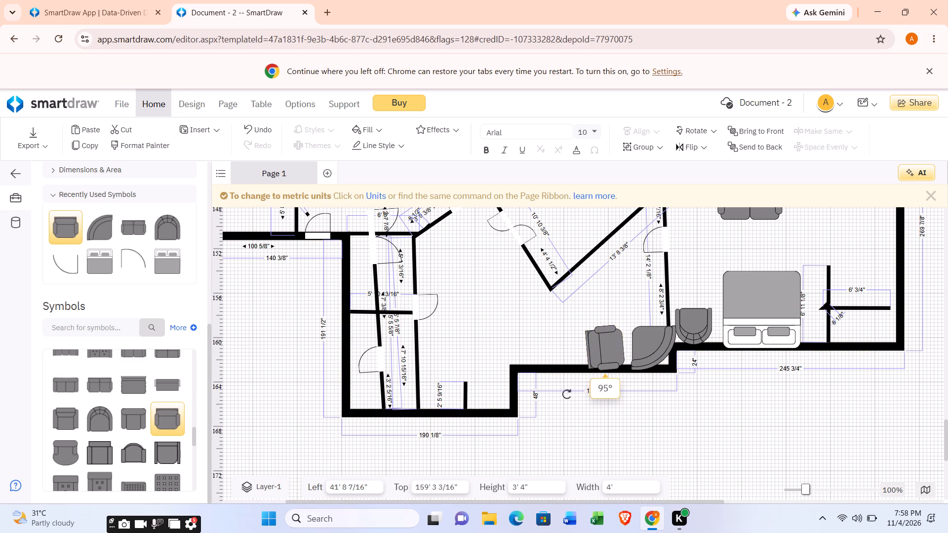
drag(567, 394, 596, 395)
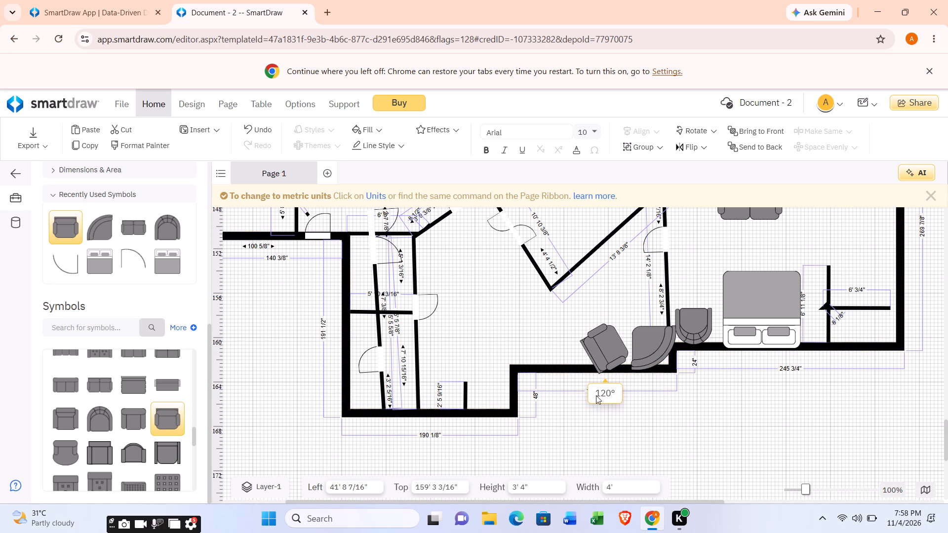
drag(596, 395, 632, 376)
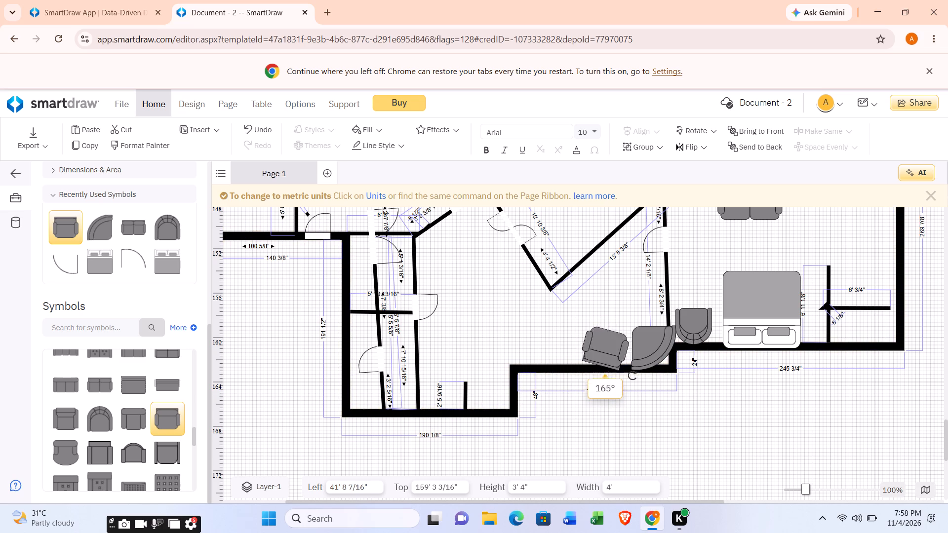
drag(632, 376, 632, 372)
drag(606, 343, 612, 339)
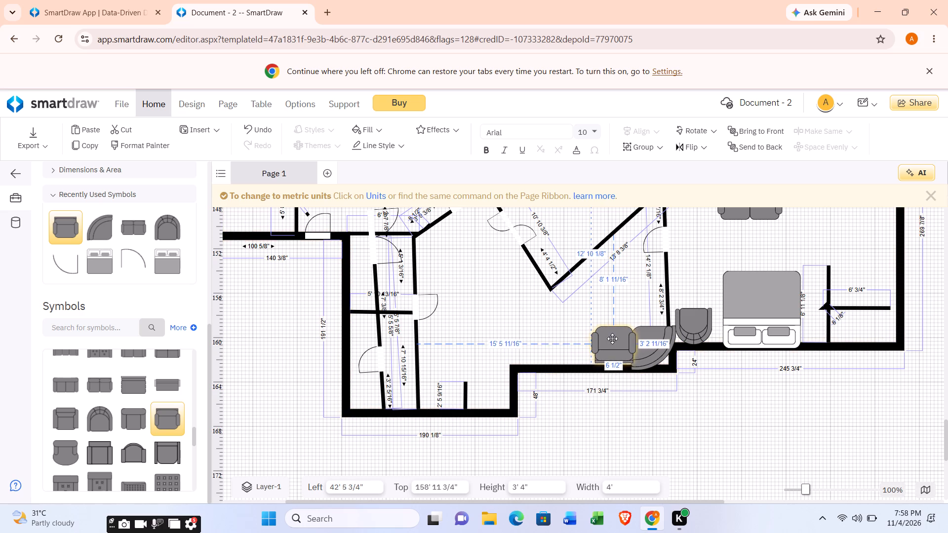
drag(612, 339, 615, 347)
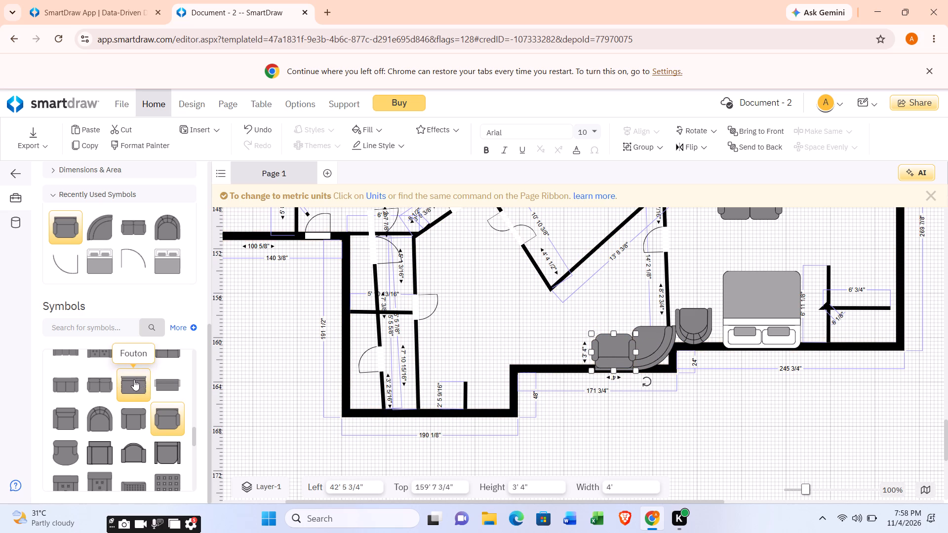
Place a 5' 10" by 3' 4" Loveseat beside the Chair and a Half, at 37' left and 159' 8" top, and rotate it 180°.
scroll(135, 380, down, 1)
scroll(129, 379, up, 1)
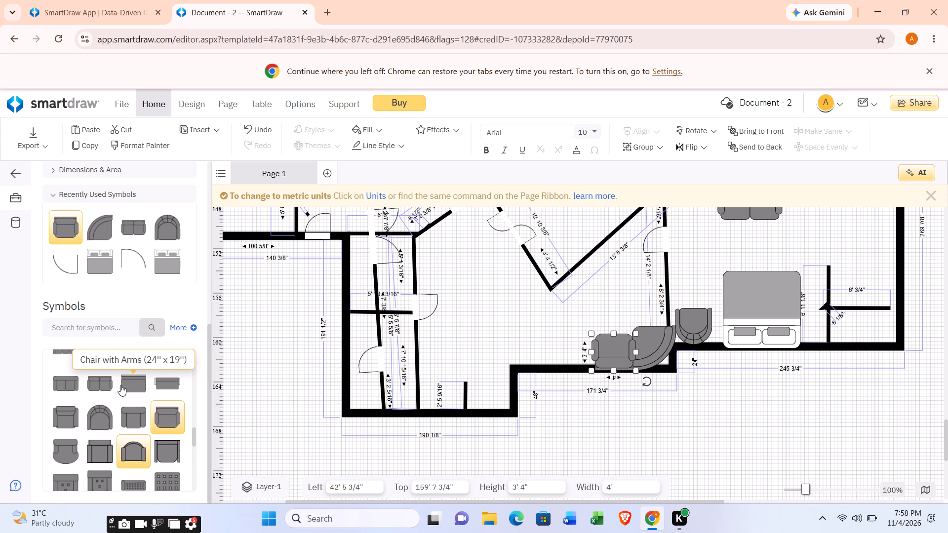
click(108, 385)
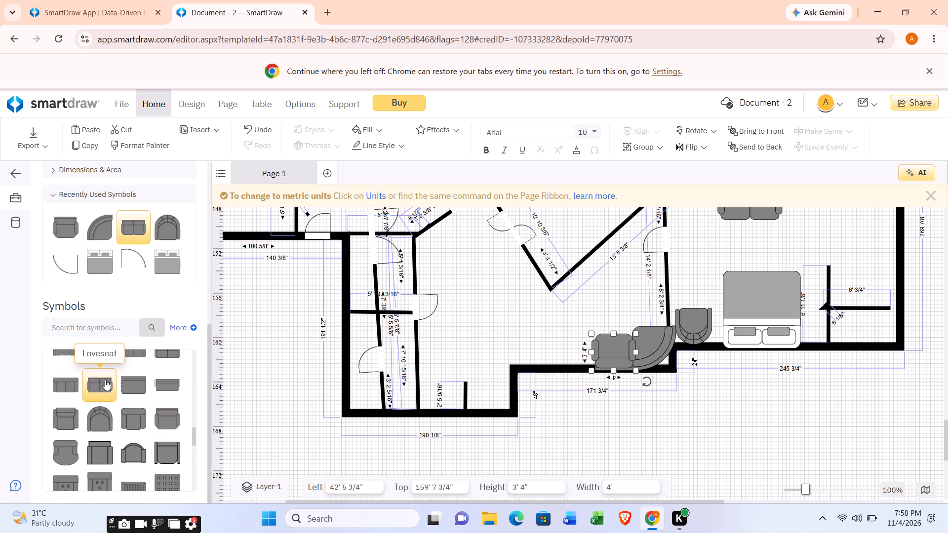
drag(105, 380, 427, 390)
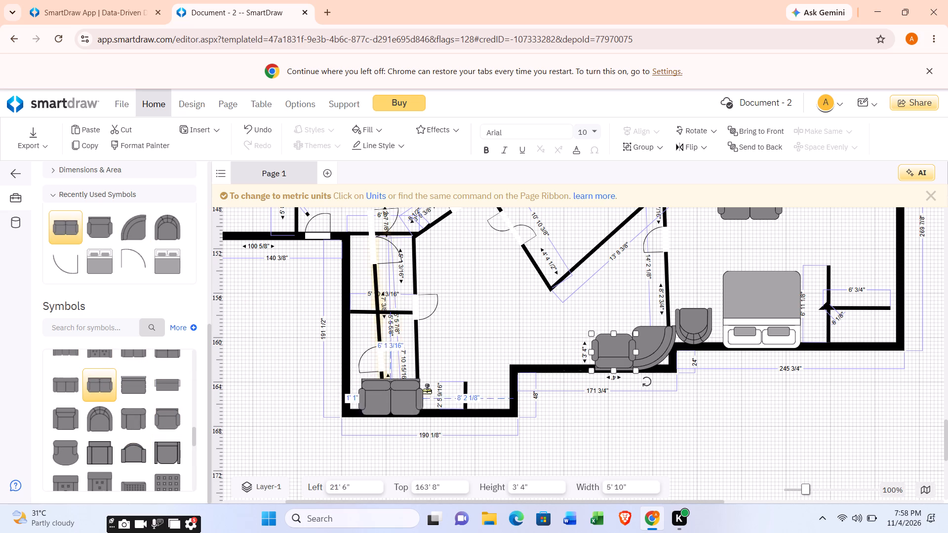
drag(427, 390, 562, 352)
drag(514, 320, 515, 357)
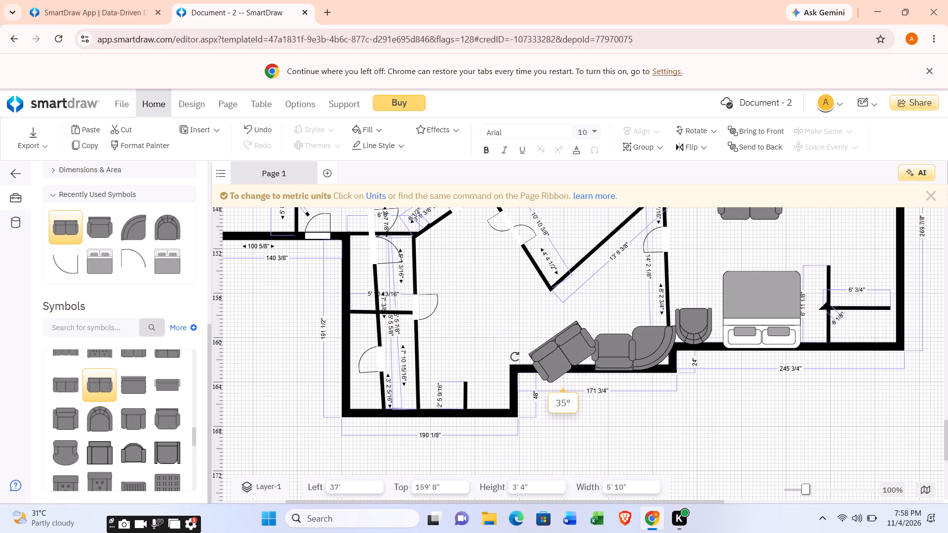
drag(515, 357, 590, 372)
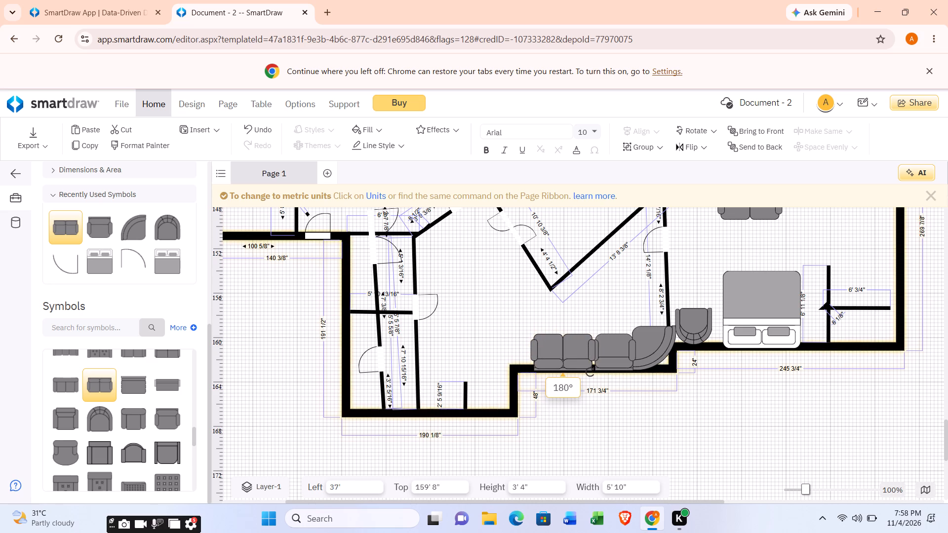
drag(590, 372, 590, 370)
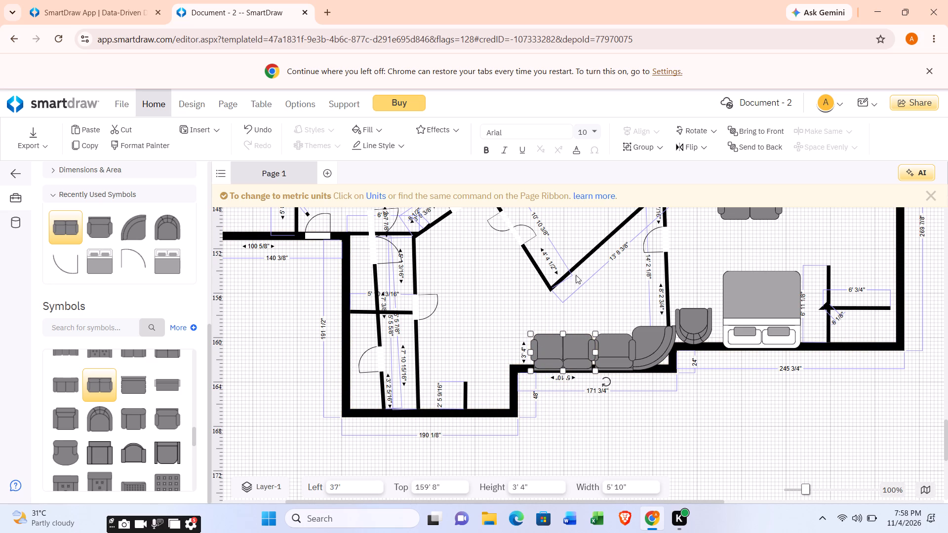
Delete the connected run of angled interior walls and its attached wall segments in the middle of the adjoining room.
drag(558, 280, 556, 275)
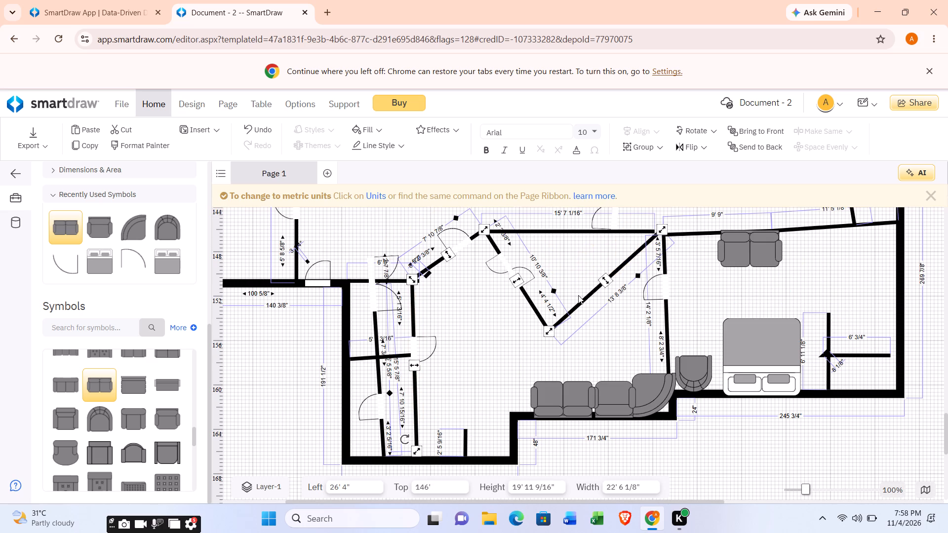
click(578, 295)
click(579, 295)
right_click(579, 295)
right_click(582, 298)
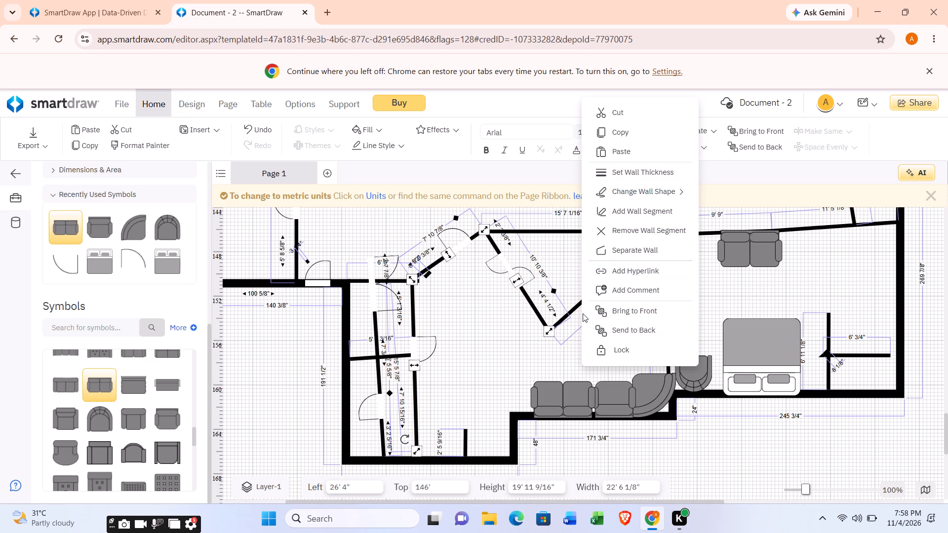
click(571, 312)
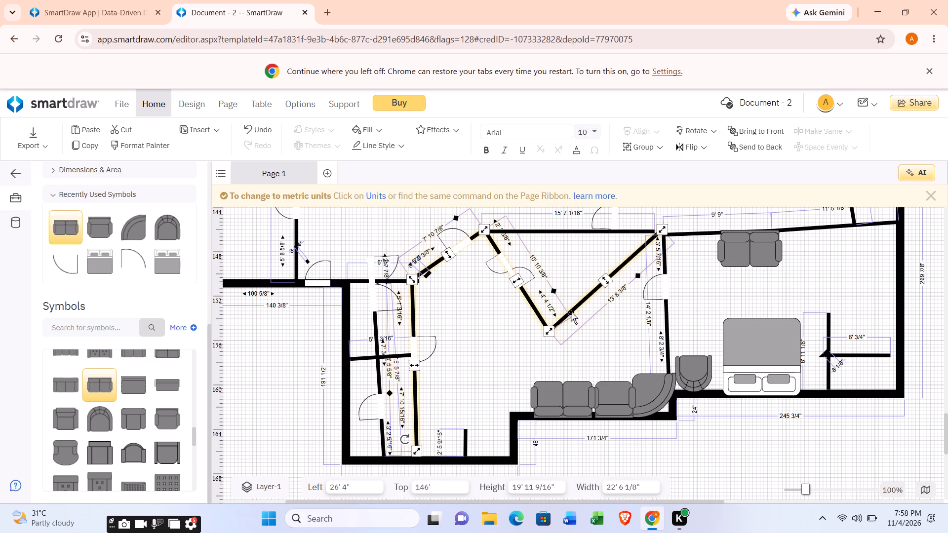
key(Delete)
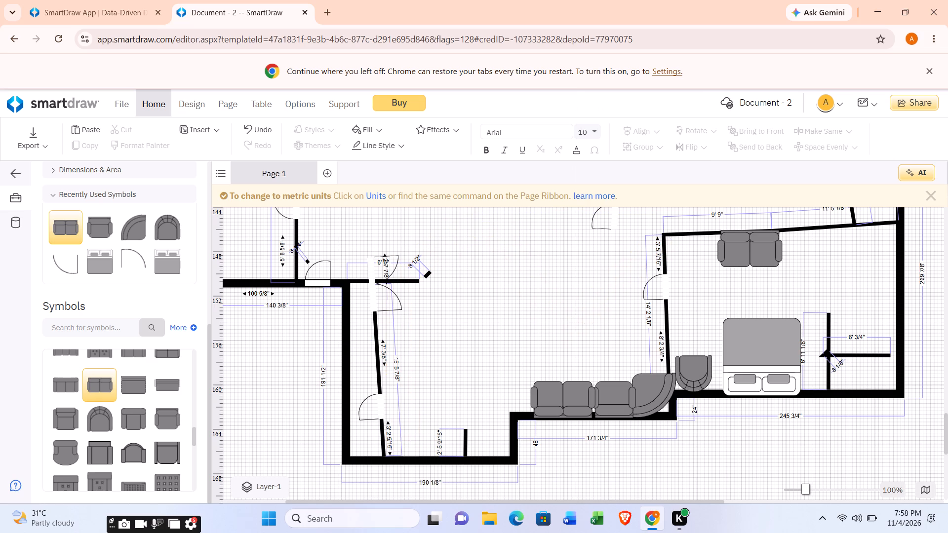
Delete the slanted 15' 5 7/8" interior wall containing doors along the adjoining room's left side.
scroll(540, 326, up, 2)
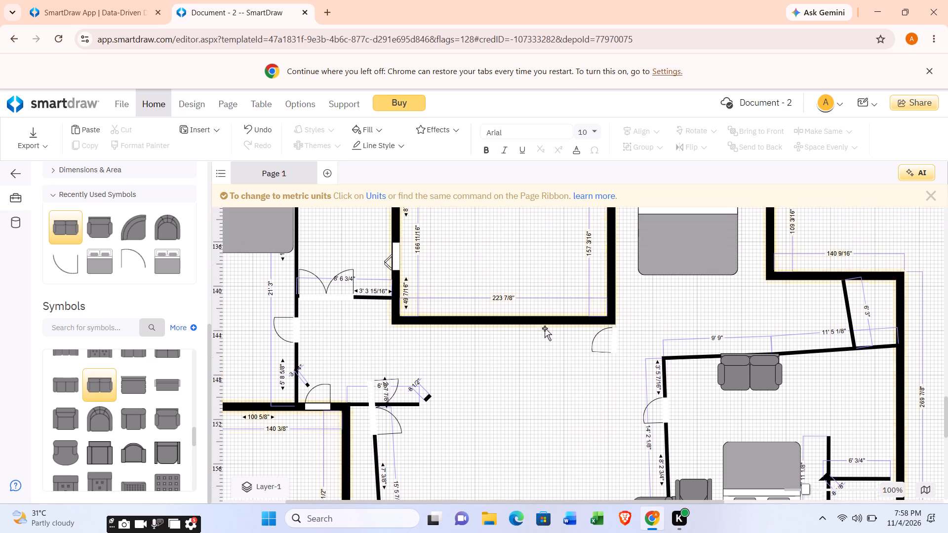
scroll(542, 348, down, 1)
scroll(414, 389, down, 1)
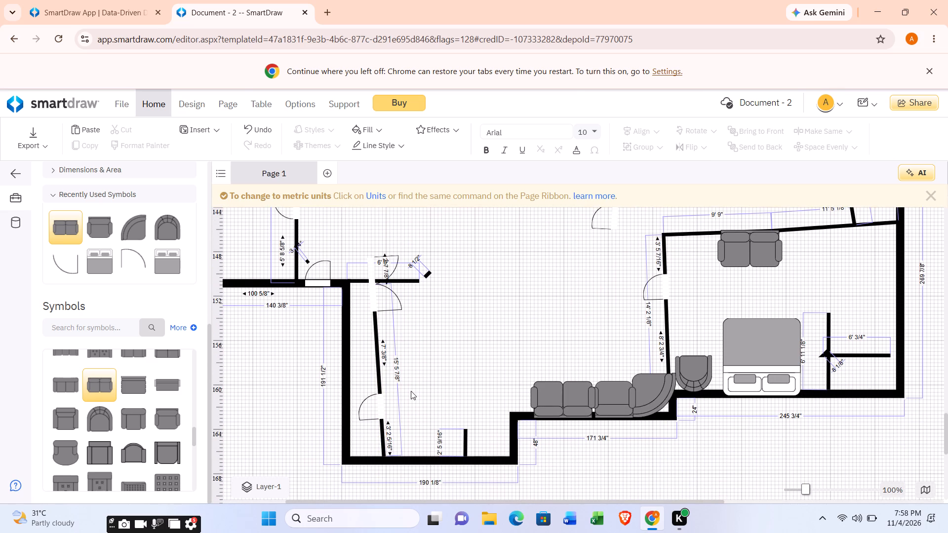
click(376, 358)
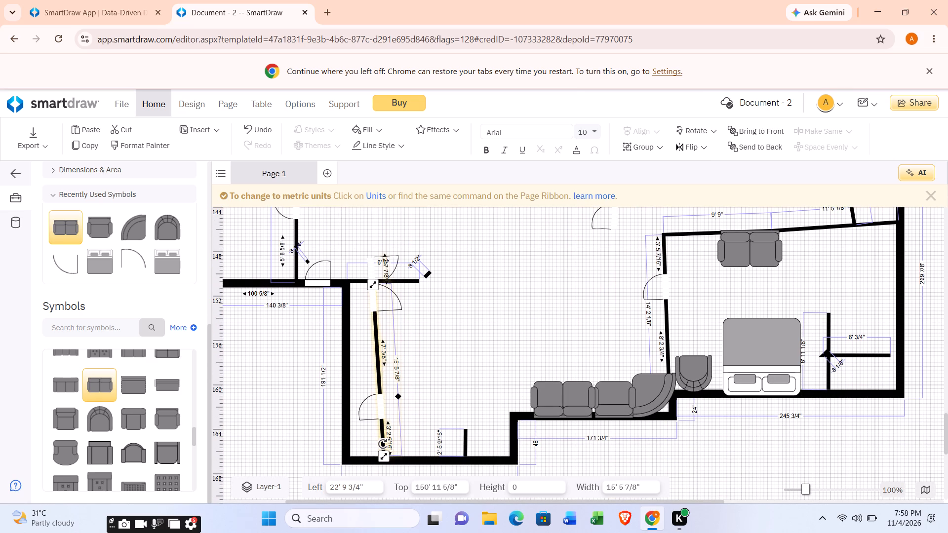
key(Delete)
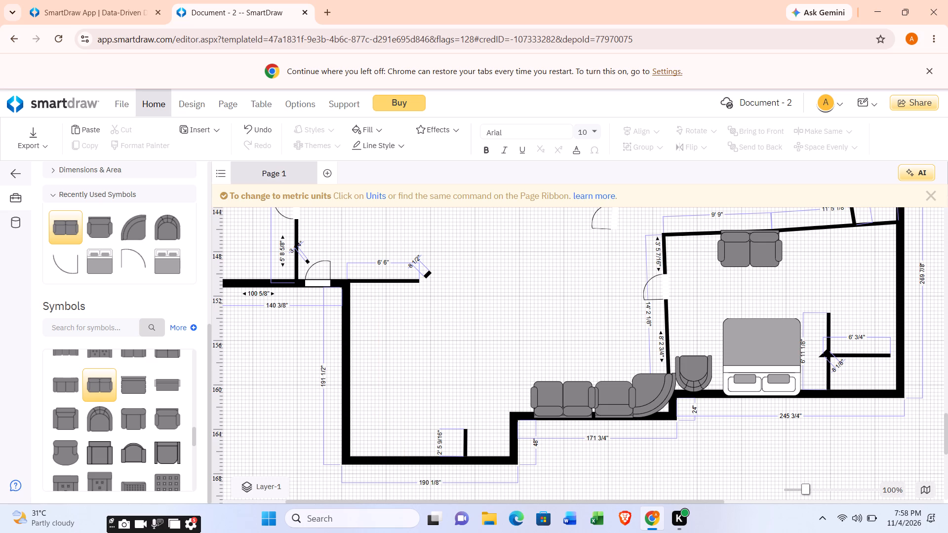
Delete the two leftover wall stubs, the 8 1/2" diagonal piece and the 2' 5 9/16" piece on the lower wall.
scroll(454, 221, down, 1)
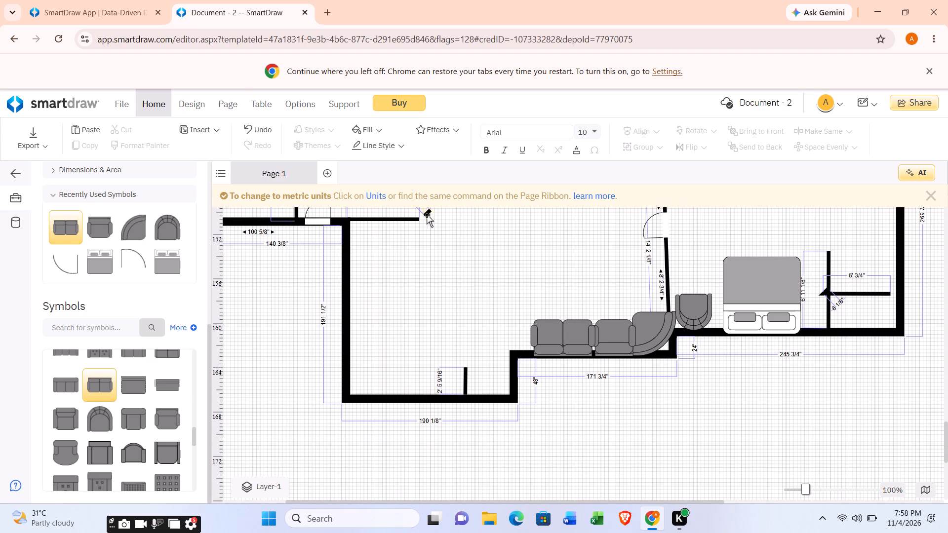
click(427, 215)
key(Delete)
scroll(429, 213, up, 1)
scroll(348, 143, down, 1)
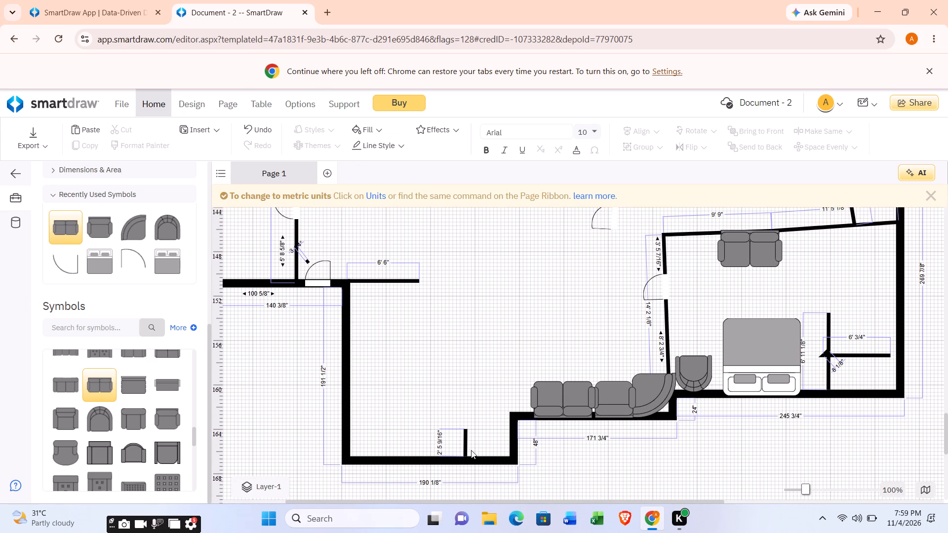
click(467, 440)
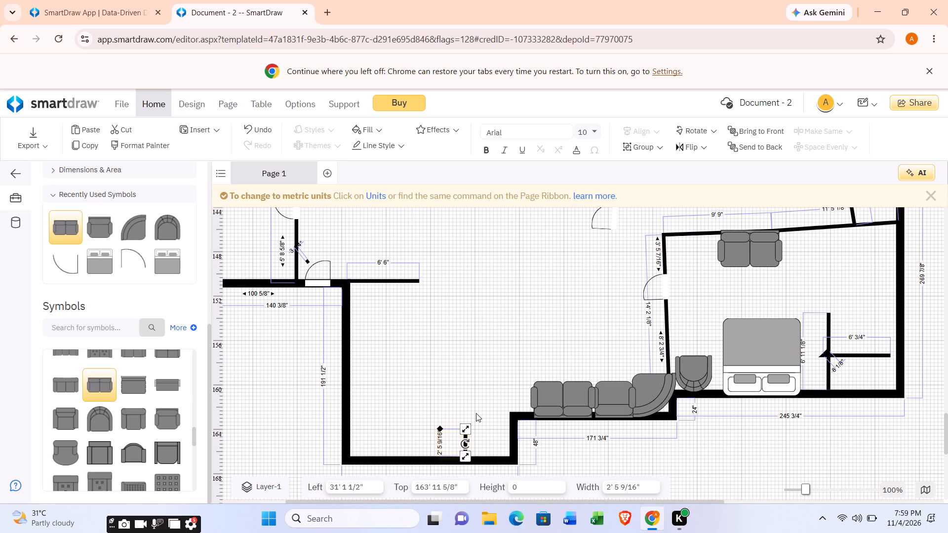
key(Delete)
Draw a 4" interior wall above the sofas, running 15' 2" horizontally and extended past the bedroom's left wall to 18' 4" overall.
scroll(478, 393, up, 2)
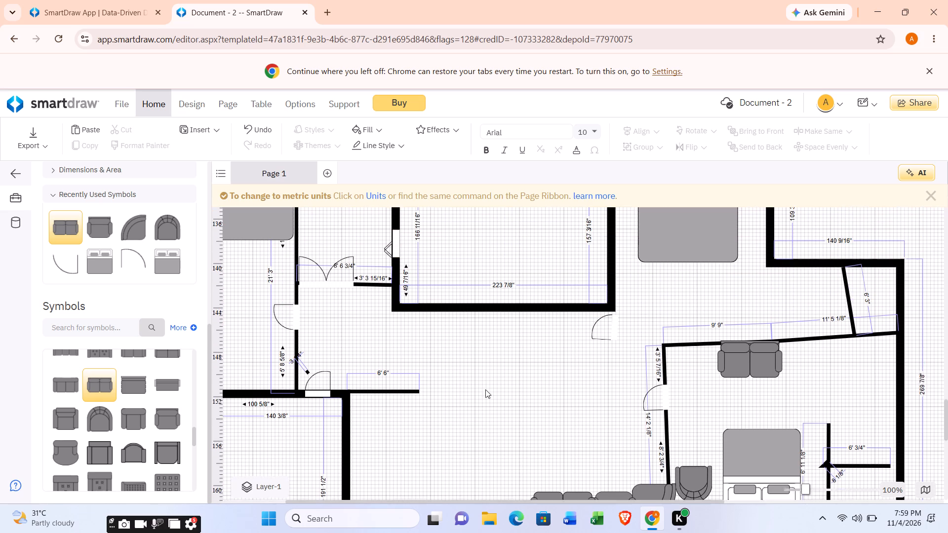
scroll(82, 177, up, 1)
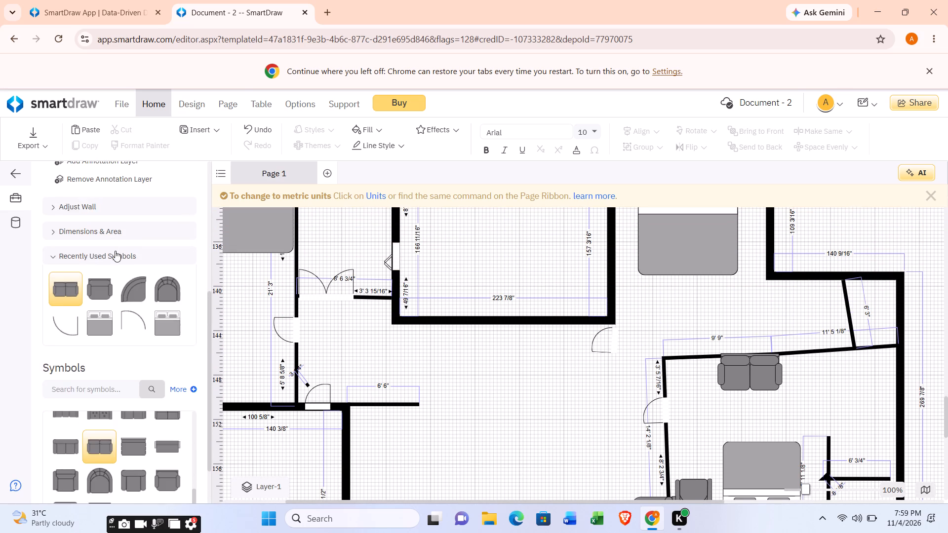
scroll(116, 251, up, 6)
click(125, 236)
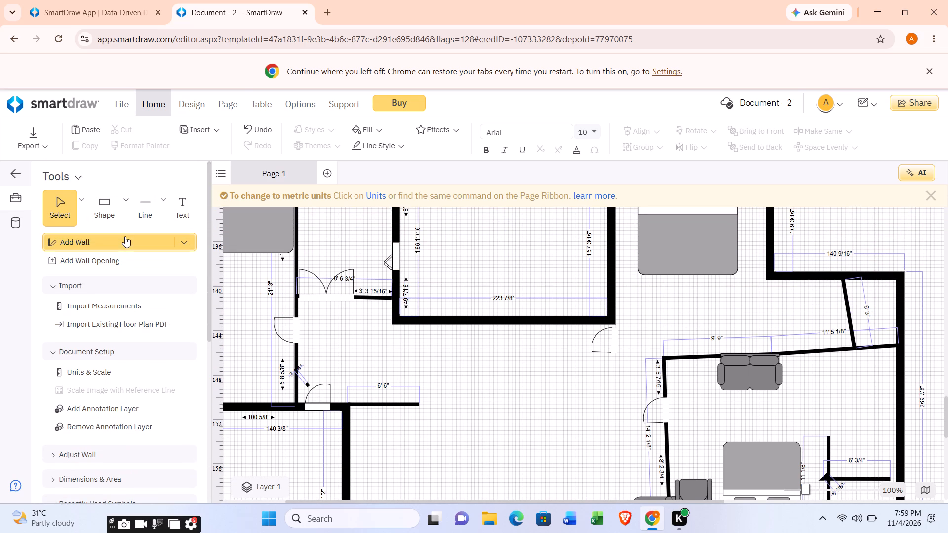
click(182, 237)
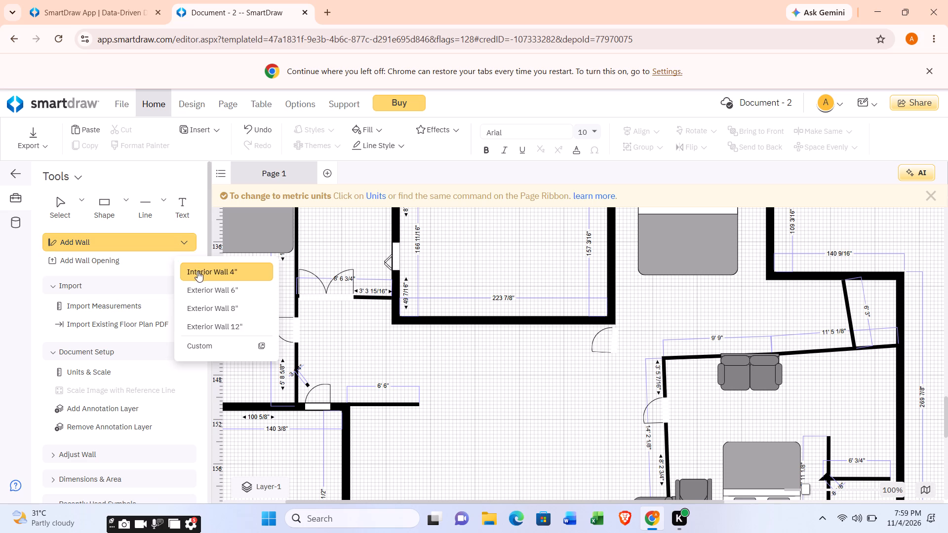
click(198, 274)
scroll(396, 364, down, 1)
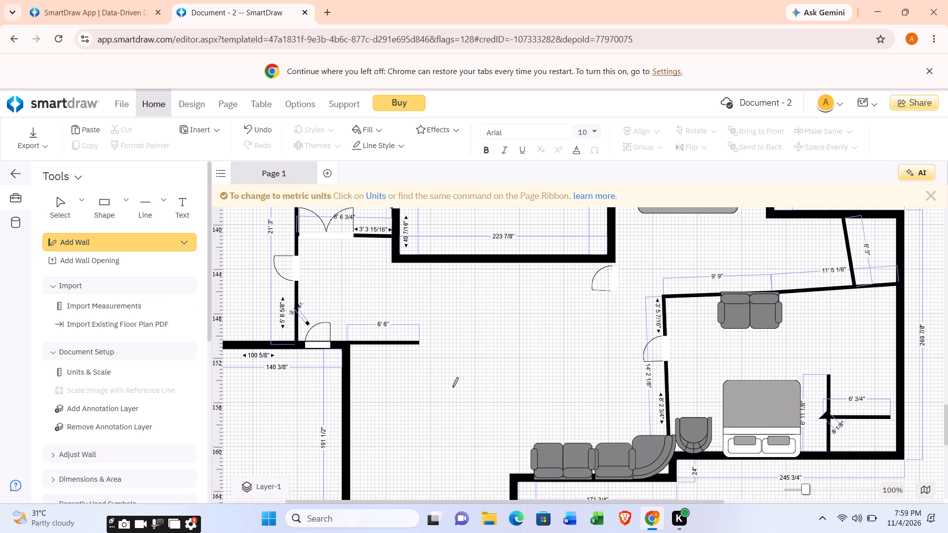
scroll(452, 387, down, 1)
scroll(458, 380, up, 1)
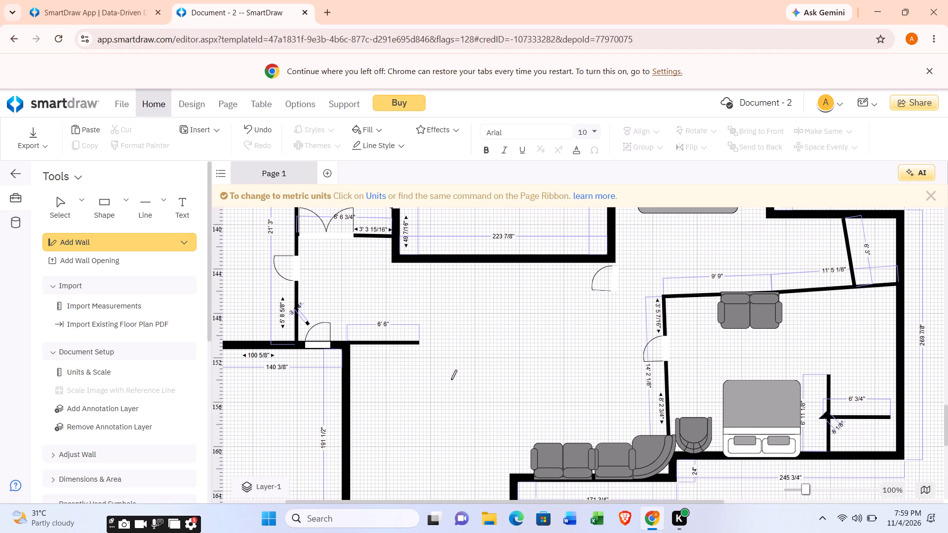
scroll(452, 370, down, 1)
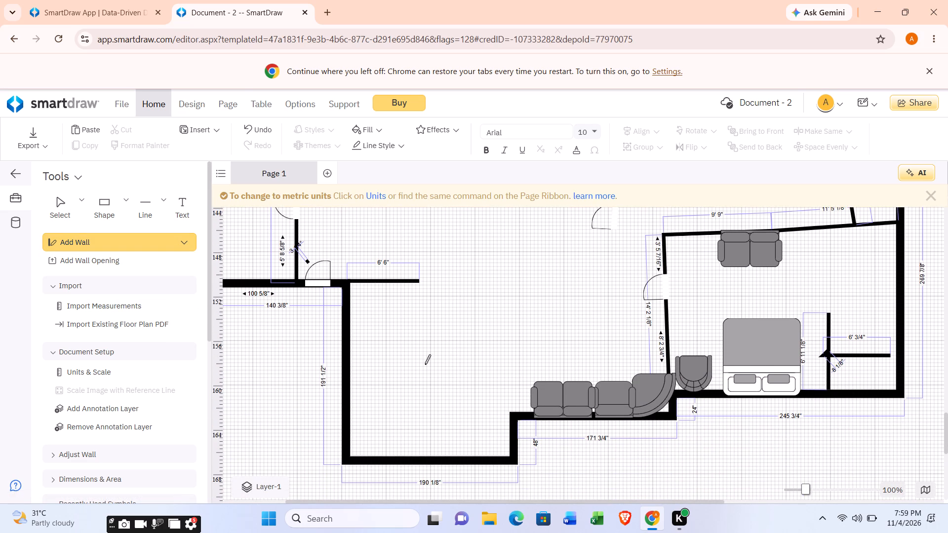
scroll(423, 362, up, 1)
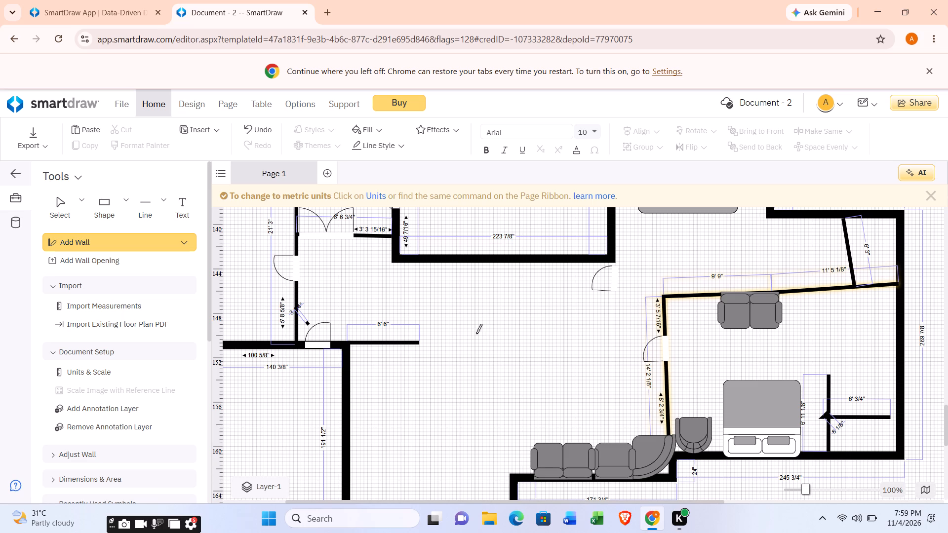
drag(476, 334, 593, 331)
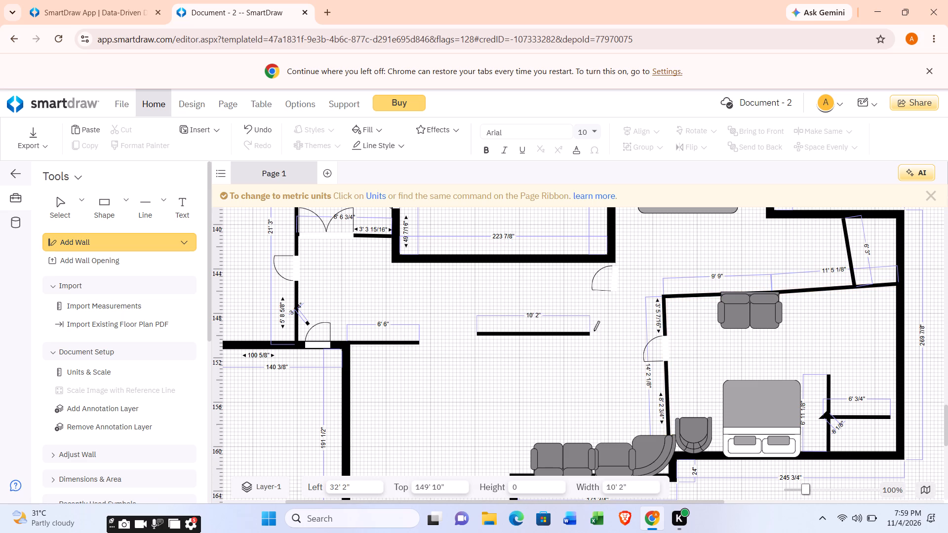
drag(593, 331, 645, 332)
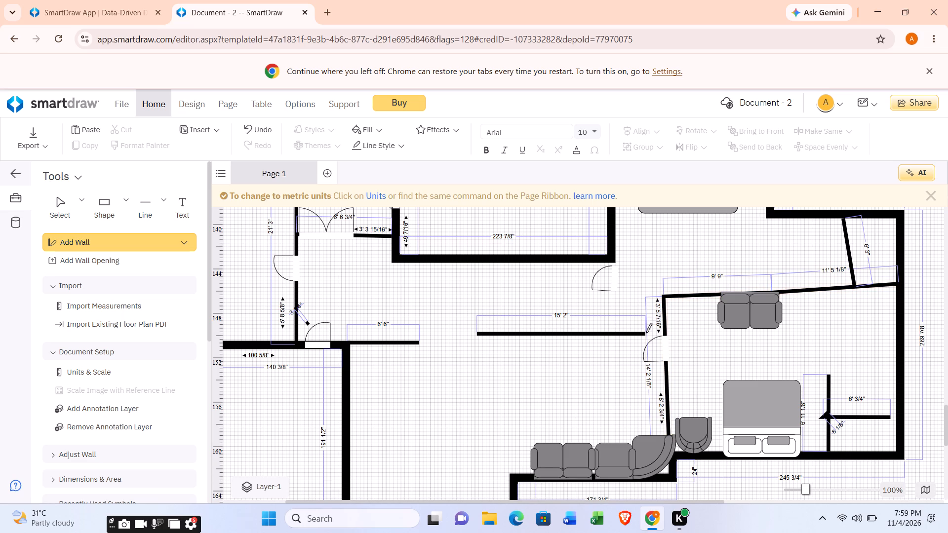
click(647, 333)
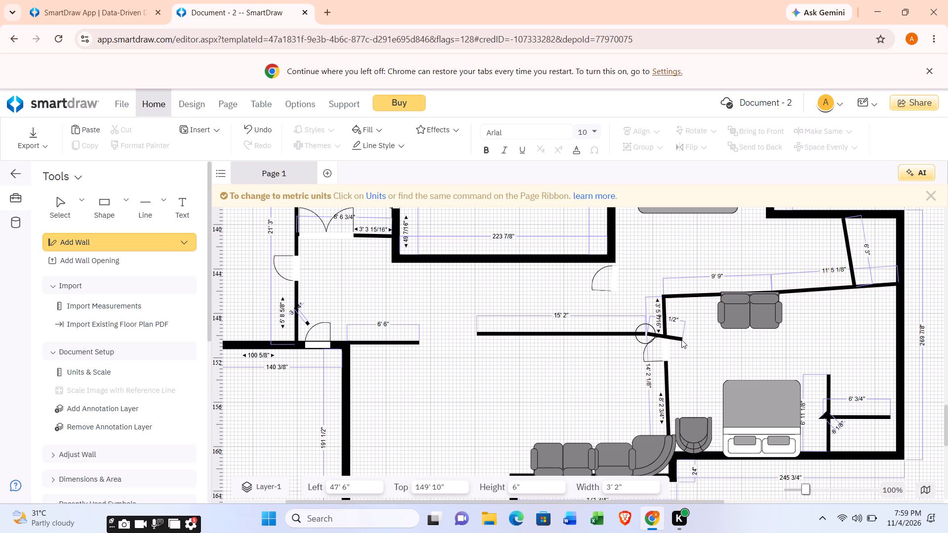
click(682, 331)
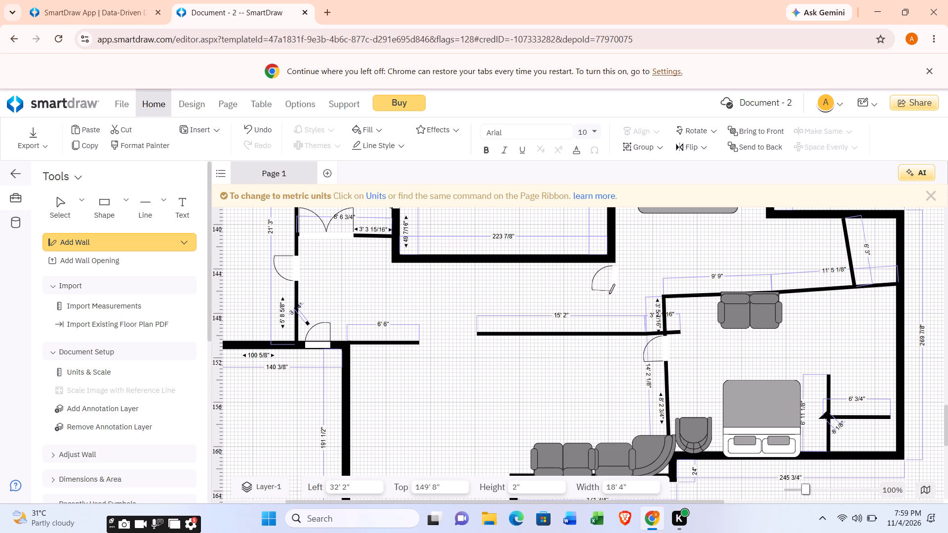
Draw a 3' 8 1/16" near-vertical 4" interior wall from the door below the upper room down to the new horizontal wall.
drag(609, 293, 613, 330)
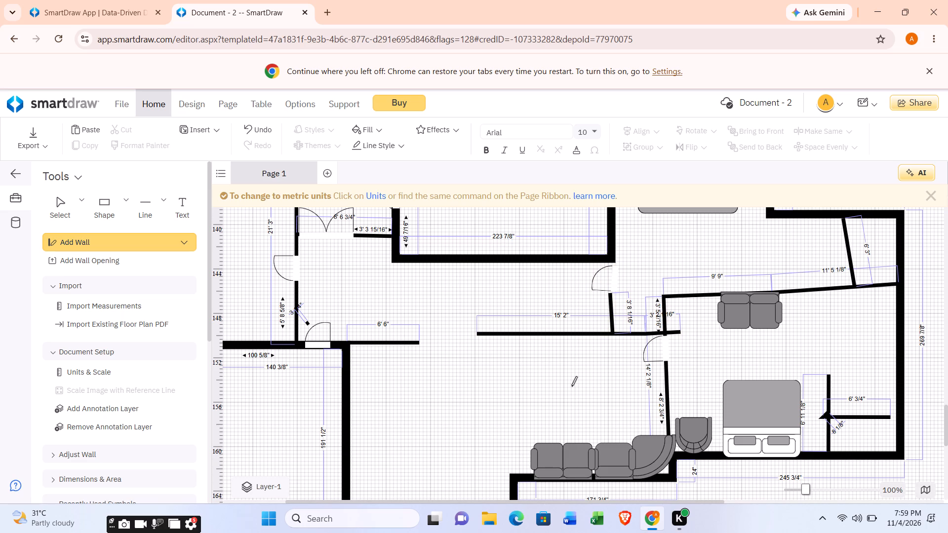
Place a 6' by 2' 6" Chaise Lounge with Arms in the adjoining room, beside the left end of the sofa row.
scroll(571, 386, down, 1)
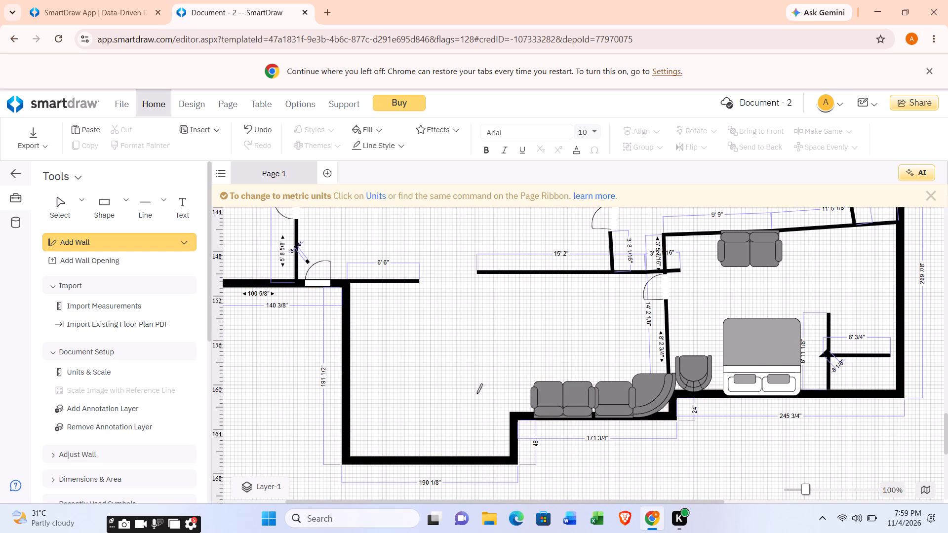
scroll(423, 356, up, 1)
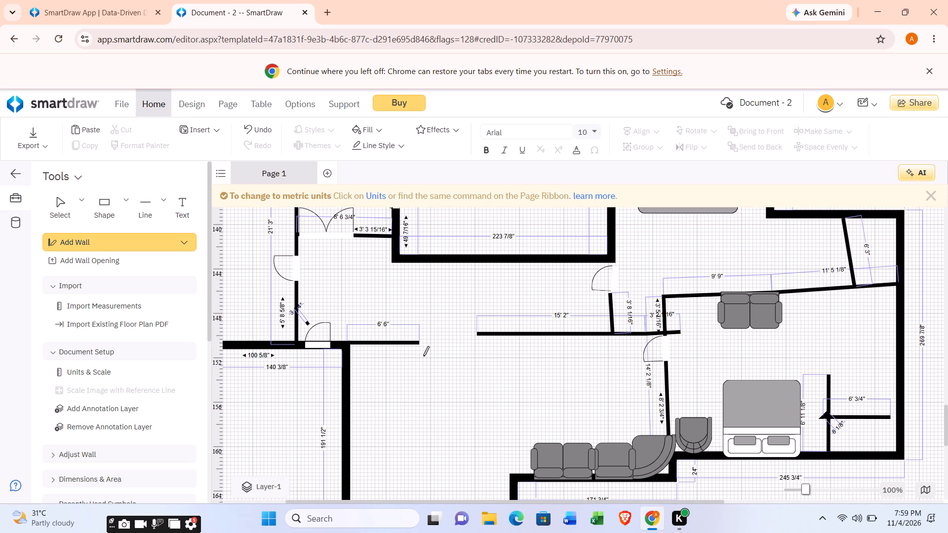
scroll(422, 356, down, 1)
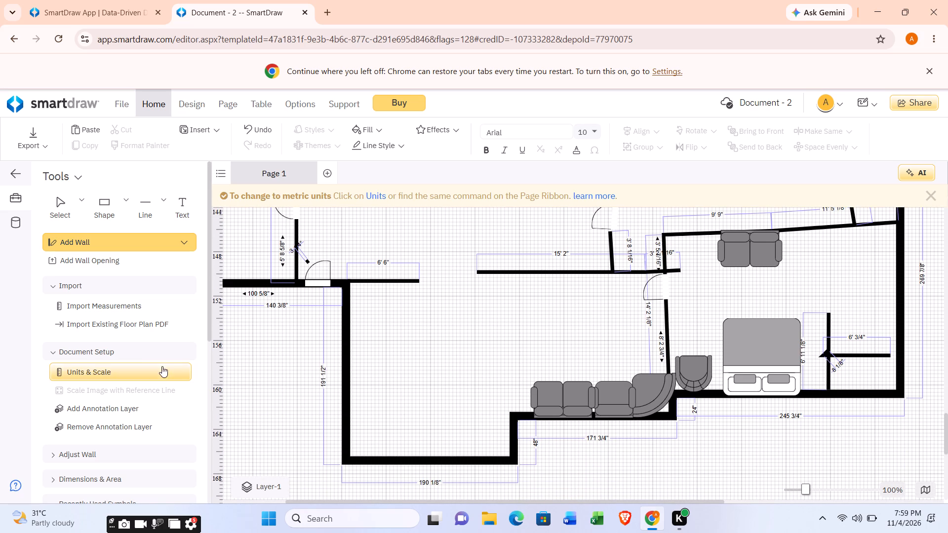
scroll(112, 349, down, 5)
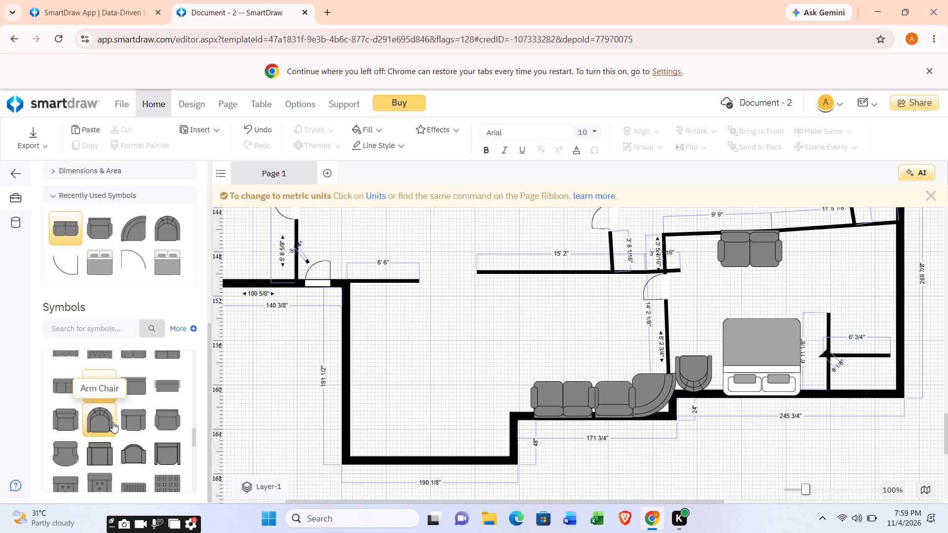
scroll(112, 423, down, 1)
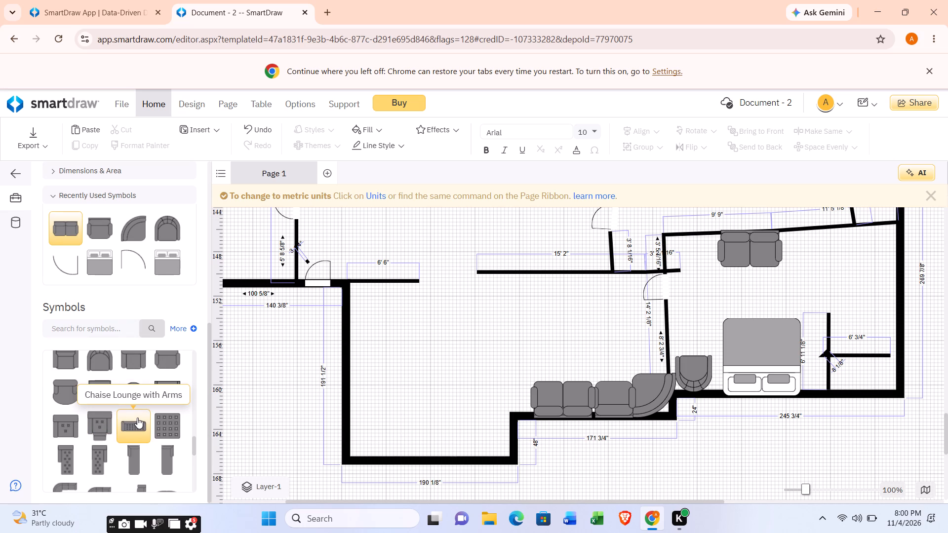
click(137, 418)
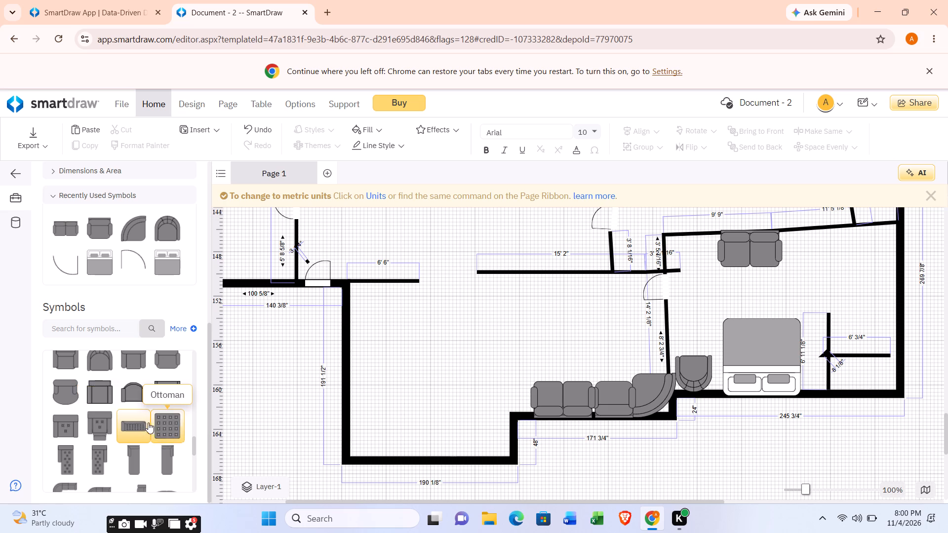
drag(143, 421, 475, 411)
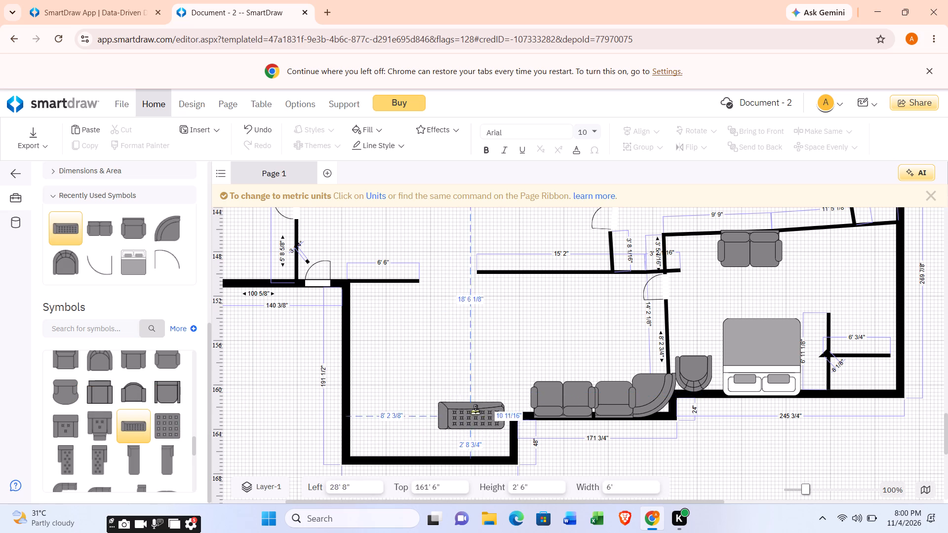
drag(475, 411, 506, 370)
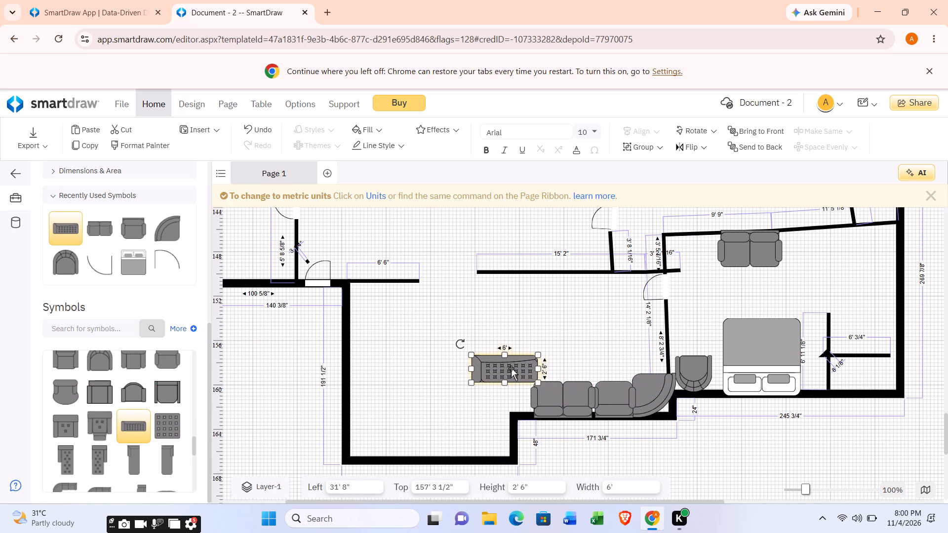
Rotate the chaise lounge to stand vertically and position it up and left of the sofas, at about 31' 7" left, 155' 9" top.
drag(463, 344, 508, 319)
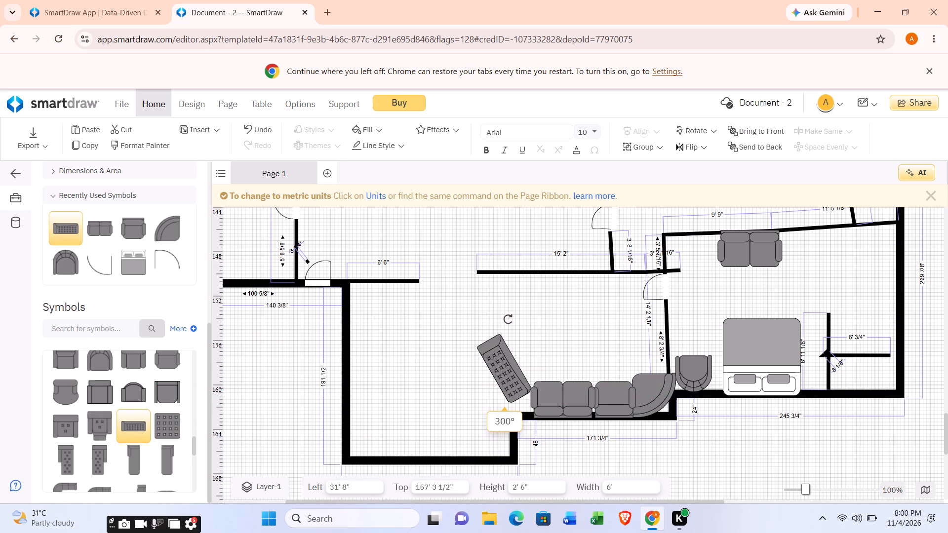
drag(508, 319, 520, 420)
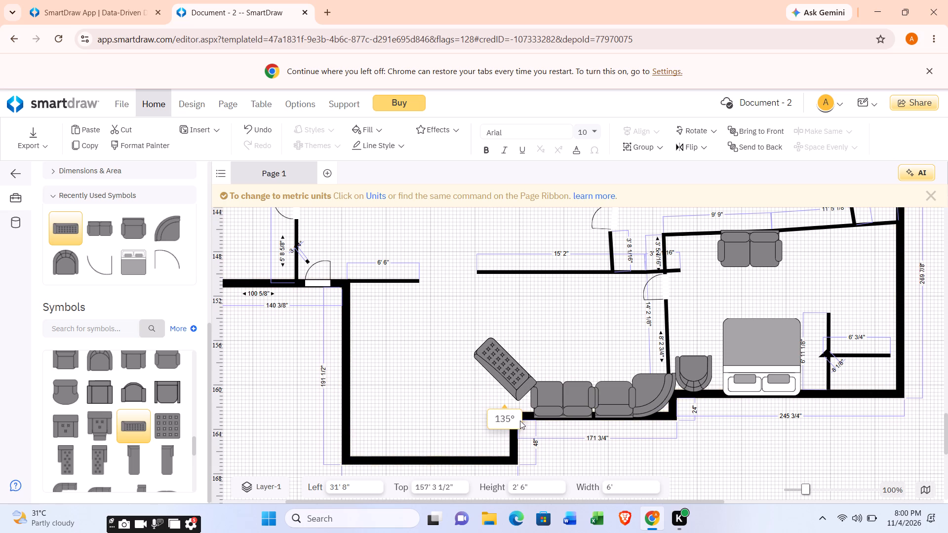
drag(520, 420, 506, 394)
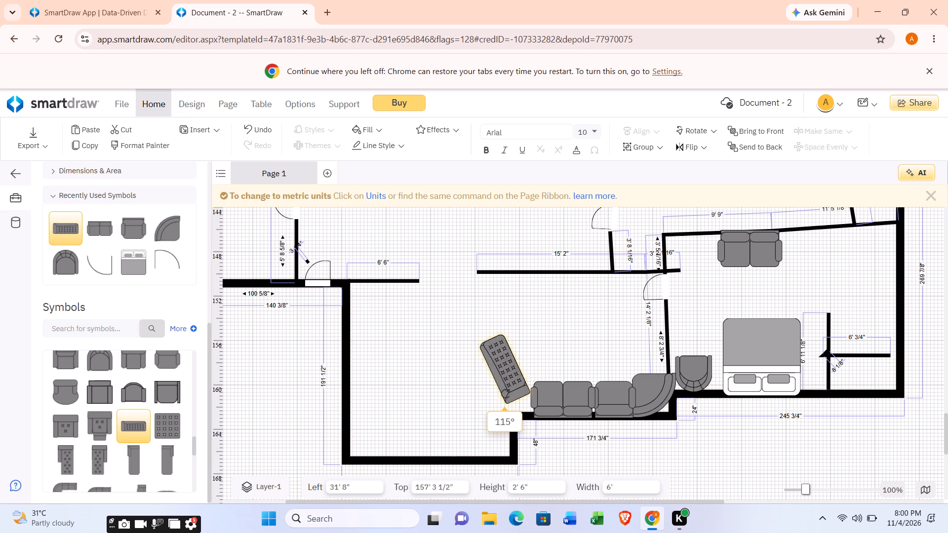
drag(506, 394, 485, 389)
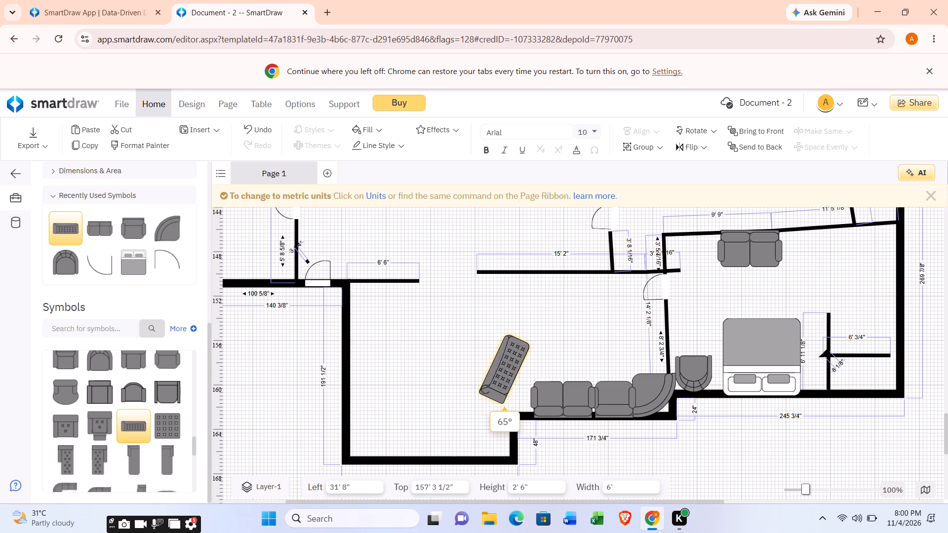
drag(485, 389, 489, 397)
drag(500, 368, 505, 384)
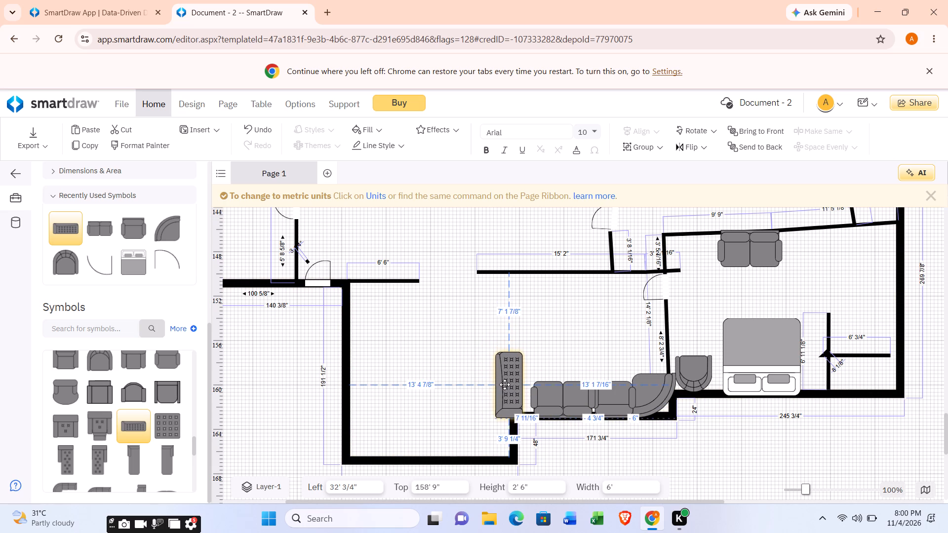
drag(505, 384, 508, 381)
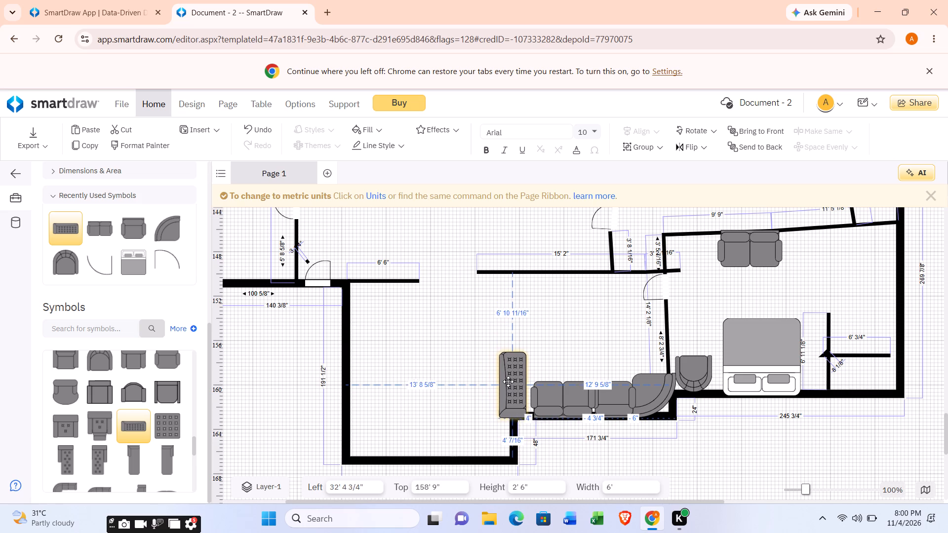
drag(508, 381, 498, 356)
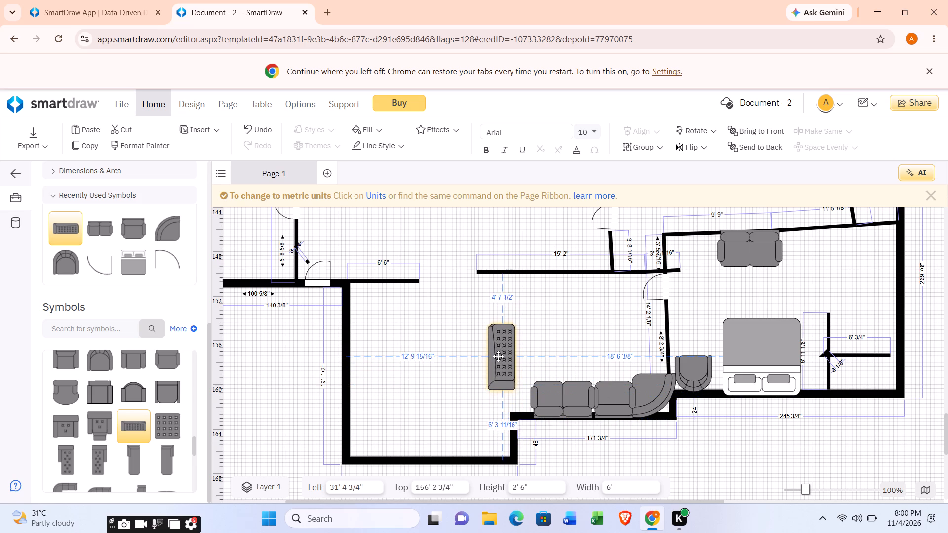
drag(498, 356, 500, 352)
click(481, 369)
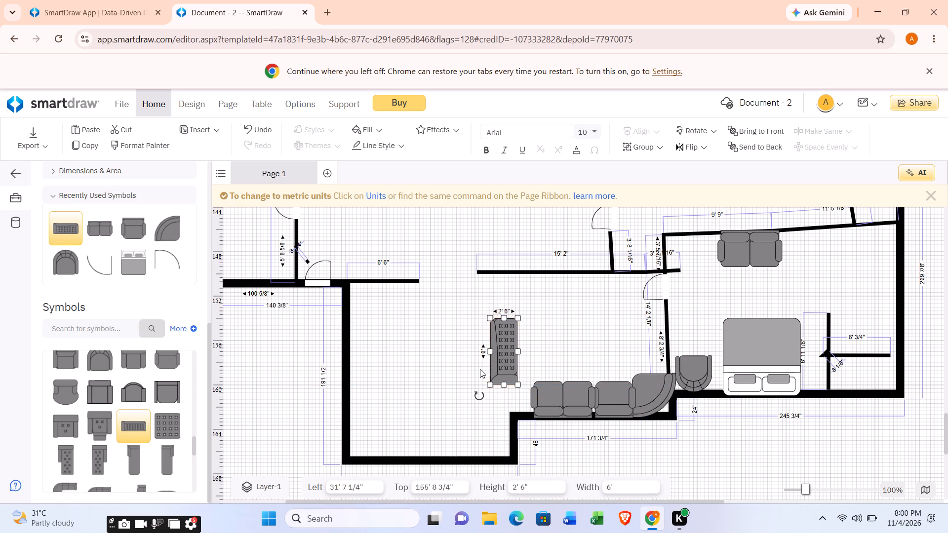
Place a 3' by 3' 6" Rectangle Table Leaf - Right from the Tables symbols above the sofas, between the chaise lounge and bedroom wall.
scroll(300, 429, down, 1)
scroll(157, 414, down, 3)
scroll(131, 432, up, 2)
scroll(99, 404, up, 1)
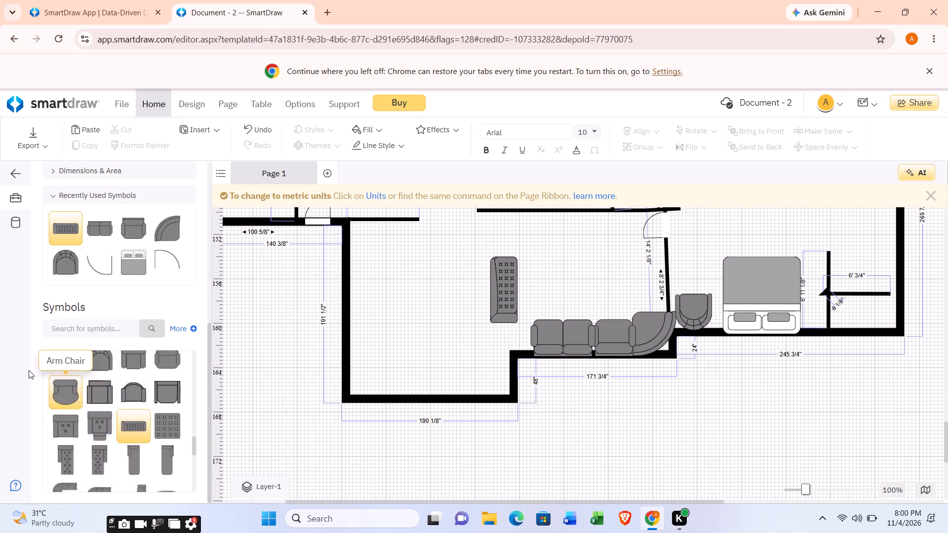
scroll(30, 370, up, 2)
scroll(68, 356, up, 3)
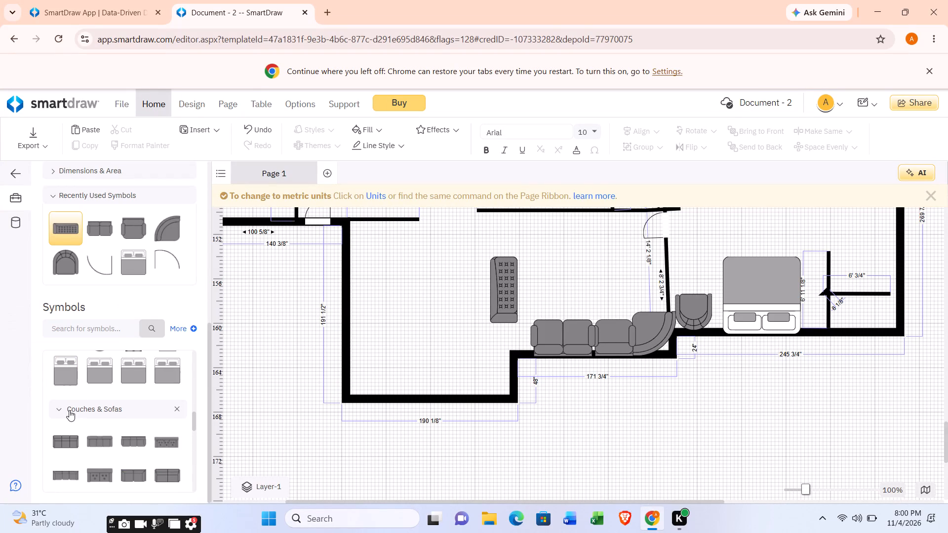
drag(58, 403, 58, 408)
scroll(69, 410, down, 2)
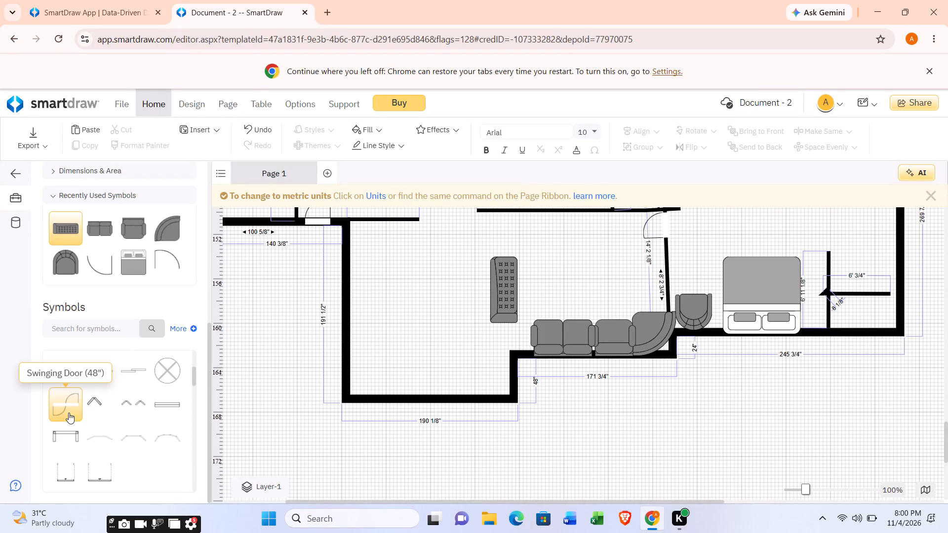
scroll(80, 423, up, 7)
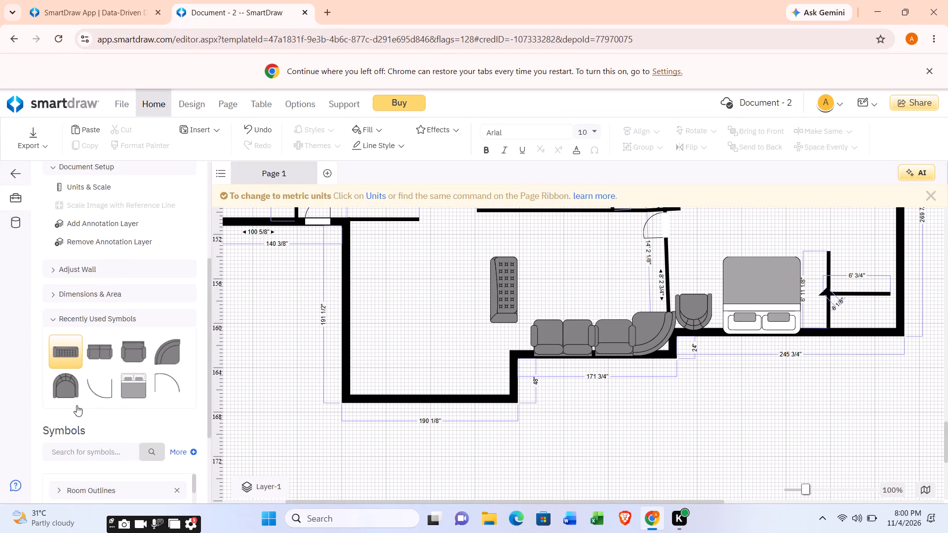
scroll(76, 411, down, 9)
scroll(110, 462, down, 3)
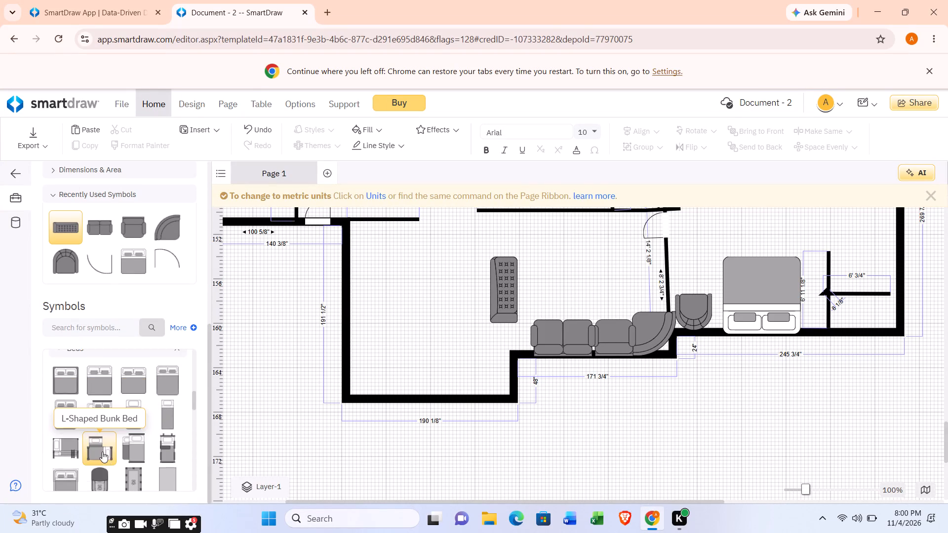
scroll(102, 452, down, 10)
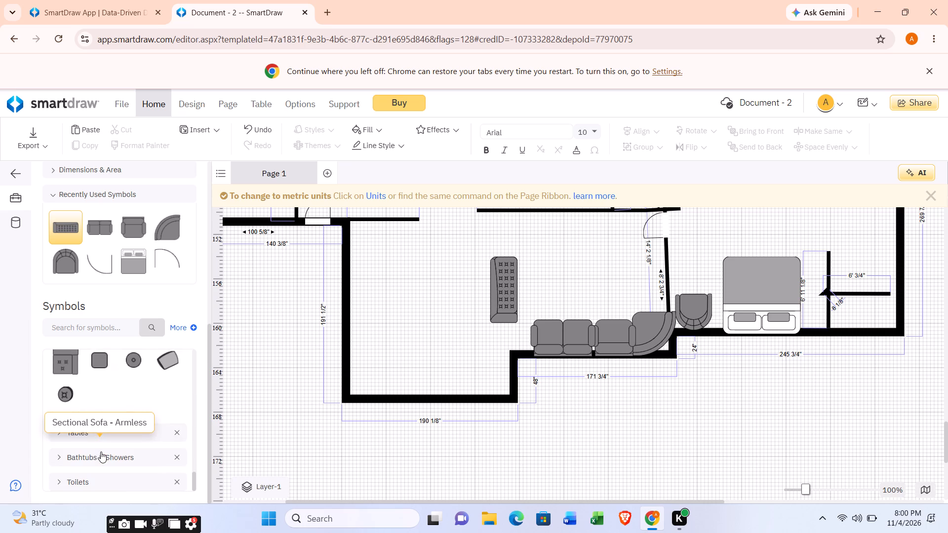
click(61, 434)
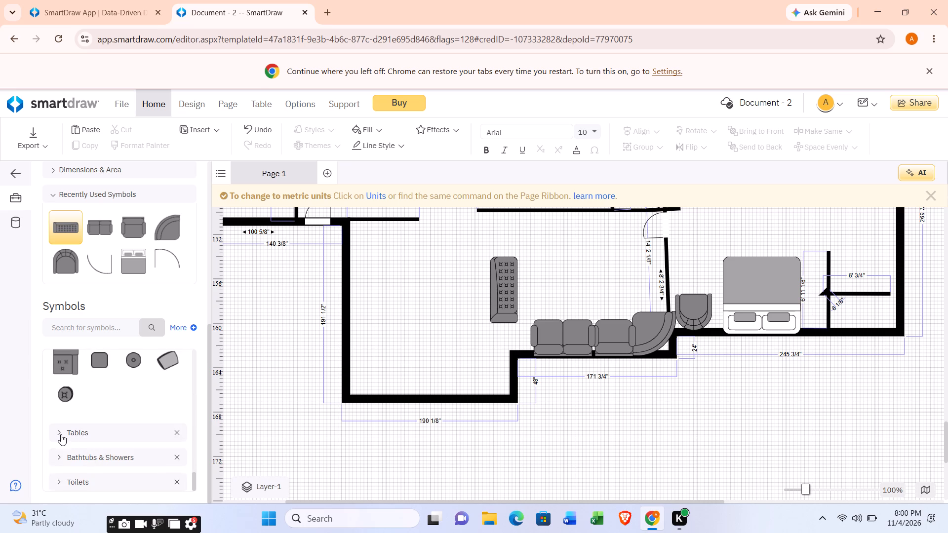
scroll(66, 431, down, 2)
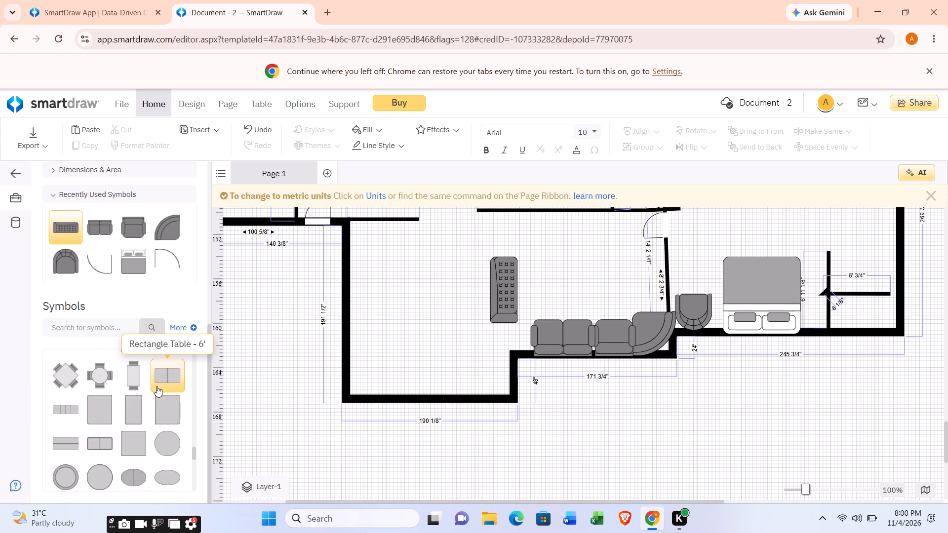
click(159, 404)
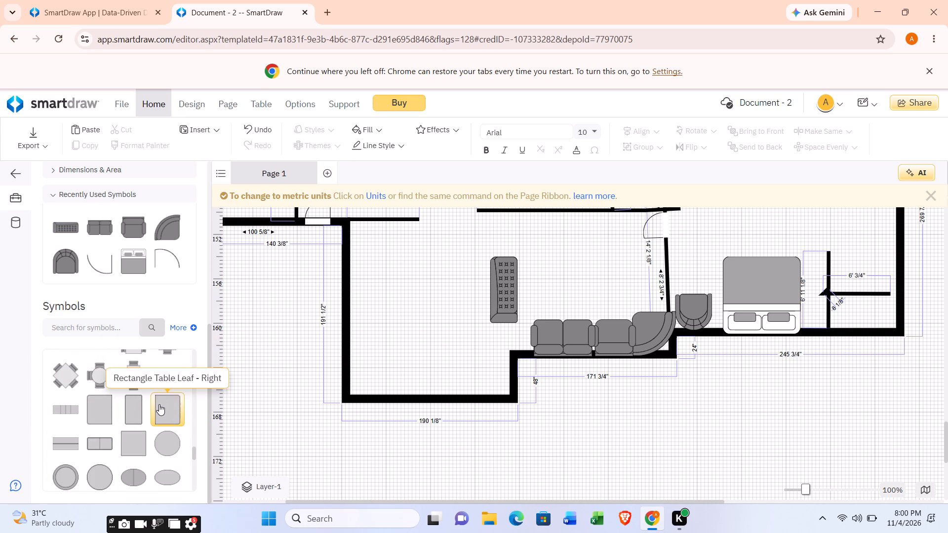
drag(174, 406, 356, 351)
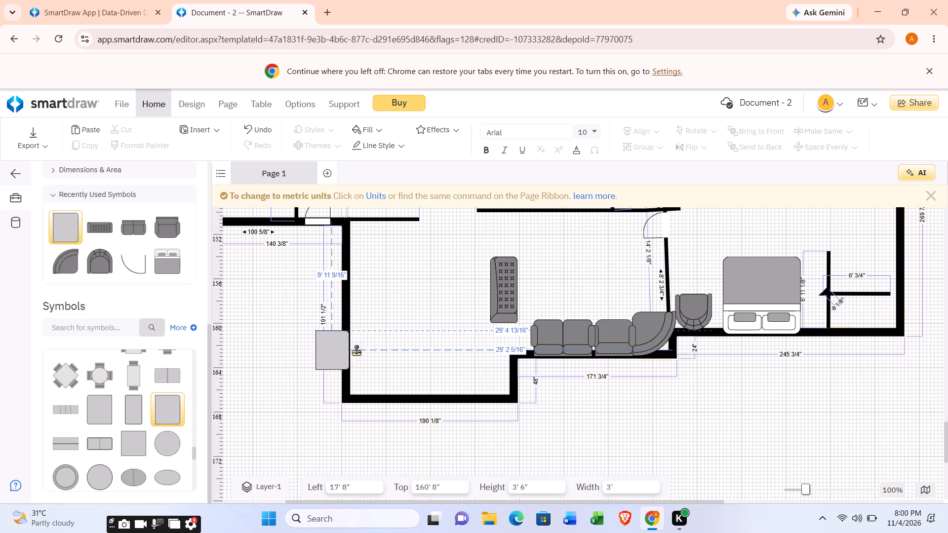
drag(356, 351, 575, 284)
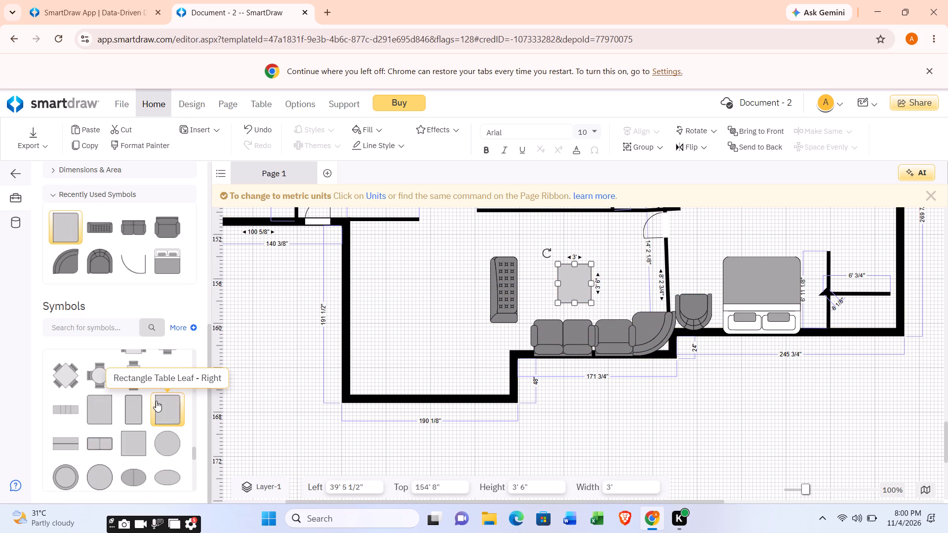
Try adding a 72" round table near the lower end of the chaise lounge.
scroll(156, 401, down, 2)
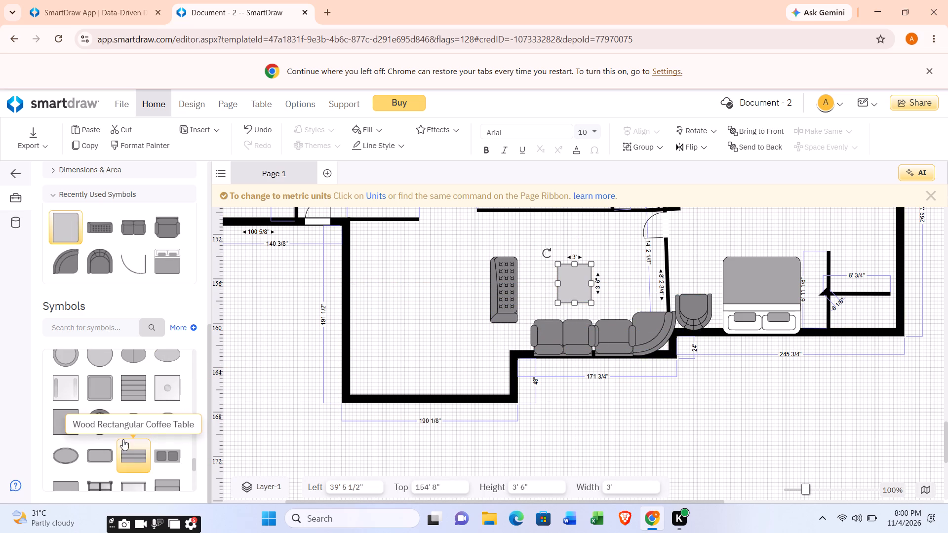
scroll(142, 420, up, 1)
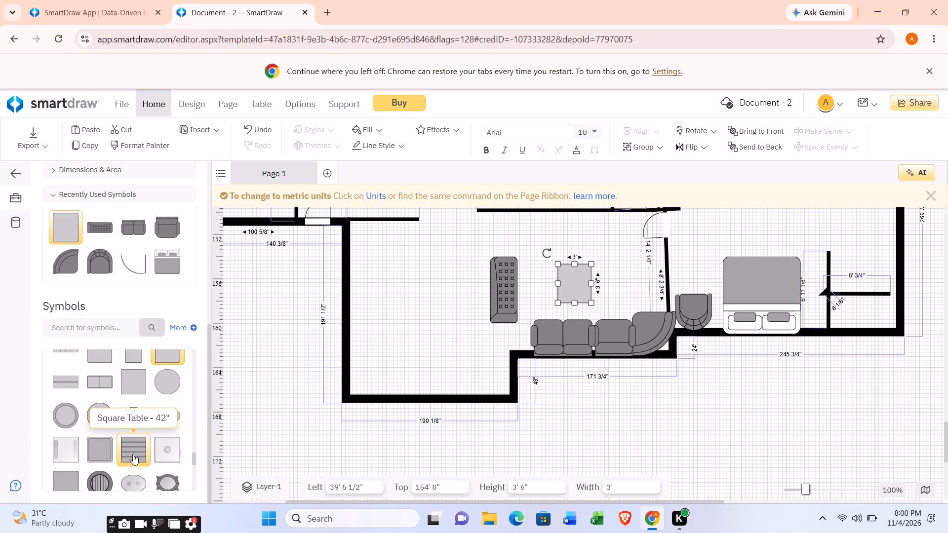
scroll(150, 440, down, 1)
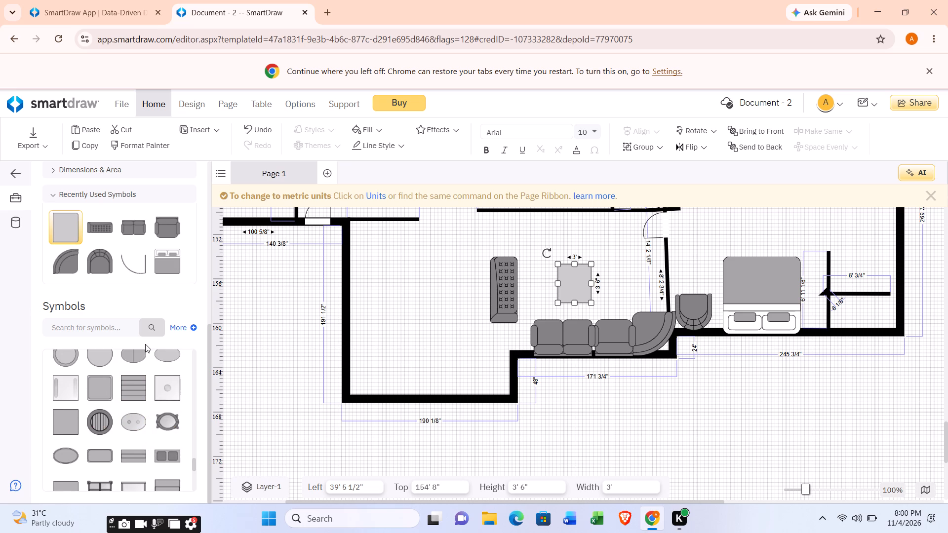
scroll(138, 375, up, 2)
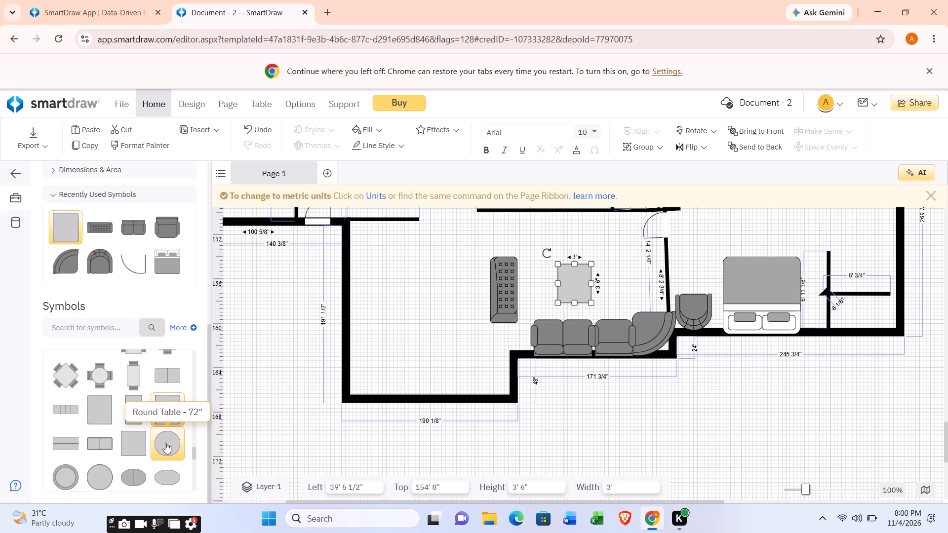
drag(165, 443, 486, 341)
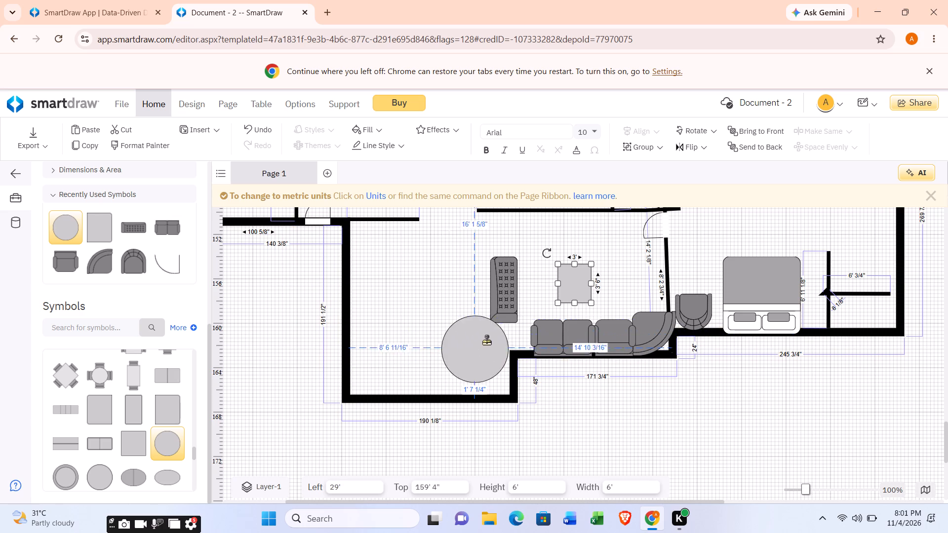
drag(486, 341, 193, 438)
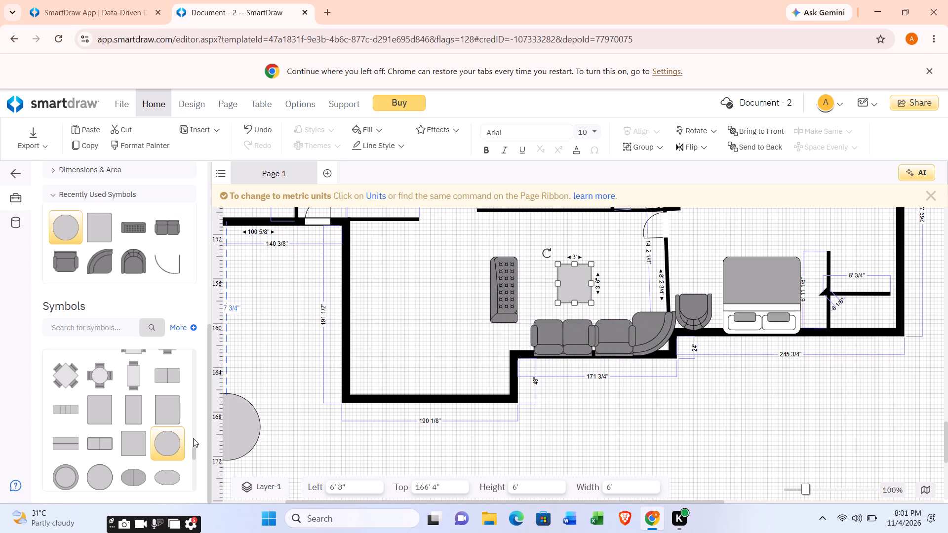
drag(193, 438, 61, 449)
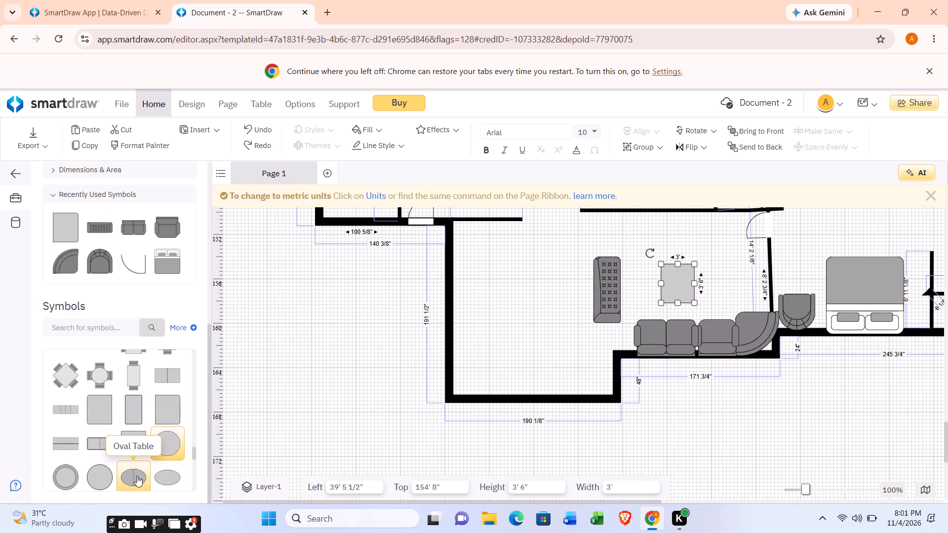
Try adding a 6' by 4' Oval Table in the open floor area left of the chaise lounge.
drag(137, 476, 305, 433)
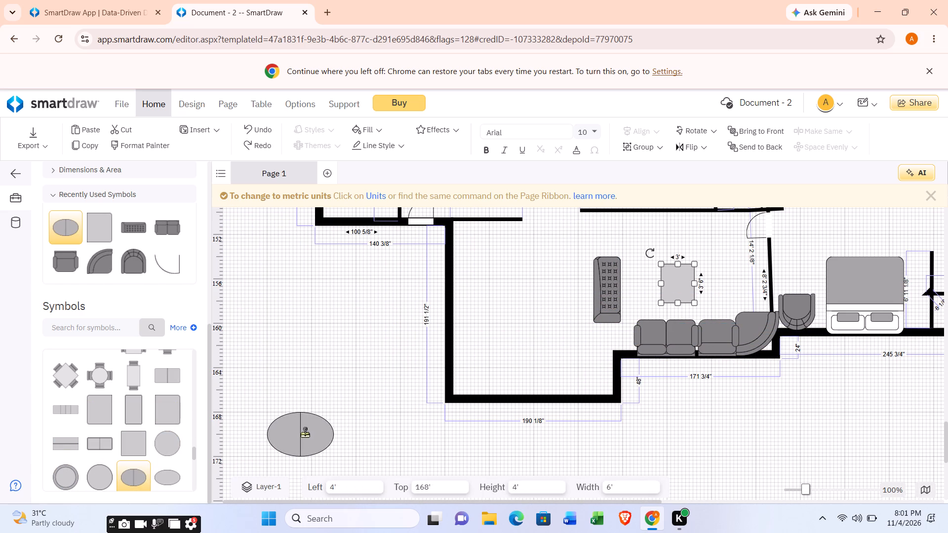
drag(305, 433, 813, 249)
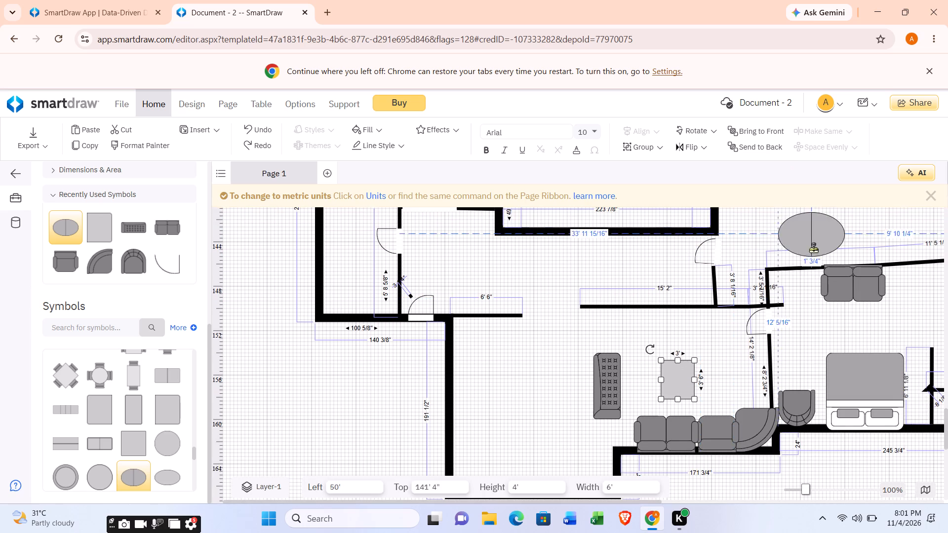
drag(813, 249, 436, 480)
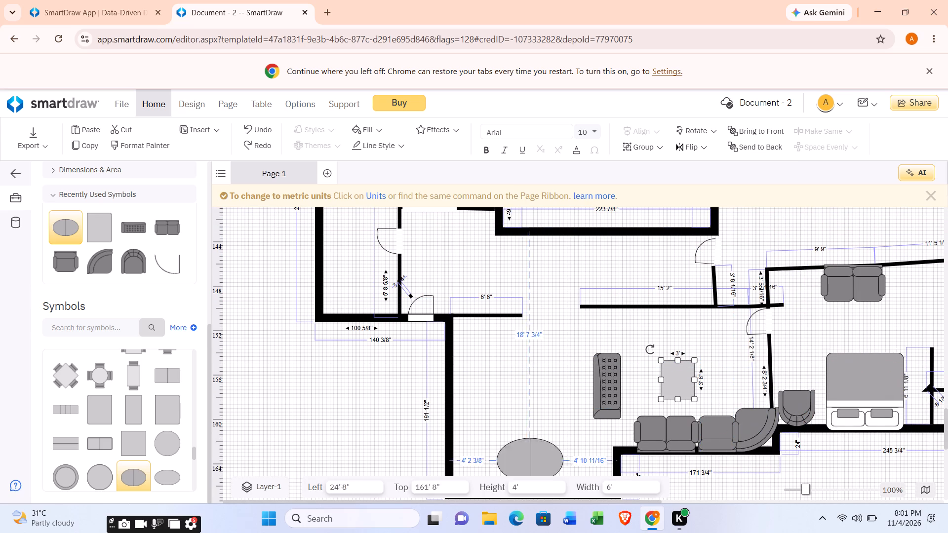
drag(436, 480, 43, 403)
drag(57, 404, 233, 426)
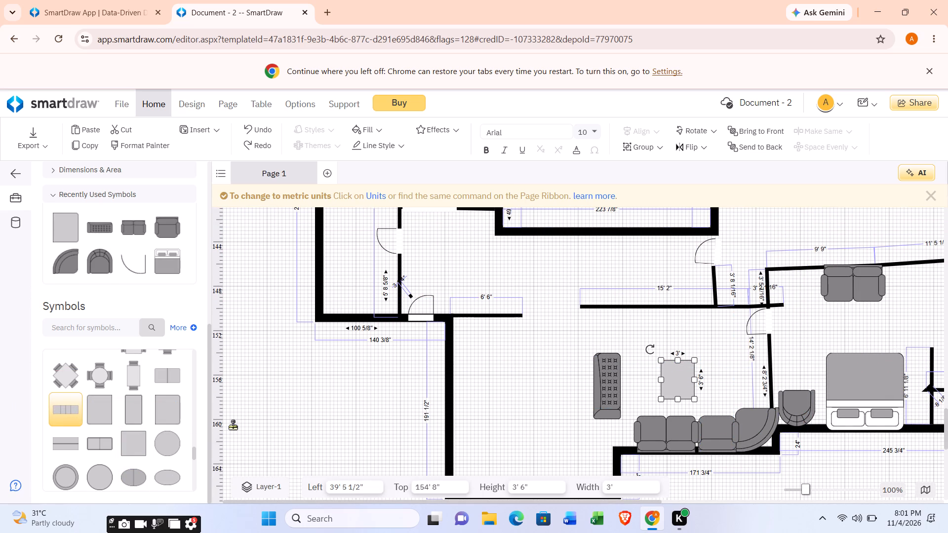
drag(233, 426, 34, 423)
Place the narrow 5' by 1' 3" table from the end of the Tables symbols between the bedroom's loveseat and bed.
scroll(105, 409, up, 2)
scroll(123, 439, down, 7)
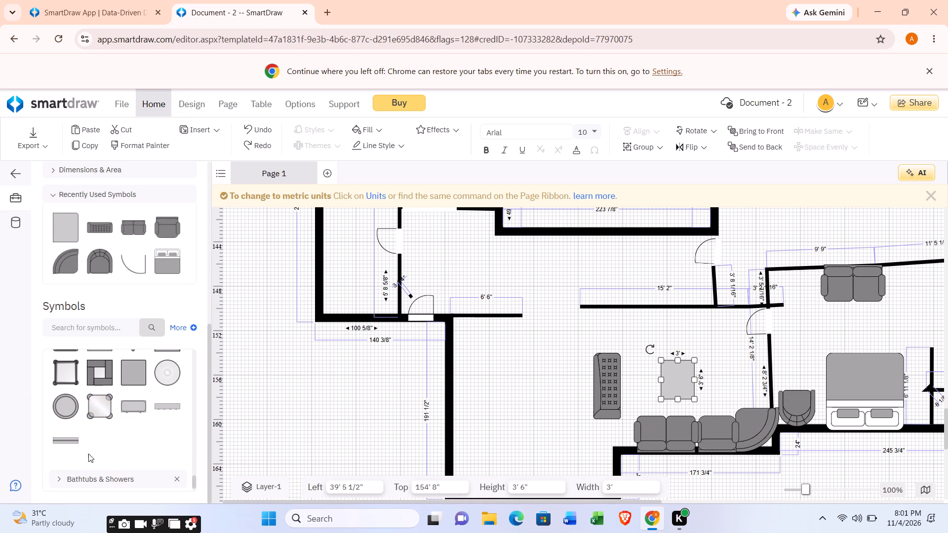
scroll(87, 455, down, 1)
drag(67, 418, 102, 418)
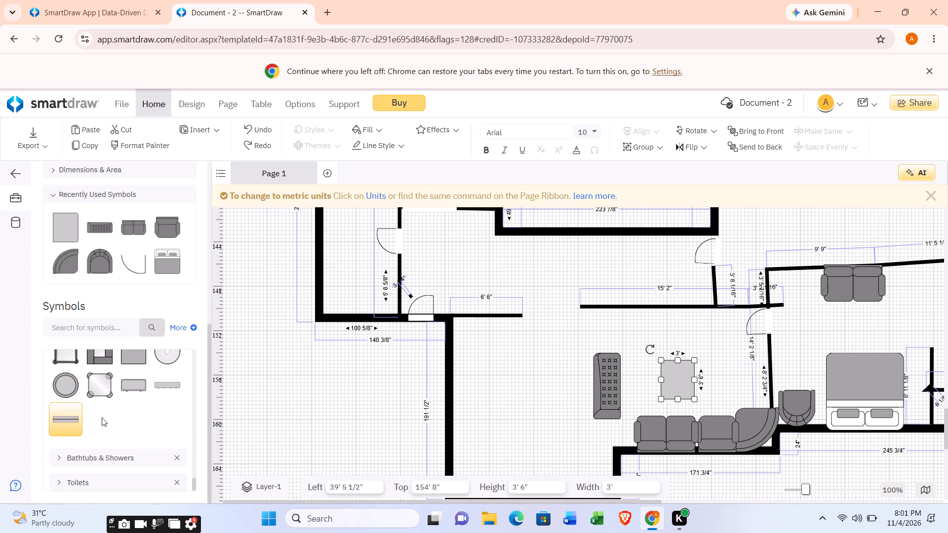
drag(102, 418, 384, 409)
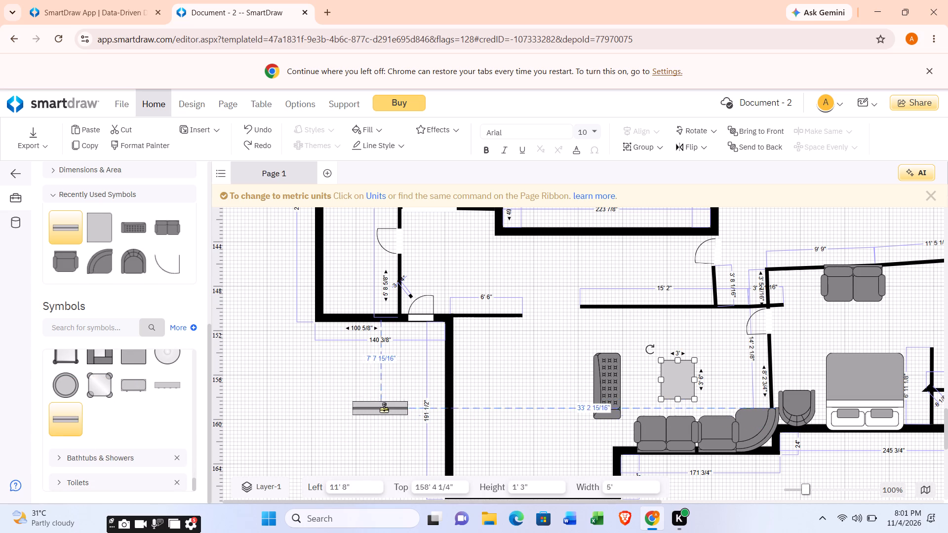
drag(384, 409, 688, 356)
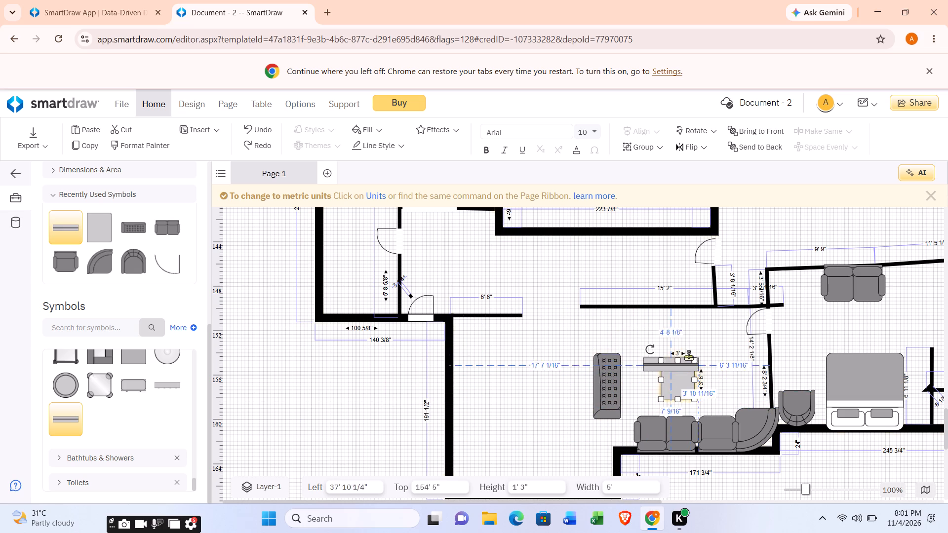
drag(688, 356, 796, 380)
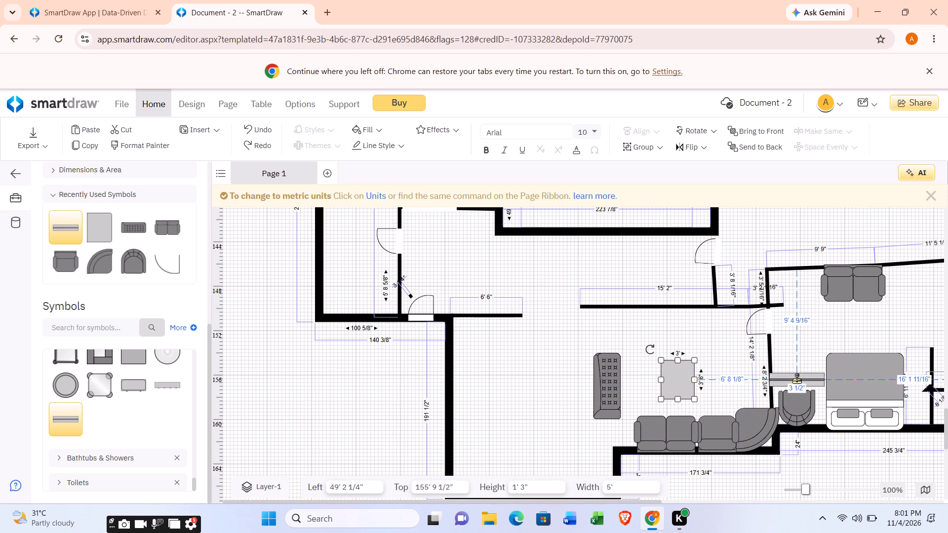
drag(796, 380, 853, 322)
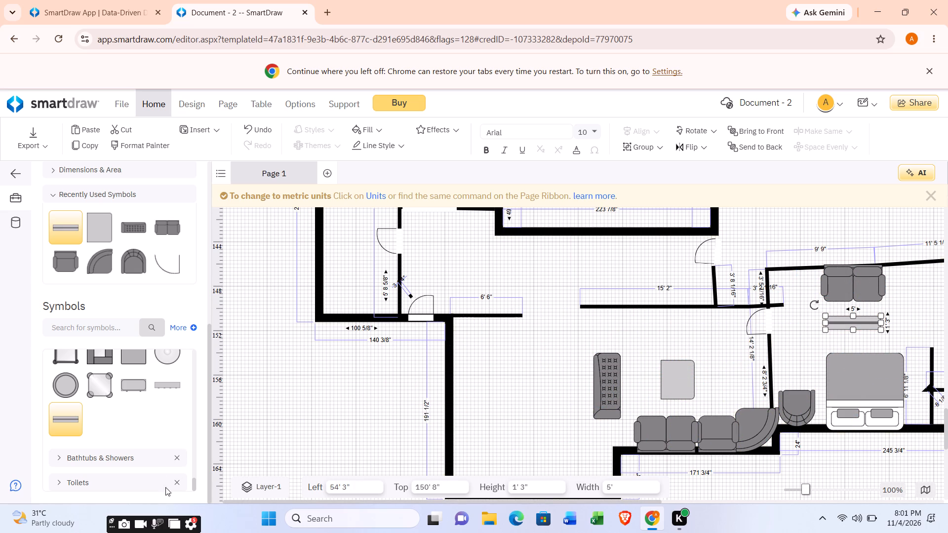
Draw a 4" interior wall about 6' 10" long across the lower end of the left bedroom, just below its side door.
scroll(249, 428, up, 1)
scroll(333, 421, up, 1)
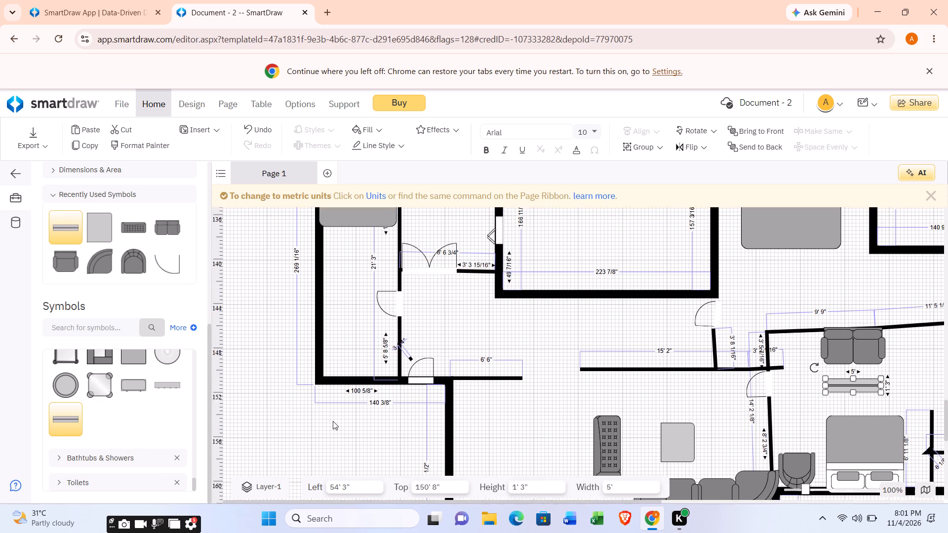
scroll(333, 421, up, 2)
scroll(344, 451, down, 1)
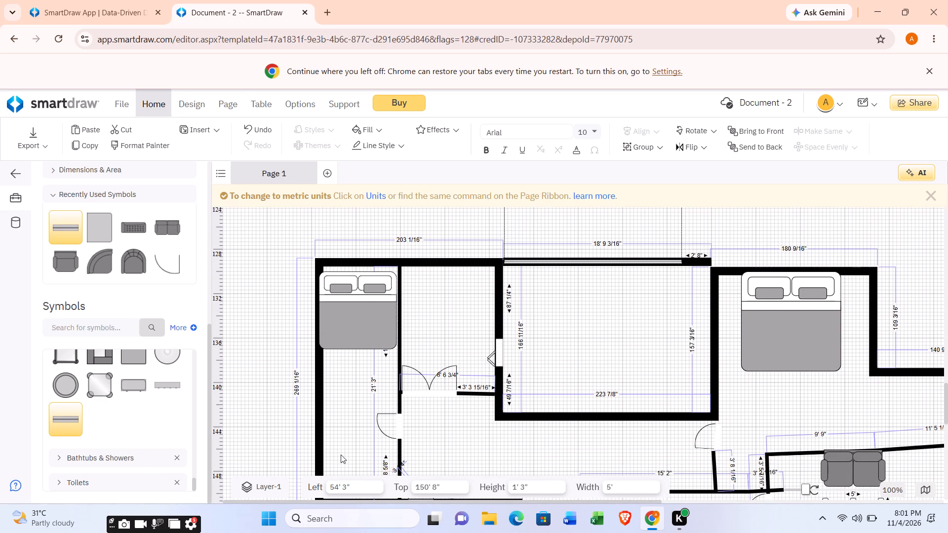
scroll(340, 434, down, 2)
scroll(342, 379, up, 1)
scroll(238, 362, up, 4)
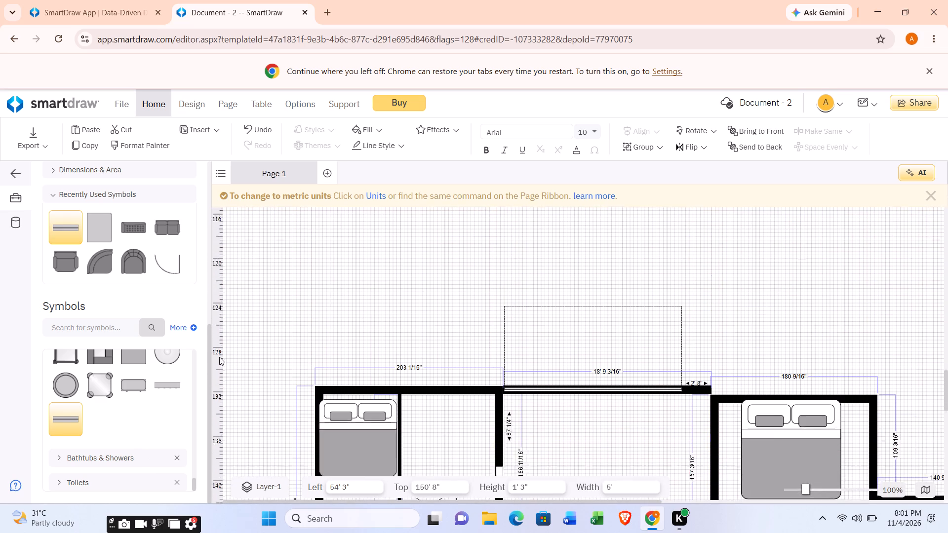
scroll(109, 294, up, 10)
click(172, 245)
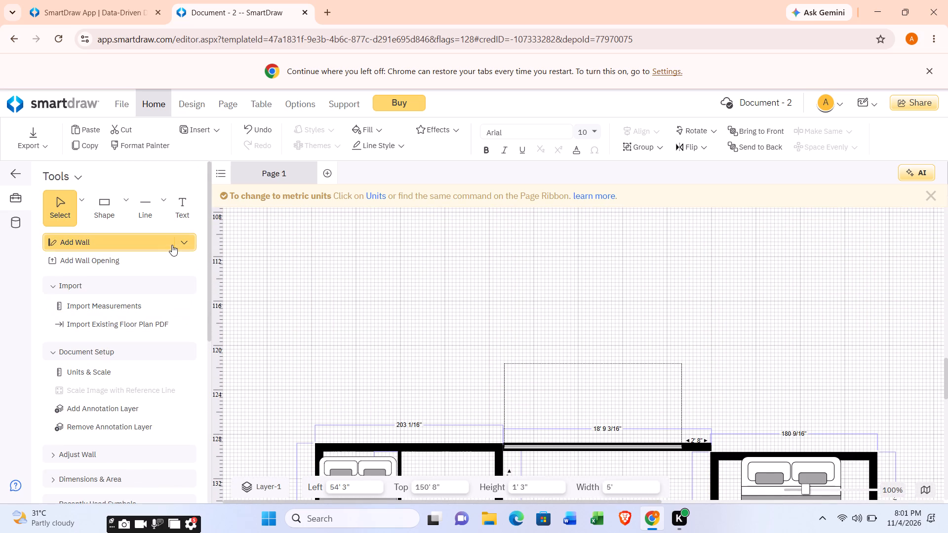
click(190, 238)
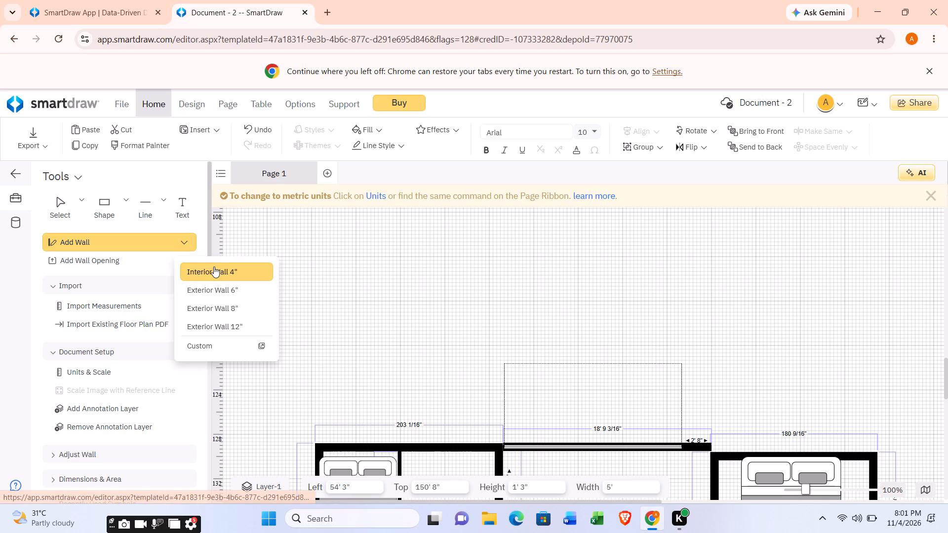
click(214, 266)
scroll(239, 299, down, 1)
scroll(284, 339, down, 4)
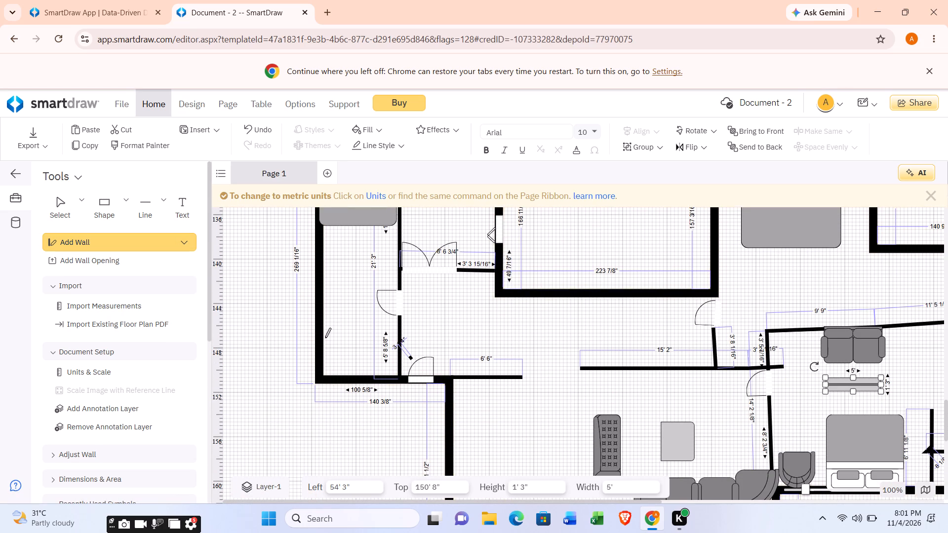
drag(325, 338, 378, 335)
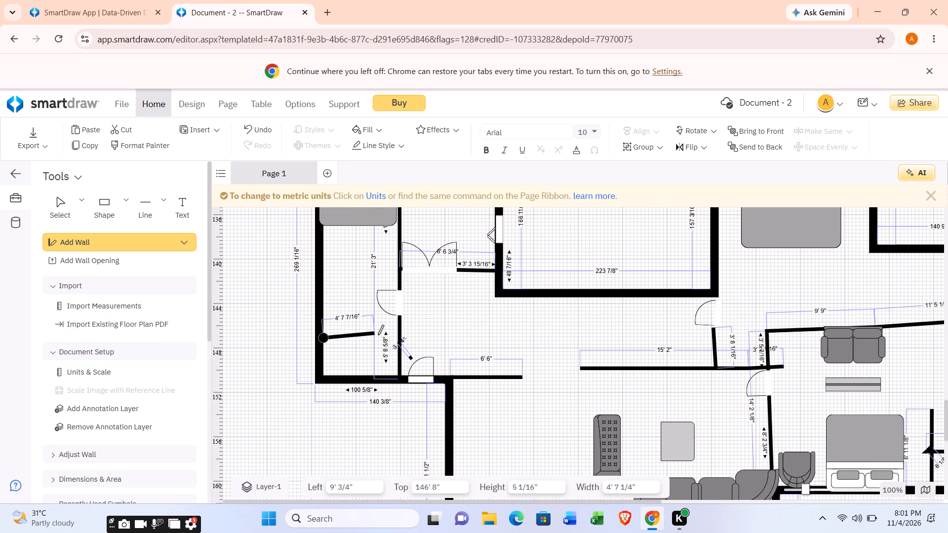
drag(378, 335, 396, 334)
Place a 28" door from the recently used symbols in the new partition wall, near the left bedroom's outer wall.
scroll(236, 334, down, 1)
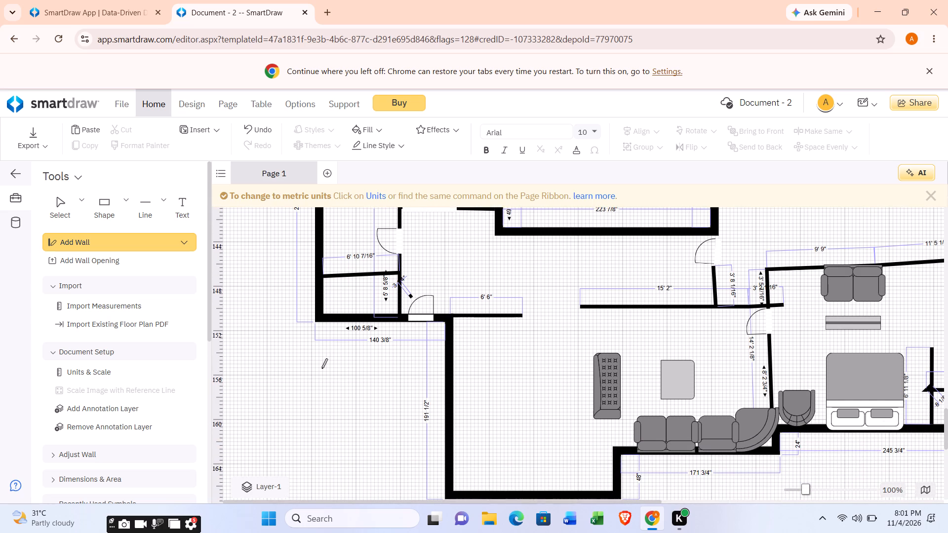
scroll(251, 372, up, 2)
scroll(110, 351, down, 5)
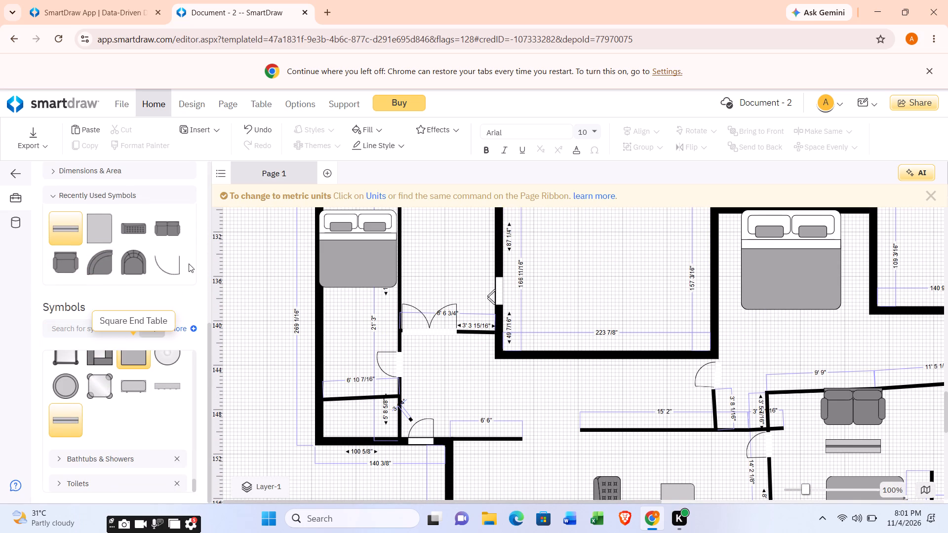
drag(183, 256, 176, 262)
drag(173, 266, 243, 356)
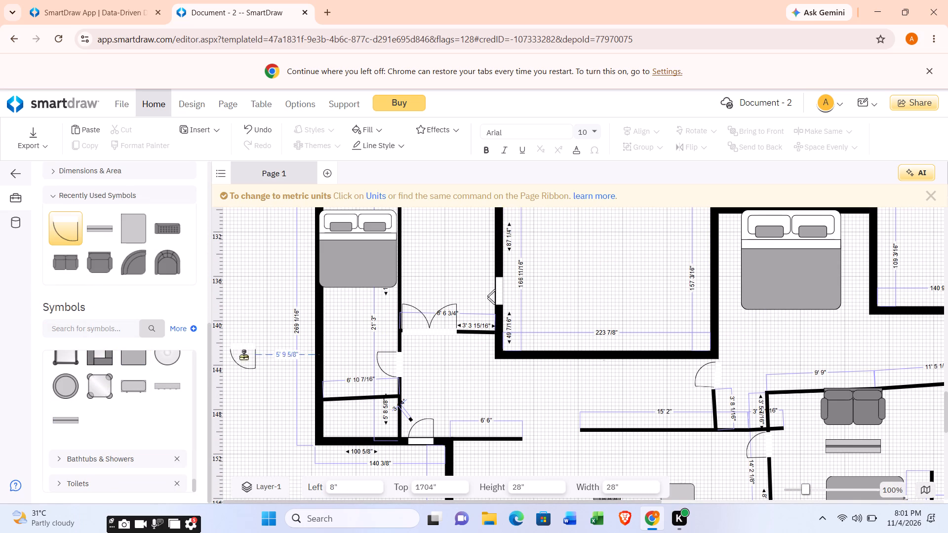
drag(243, 356, 344, 400)
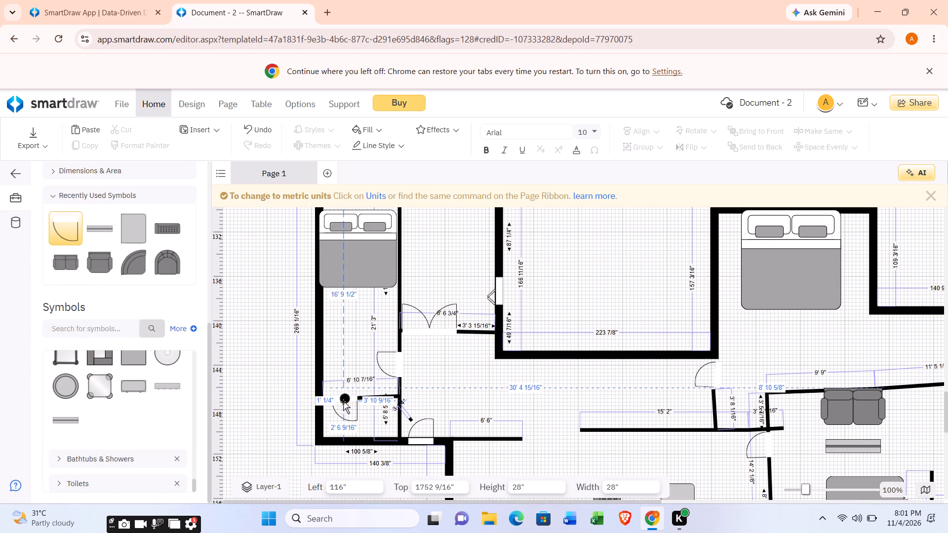
Look through the Tables symbols for a table to put in the open floor area beside the chaise lounge.
scroll(342, 383, down, 1)
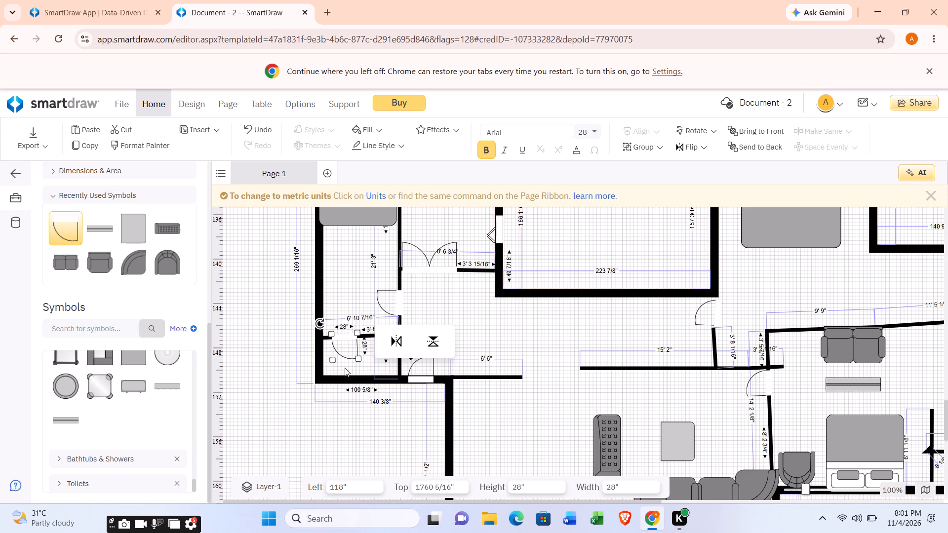
scroll(350, 365, down, 1)
scroll(317, 391, down, 2)
scroll(327, 378, up, 2)
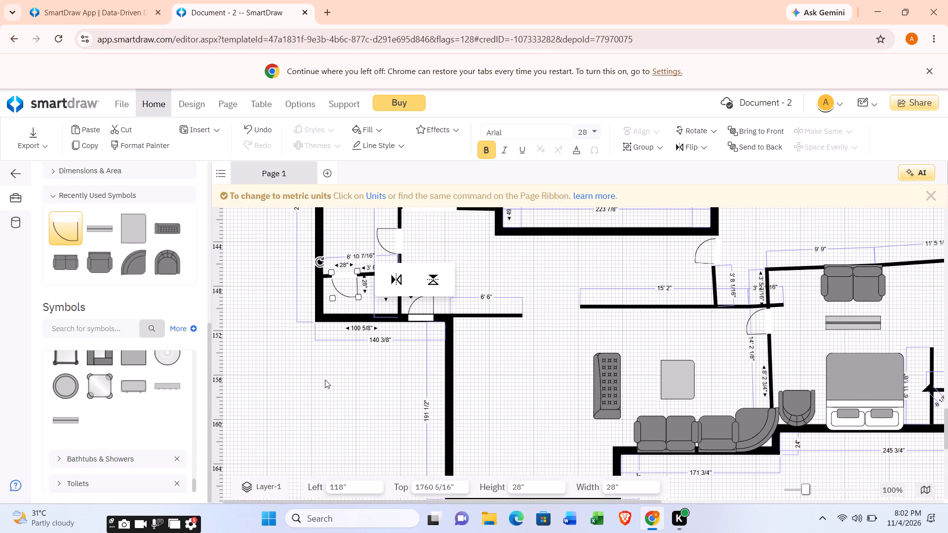
scroll(80, 431, down, 6)
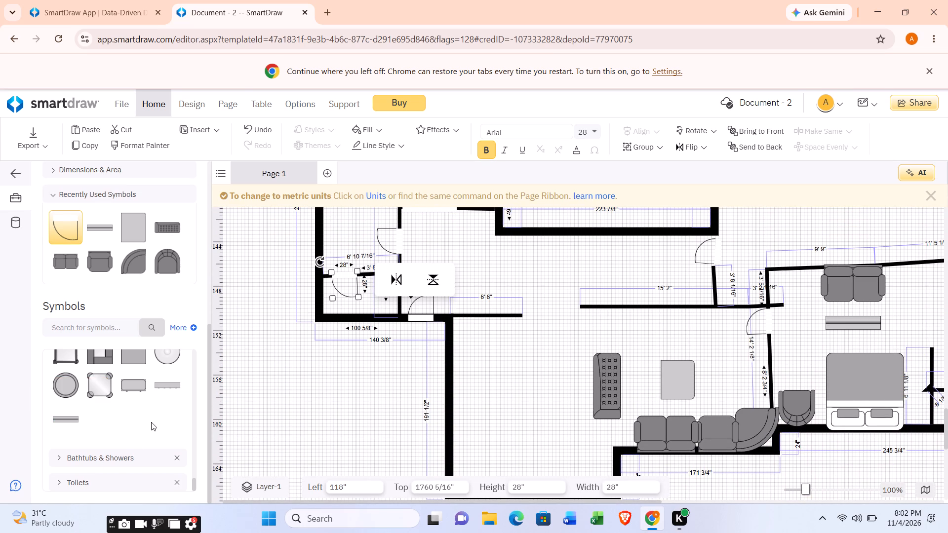
scroll(128, 470, down, 3)
scroll(102, 483, up, 2)
scroll(99, 482, down, 2)
scroll(96, 465, up, 10)
scroll(93, 465, down, 3)
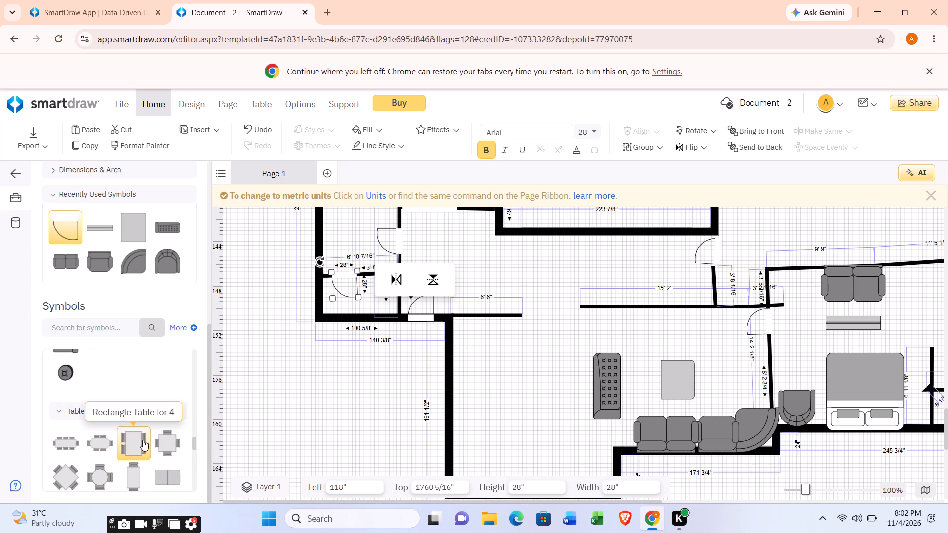
scroll(136, 452, down, 1)
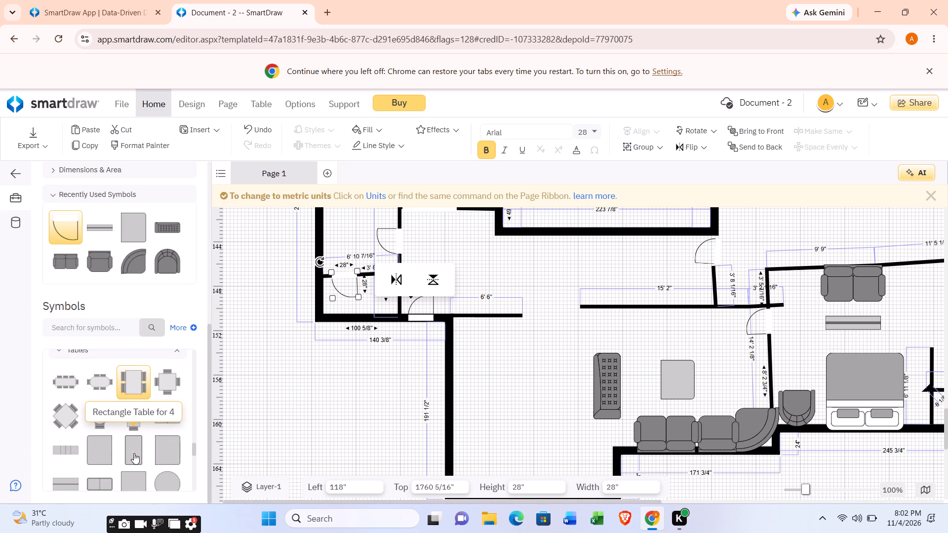
scroll(97, 444, down, 2)
scroll(94, 437, up, 2)
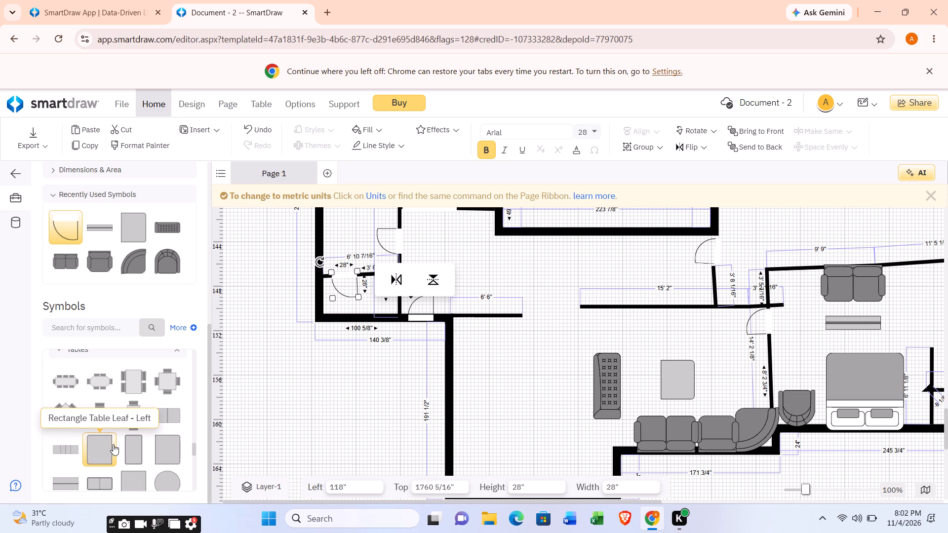
scroll(129, 442, down, 2)
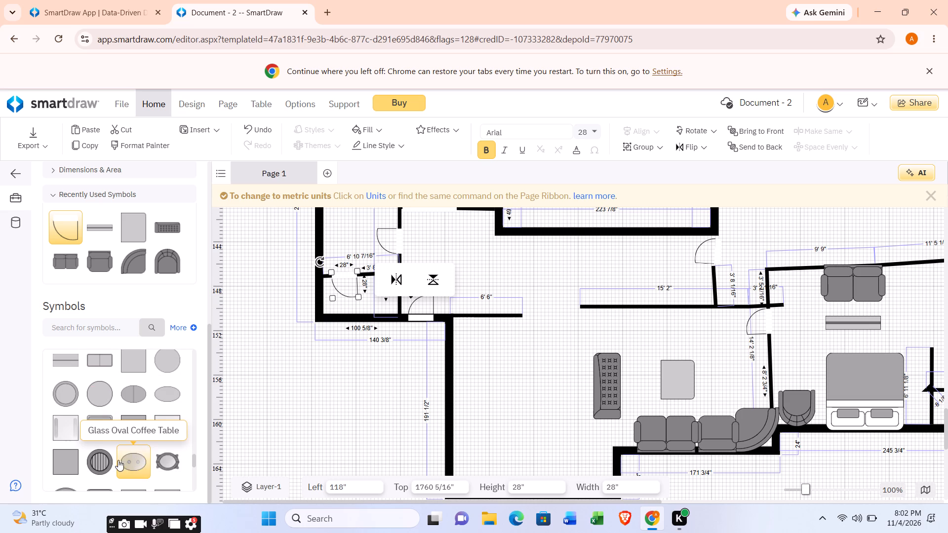
scroll(96, 456, down, 1)
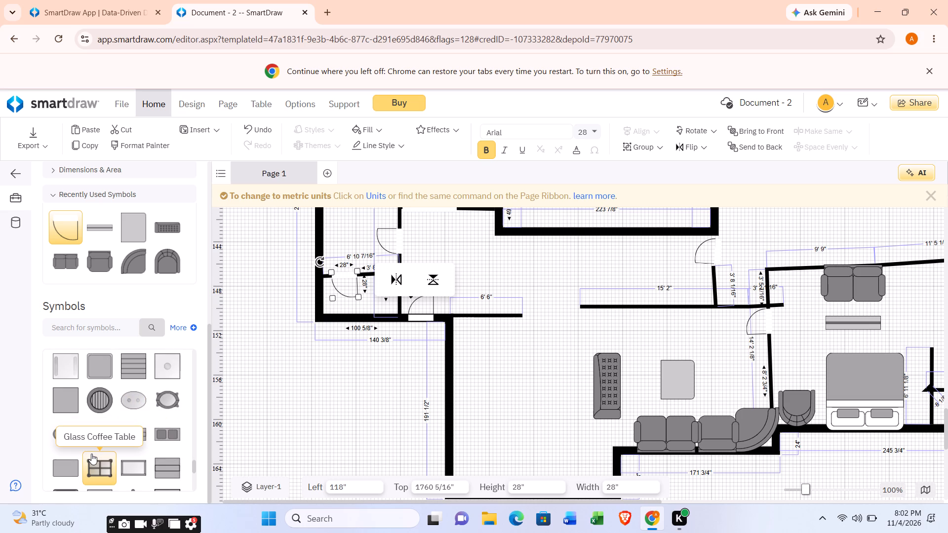
scroll(91, 454, down, 2)
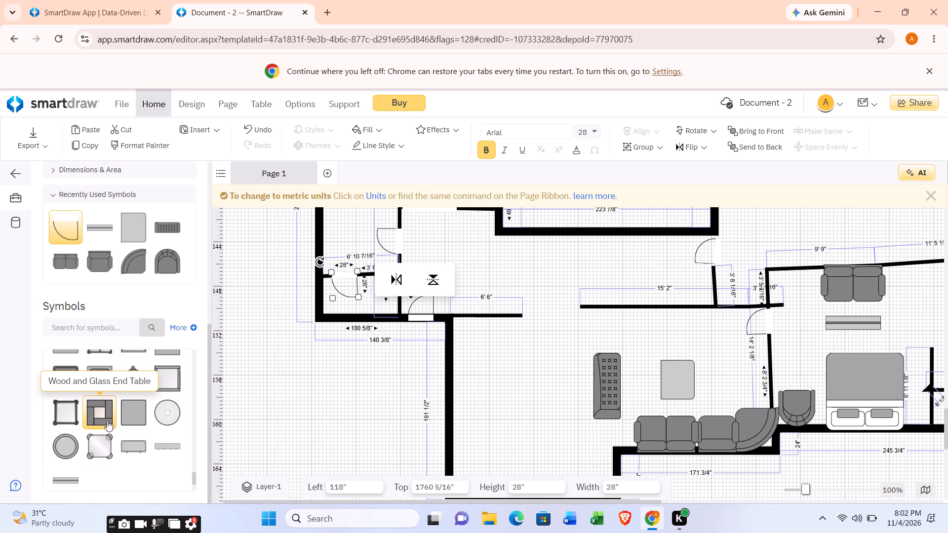
scroll(102, 427, down, 4)
scroll(133, 416, up, 2)
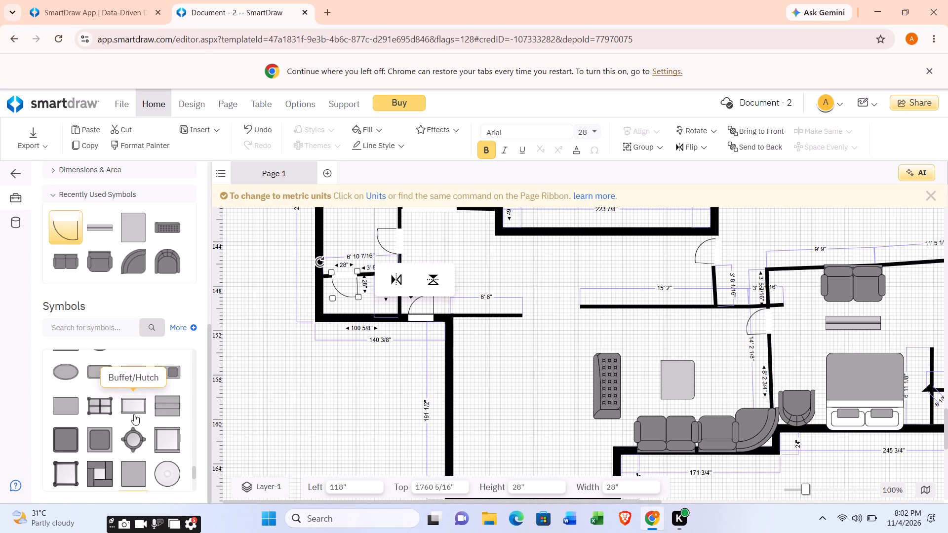
scroll(134, 414, up, 2)
scroll(130, 417, down, 1)
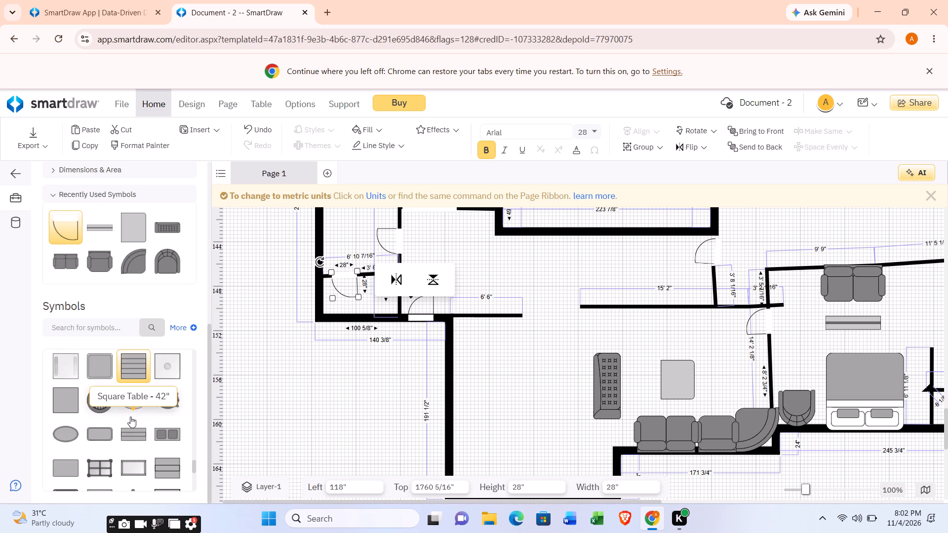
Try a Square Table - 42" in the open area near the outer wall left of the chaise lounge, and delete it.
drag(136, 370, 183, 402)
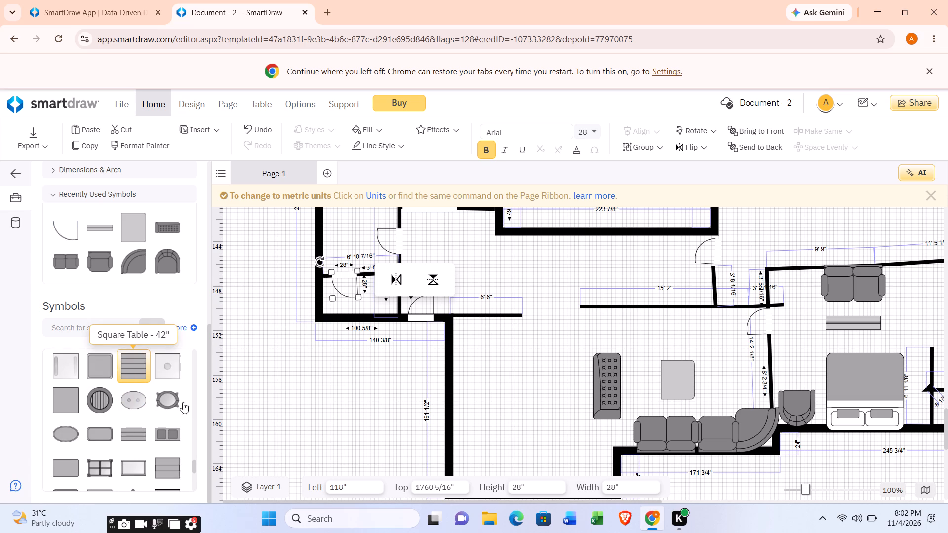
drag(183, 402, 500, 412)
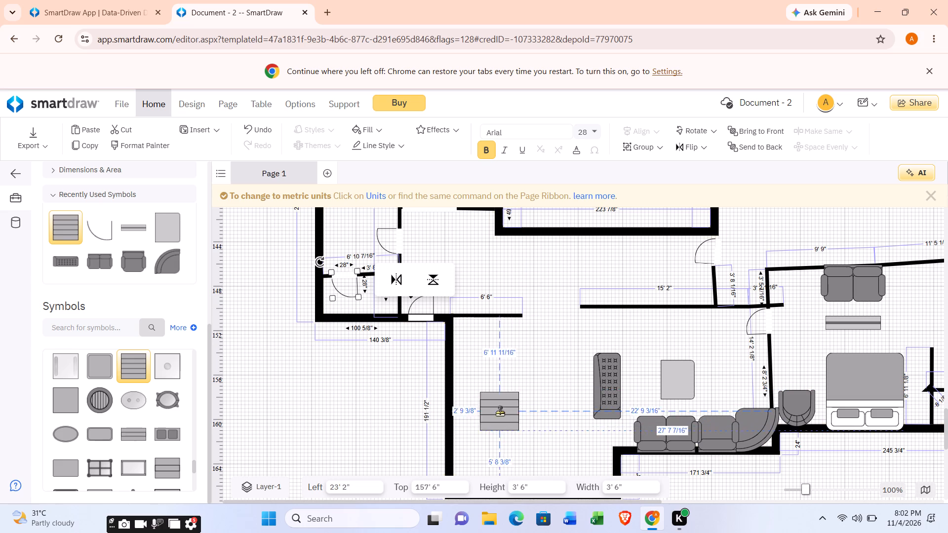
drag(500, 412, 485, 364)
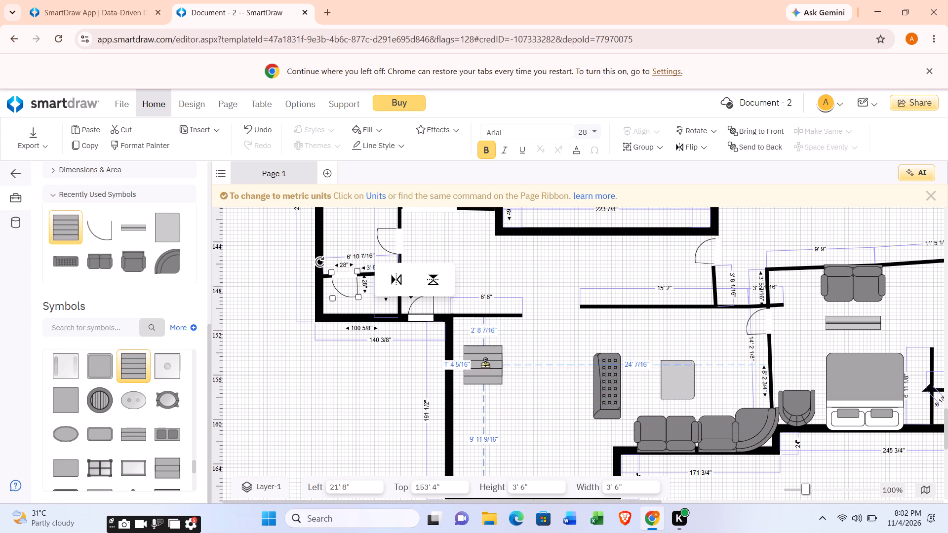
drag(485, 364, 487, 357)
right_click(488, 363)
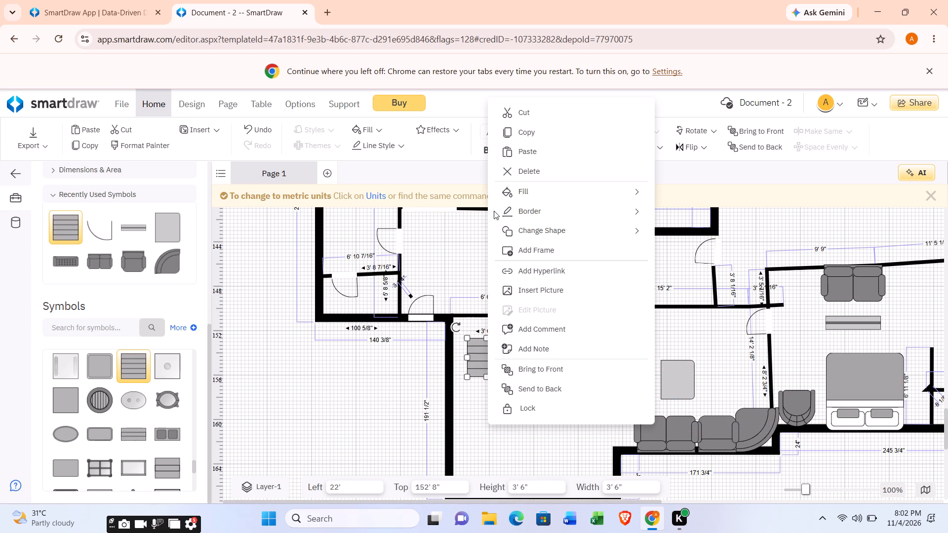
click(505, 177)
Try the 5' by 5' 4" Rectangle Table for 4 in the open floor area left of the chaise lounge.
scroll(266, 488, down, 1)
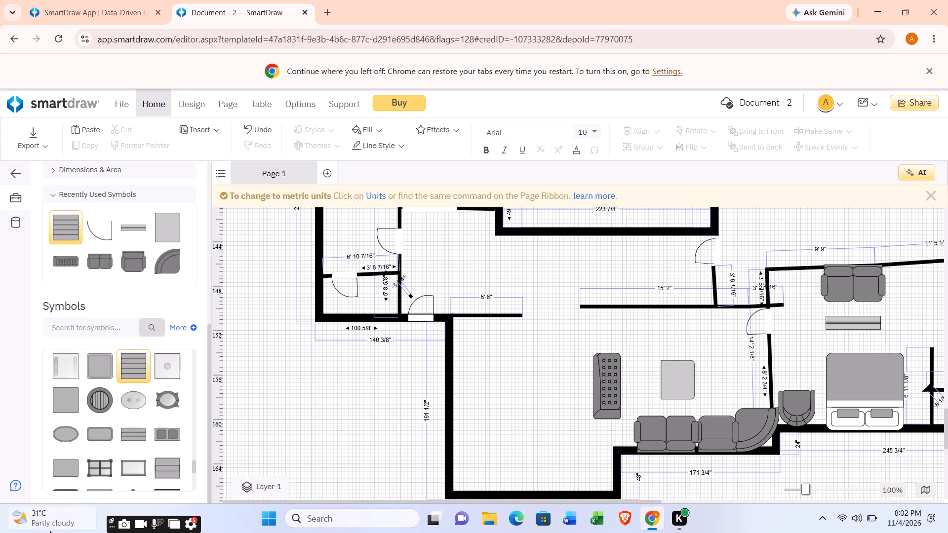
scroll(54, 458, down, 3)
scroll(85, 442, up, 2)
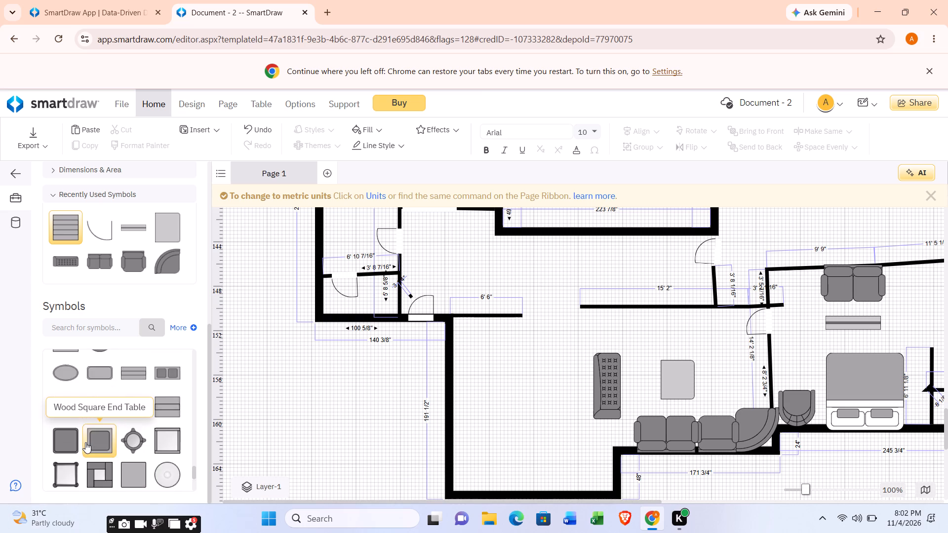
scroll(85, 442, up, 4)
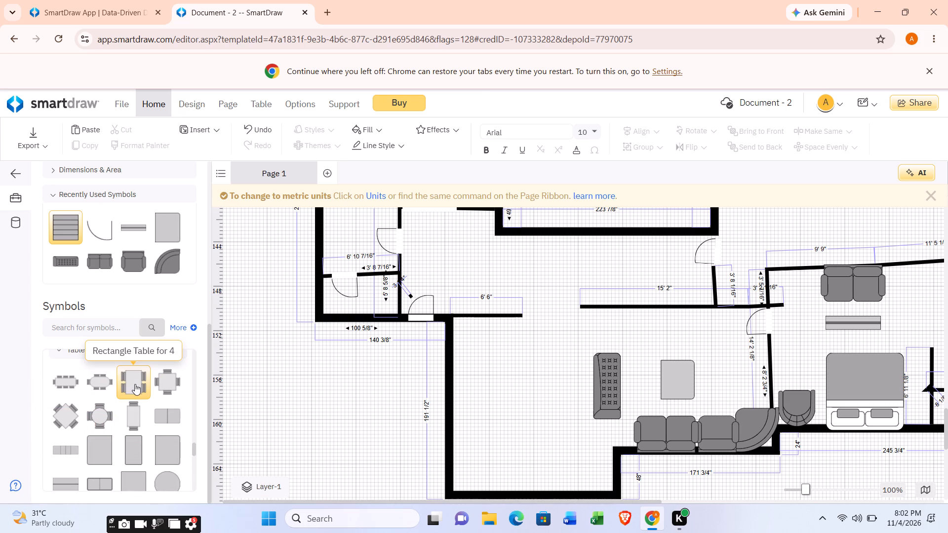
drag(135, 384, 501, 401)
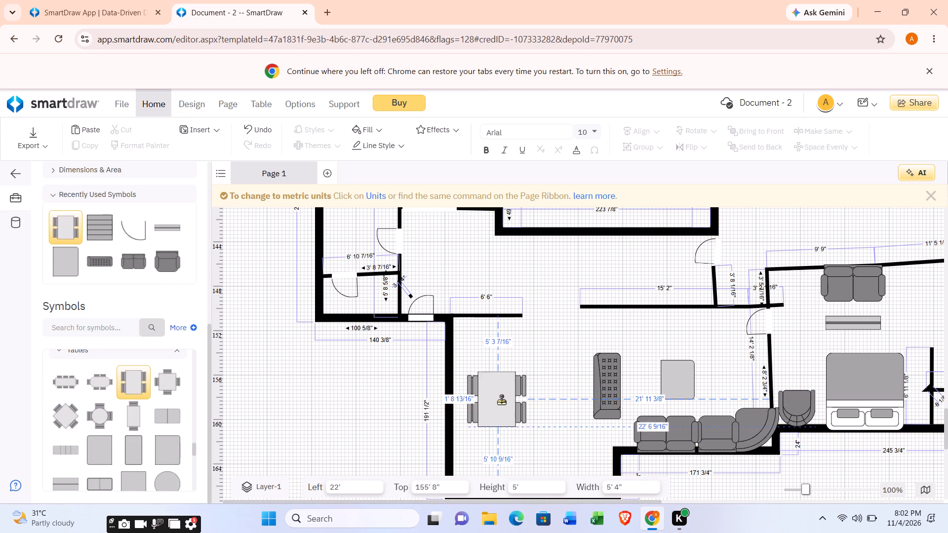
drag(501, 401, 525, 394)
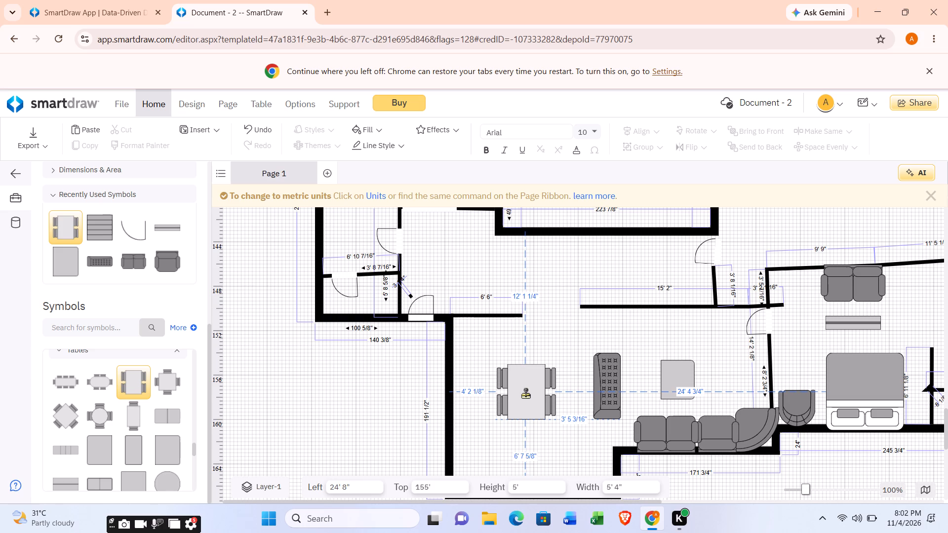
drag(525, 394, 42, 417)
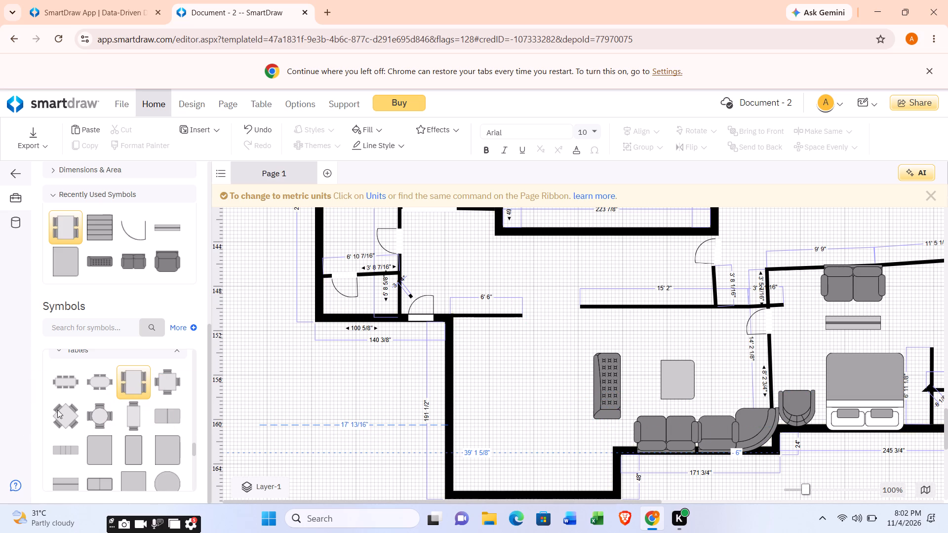
Place the 9' by 5' 8" oval table with six chairs between the outer wall and the chaise lounge.
drag(94, 380, 334, 413)
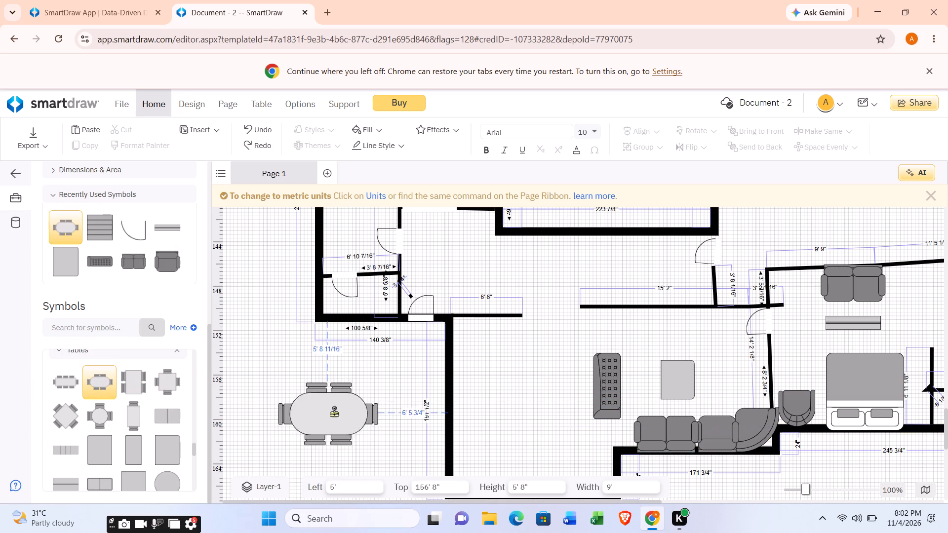
drag(334, 413, 523, 407)
Place a Commercial Toilet from the Toilets symbols in the small room below the left bedroom's partition, near its inner side wall.
scroll(520, 408, down, 2)
scroll(483, 430, up, 1)
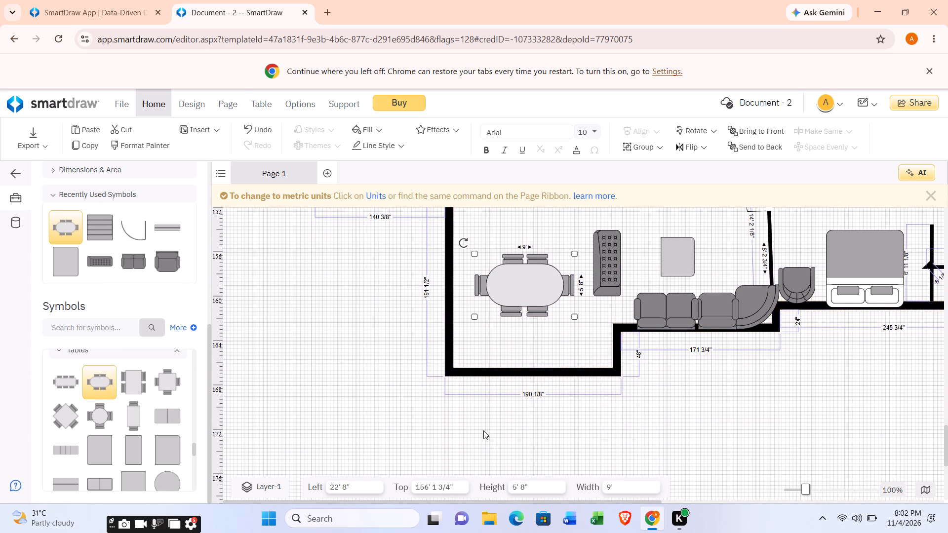
scroll(453, 403, up, 3)
scroll(367, 402, down, 1)
scroll(0, 506, down, 3)
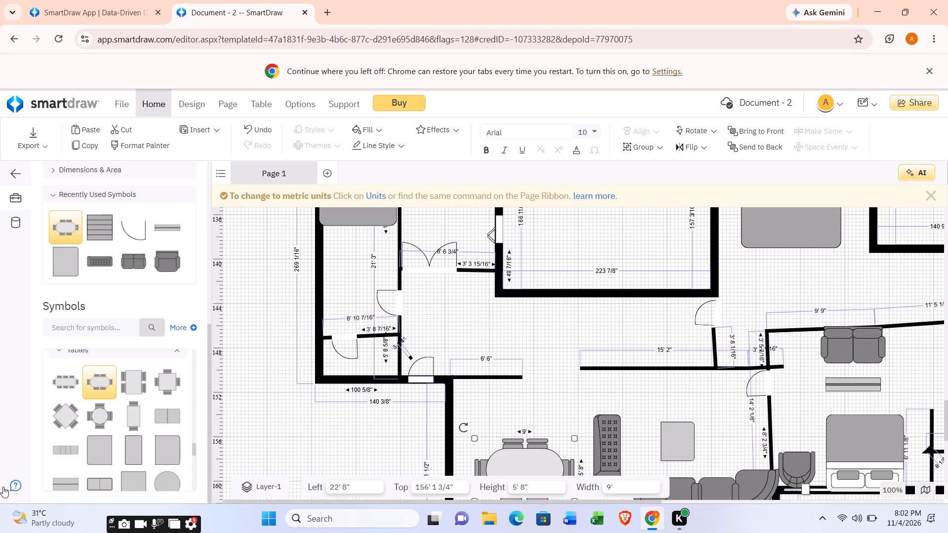
scroll(17, 476, down, 4)
scroll(98, 459, down, 8)
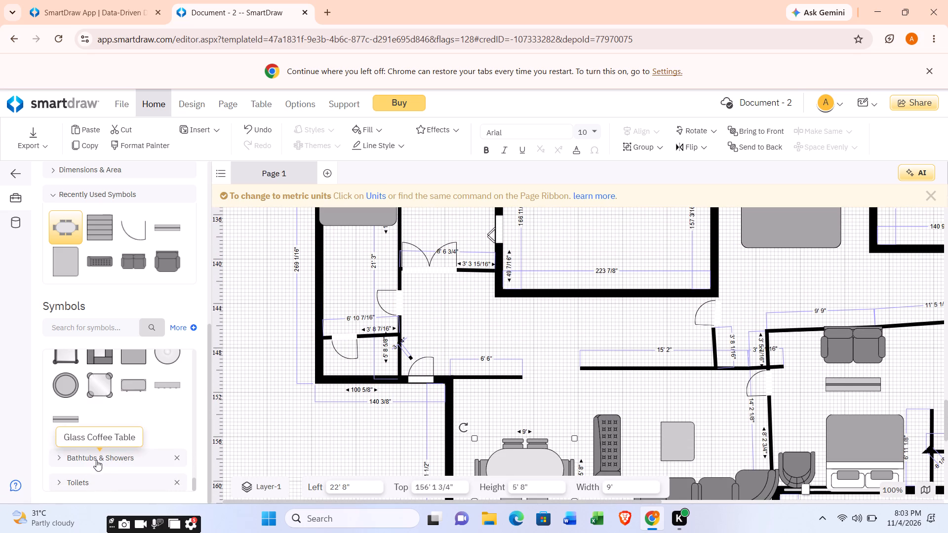
click(62, 483)
scroll(73, 462, down, 3)
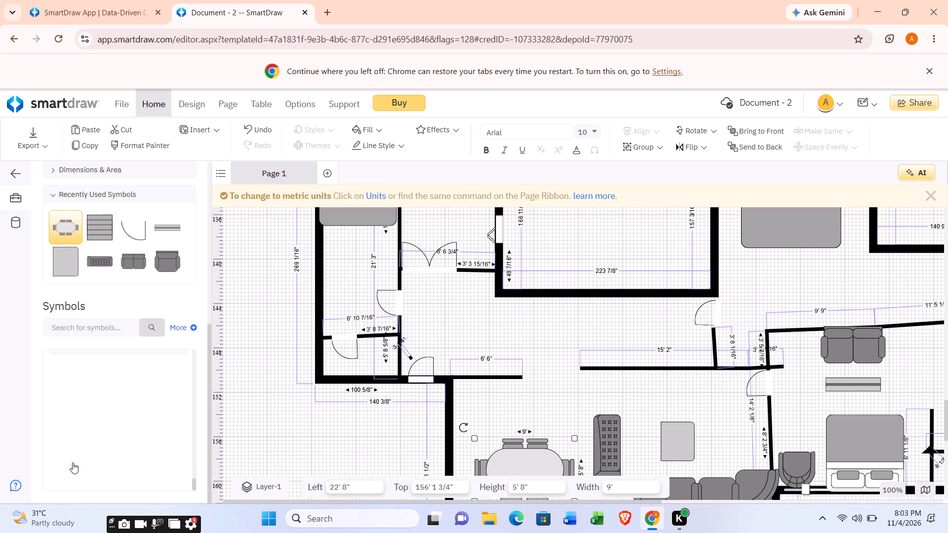
drag(129, 367, 138, 381)
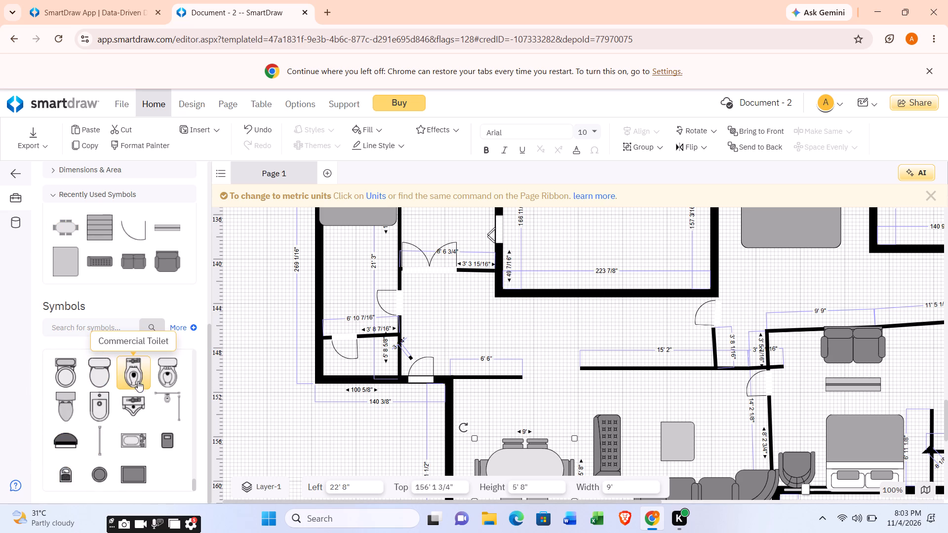
drag(138, 381, 354, 365)
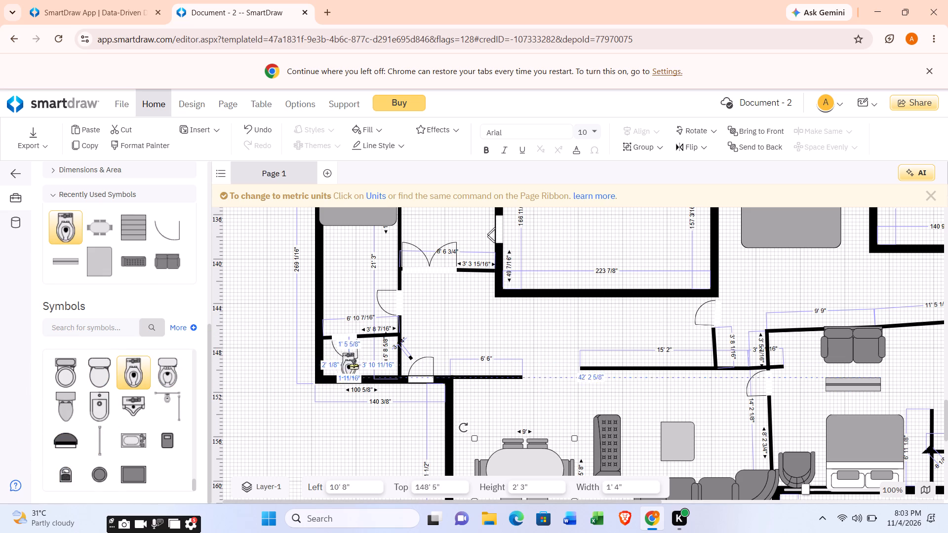
drag(354, 365, 381, 357)
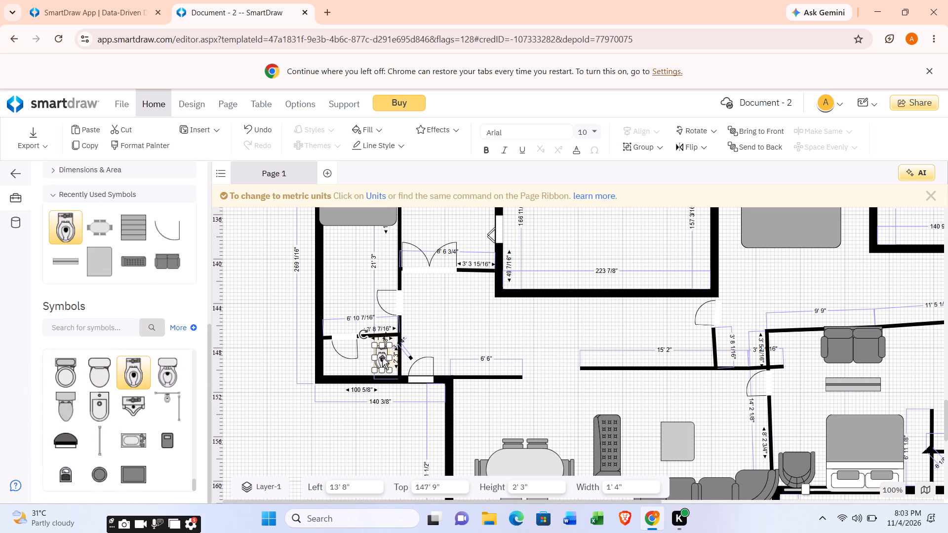
Rotate the toilet to about 190° and set it against the lower wall of the small room.
drag(366, 338, 370, 400)
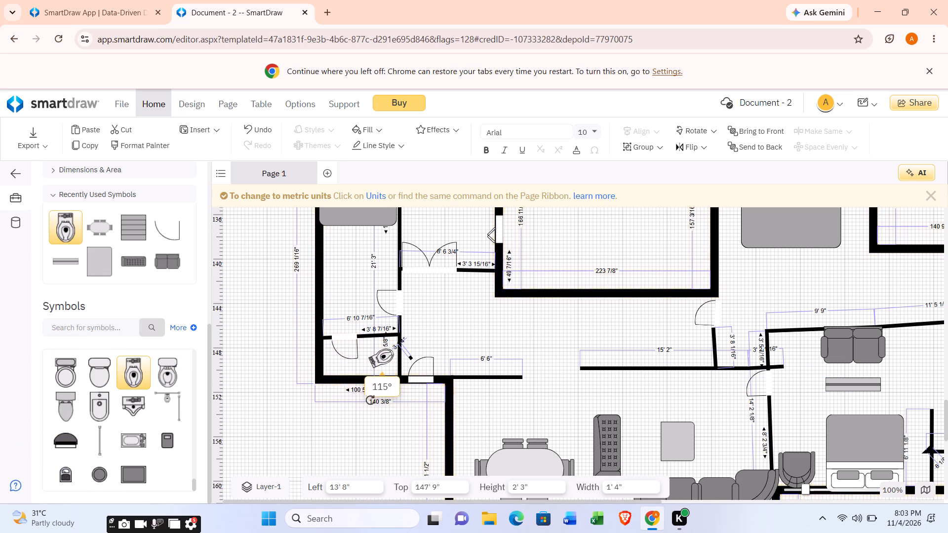
drag(370, 400, 413, 348)
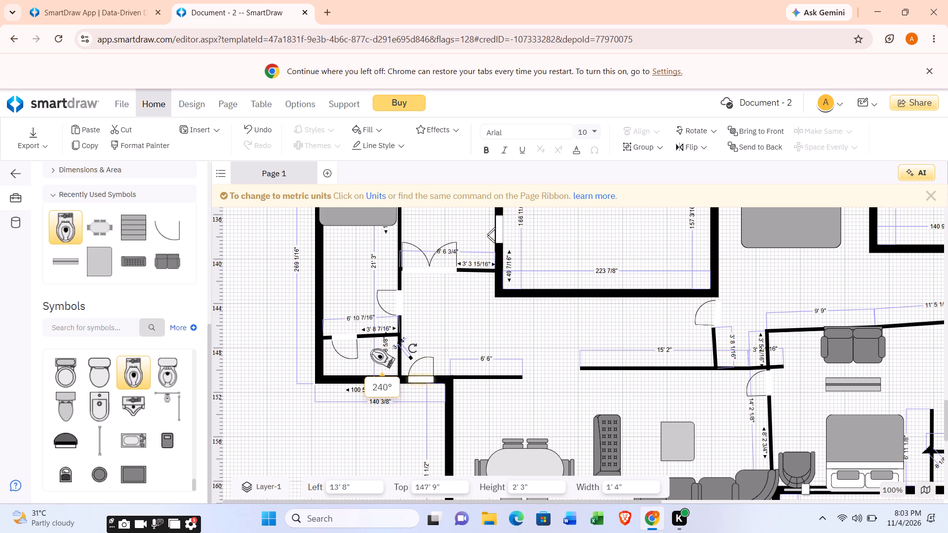
drag(413, 348, 406, 340)
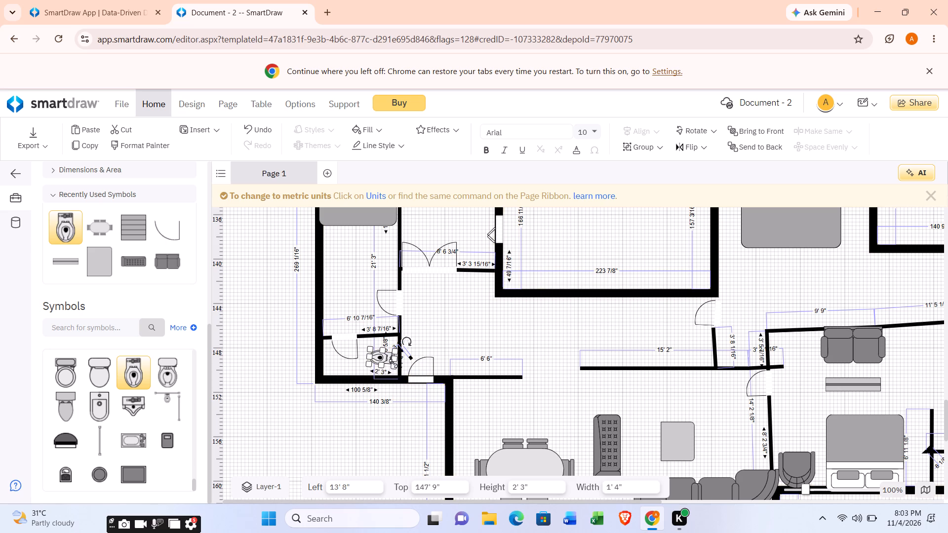
drag(406, 343, 405, 343)
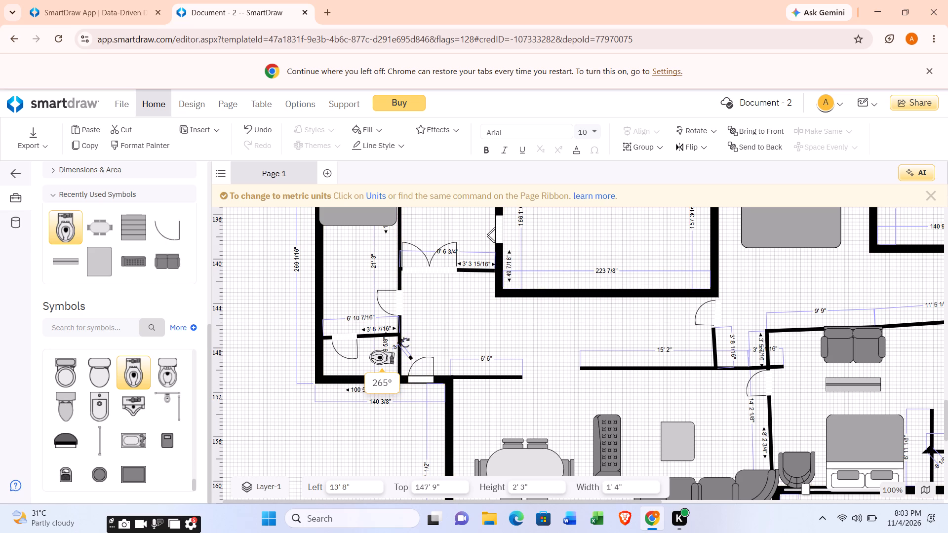
drag(405, 343, 394, 354)
click(392, 357)
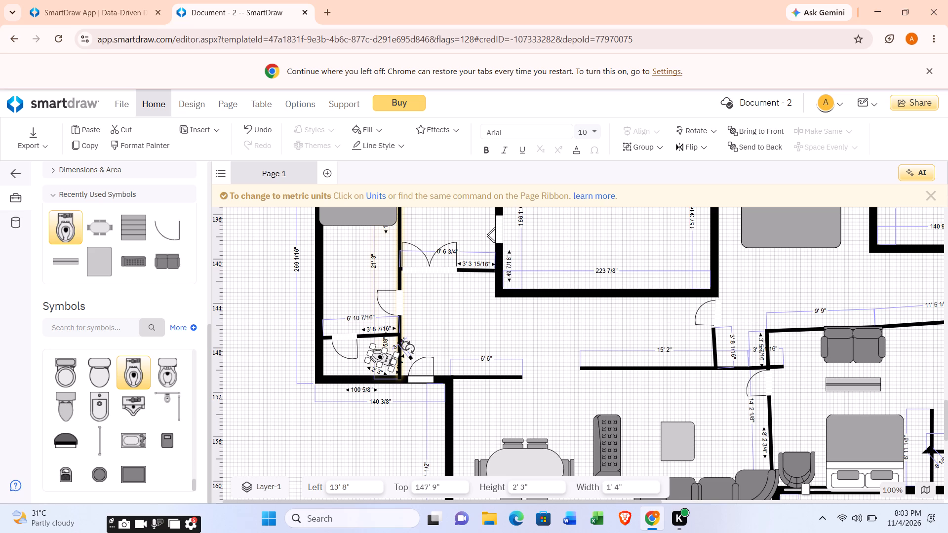
drag(406, 346, 406, 346)
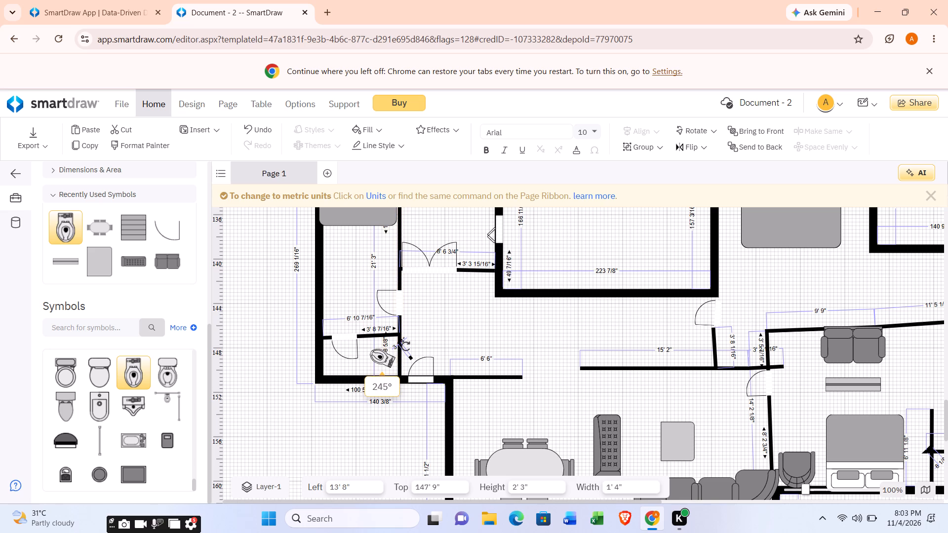
drag(406, 346, 394, 353)
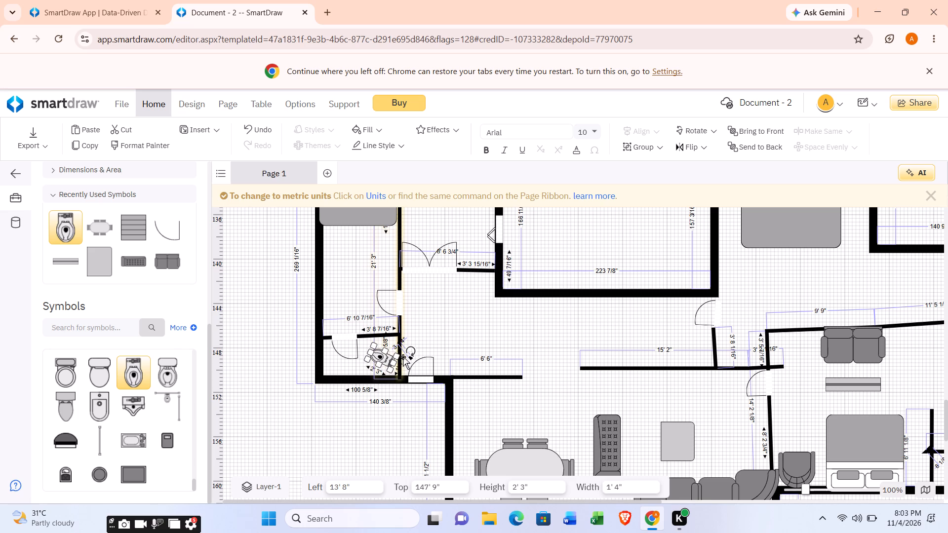
drag(405, 355, 410, 343)
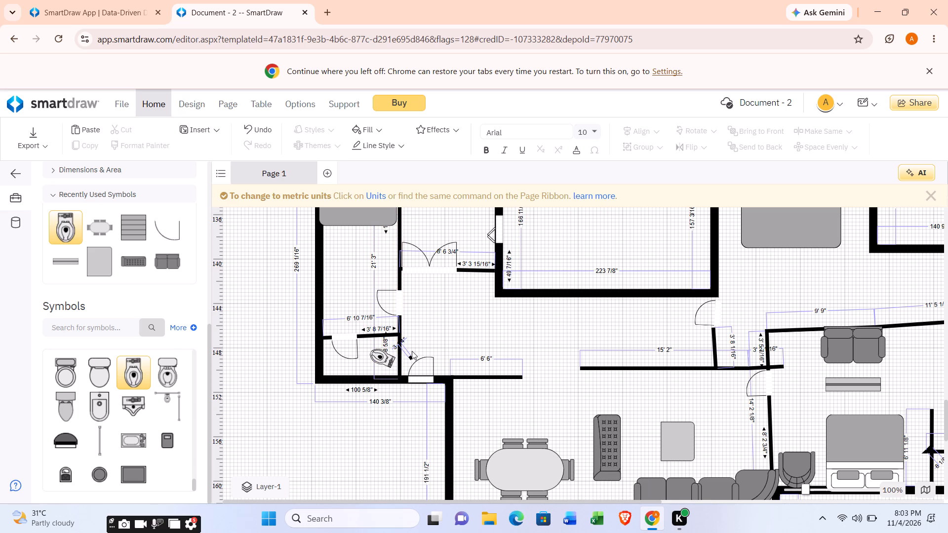
click(386, 363)
drag(412, 352, 412, 353)
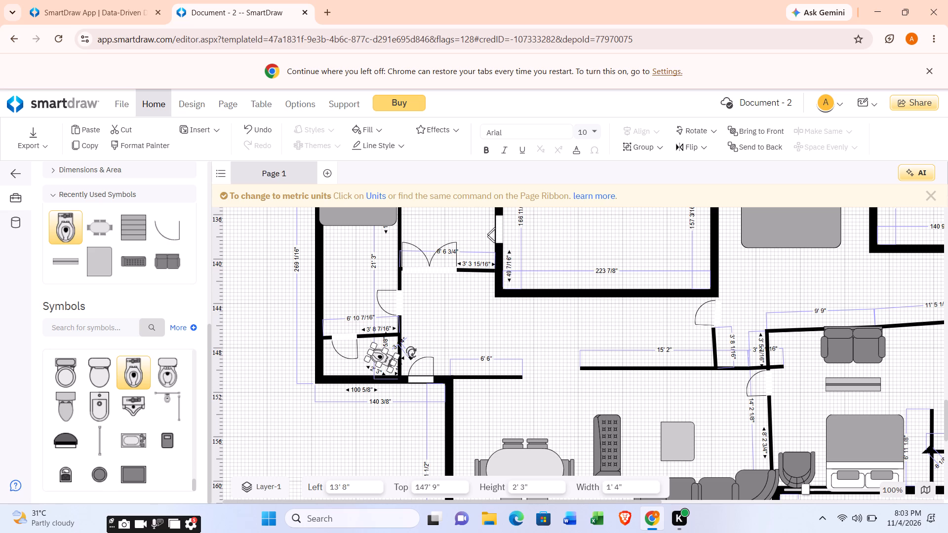
drag(412, 353, 404, 343)
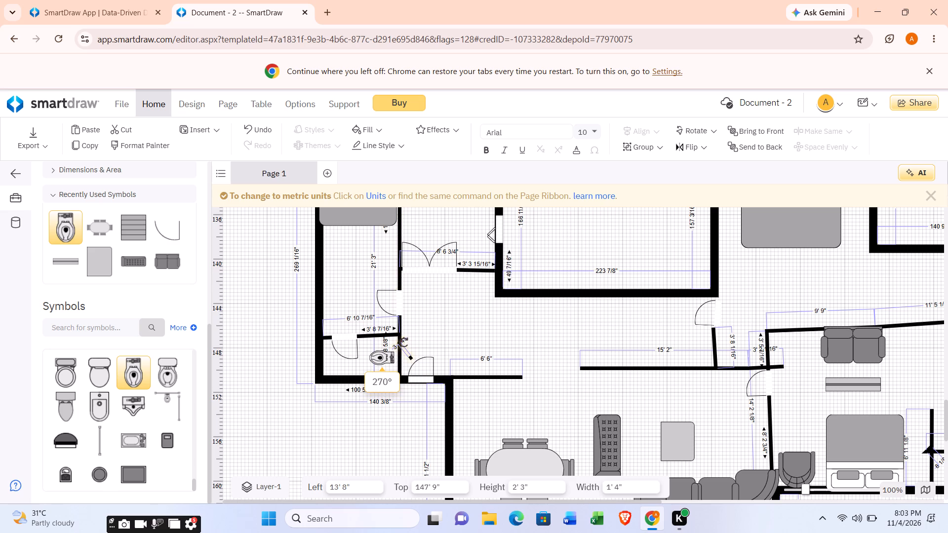
drag(404, 343, 396, 372)
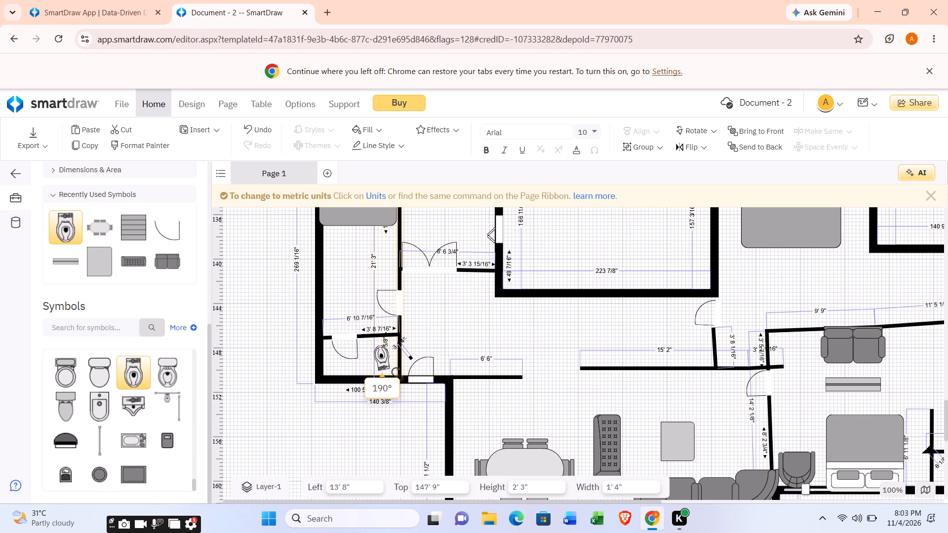
drag(396, 372, 395, 372)
drag(380, 359, 379, 366)
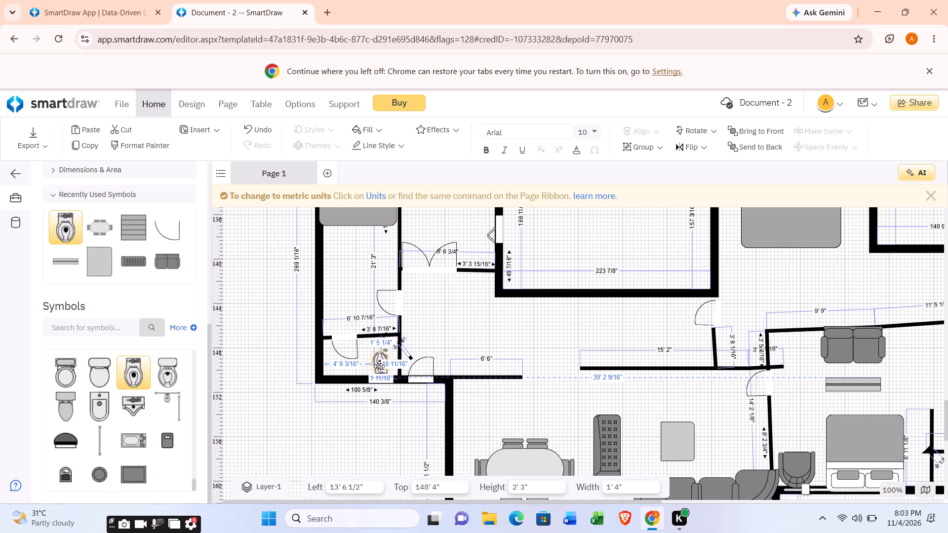
drag(379, 366, 379, 369)
Delete the partition wall with the door that separates the small toilet room from the bedroom above.
drag(337, 345, 330, 340)
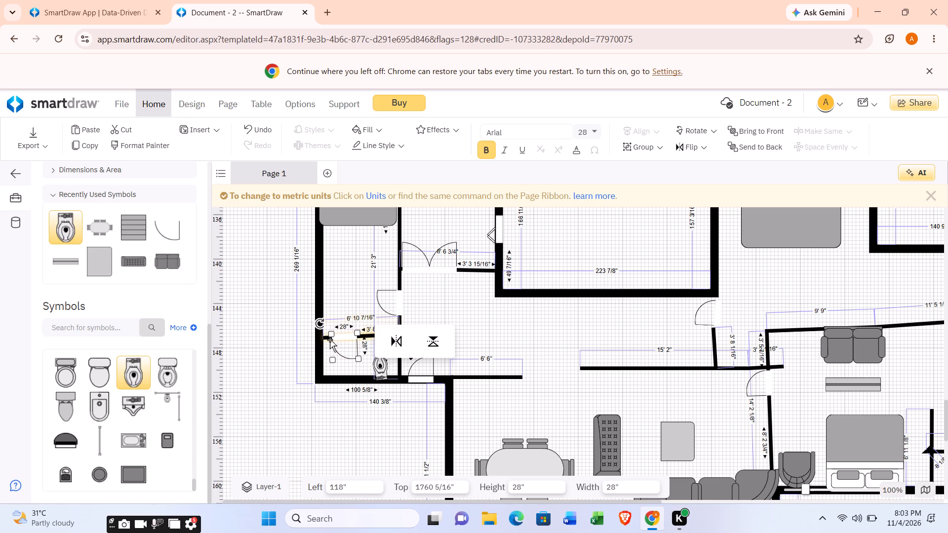
right_click(330, 339)
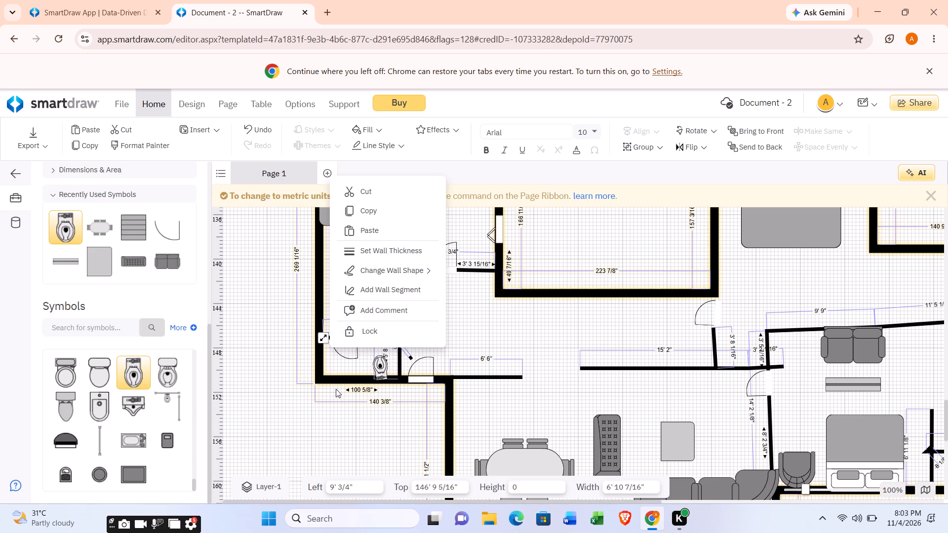
click(326, 373)
click(322, 335)
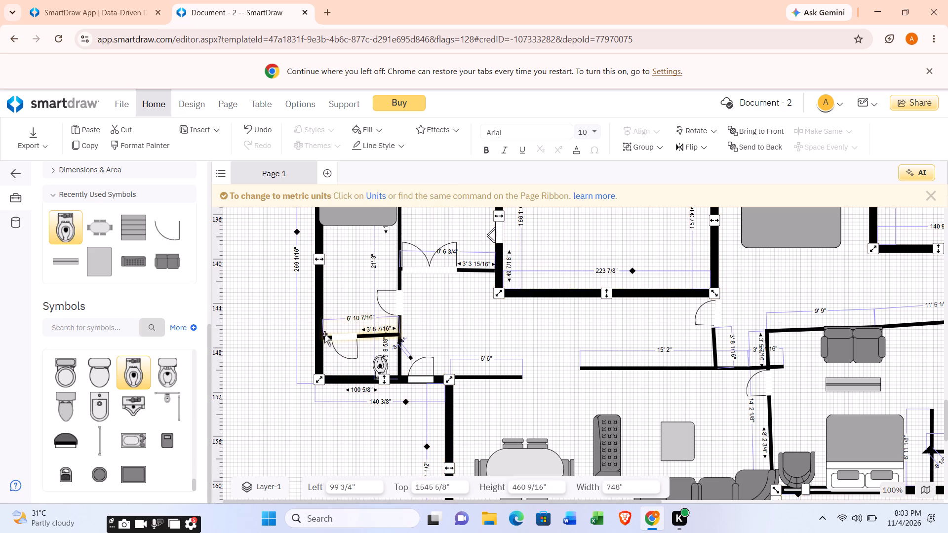
click(324, 334)
key(Delete)
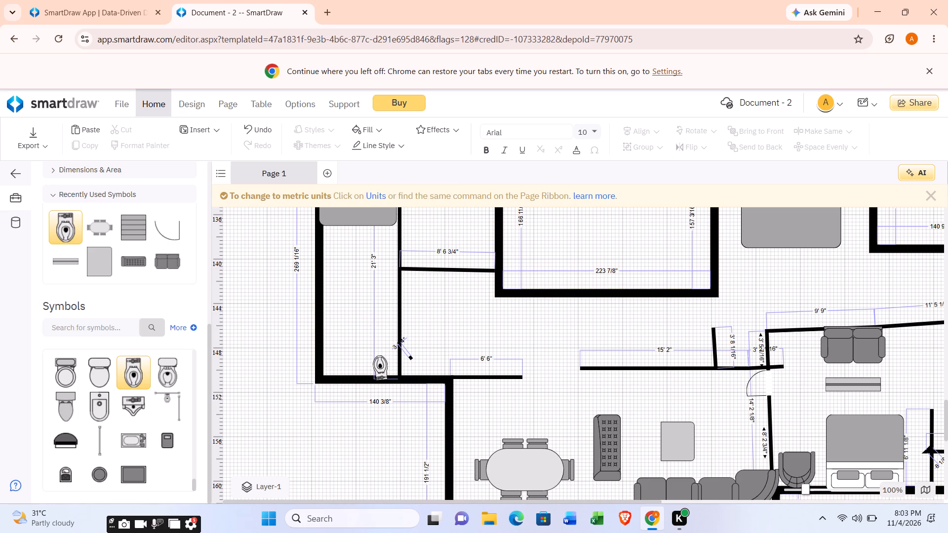
Draw a new partition wall about 6' 10 1/2" long above the toilet, from the outer wall to the inner side wall.
scroll(106, 279, up, 2)
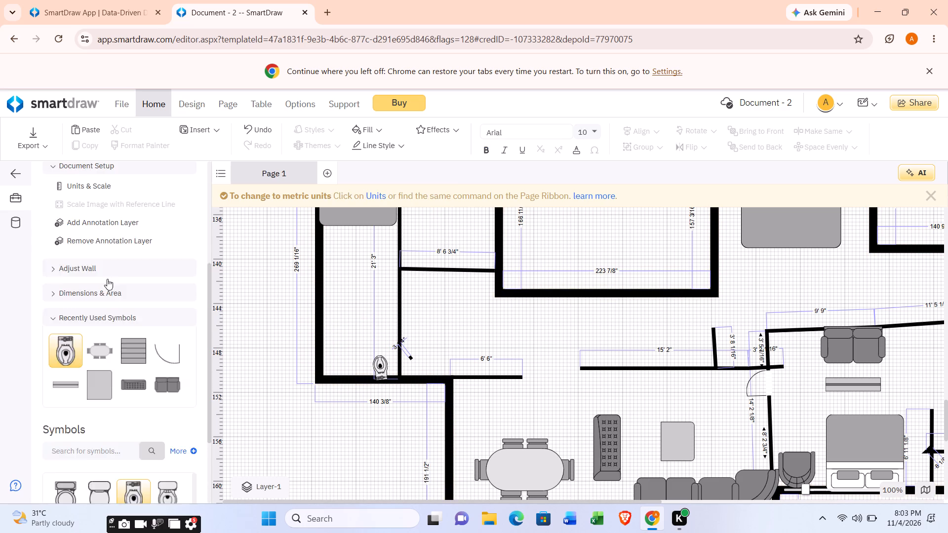
scroll(110, 288, up, 4)
click(151, 231)
click(166, 239)
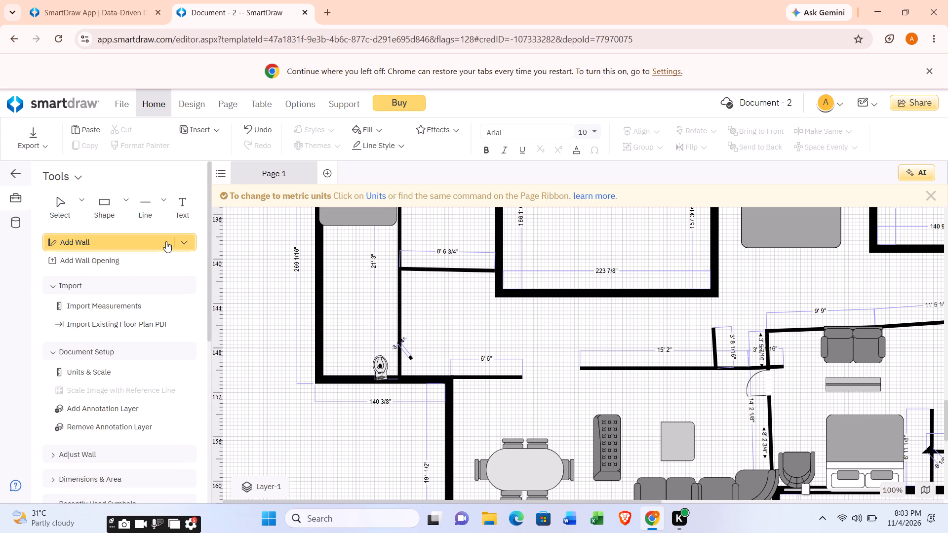
click(189, 243)
click(199, 264)
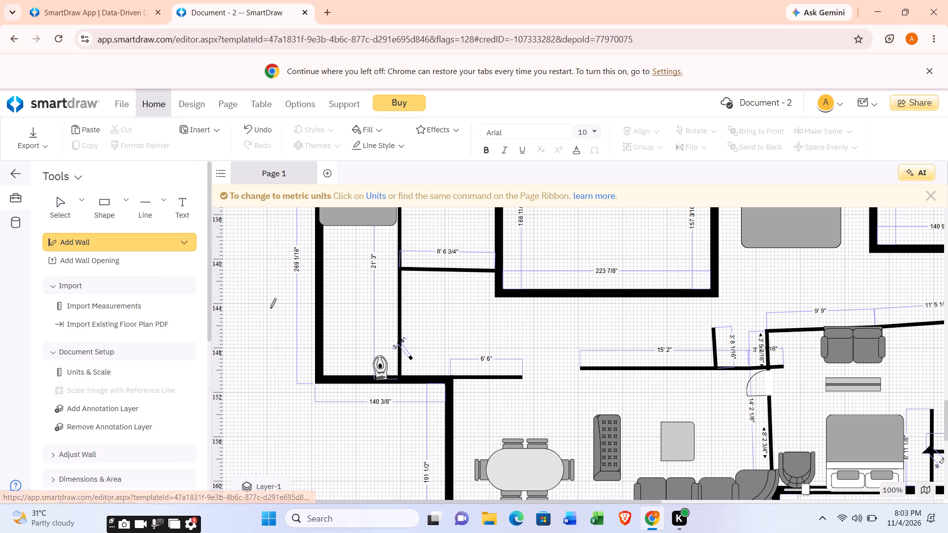
drag(322, 348, 395, 344)
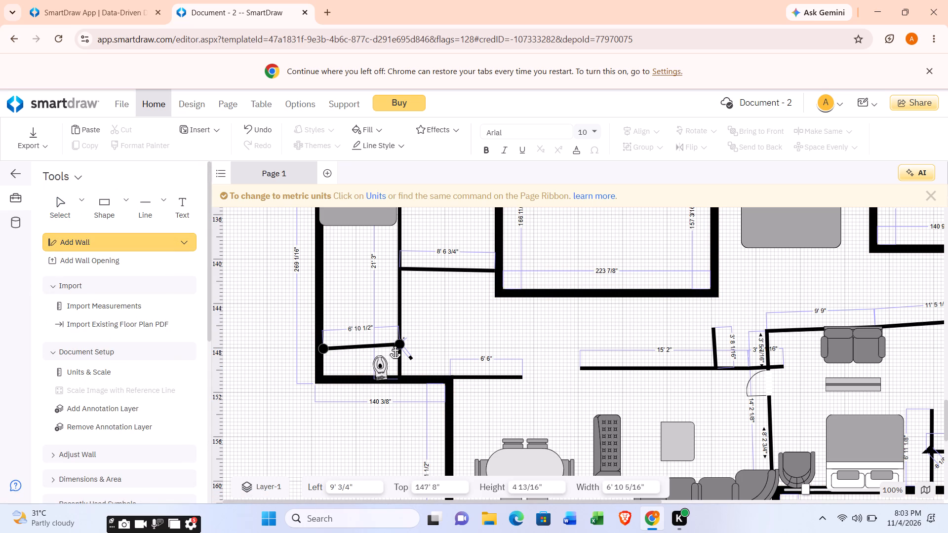
drag(395, 344, 395, 344)
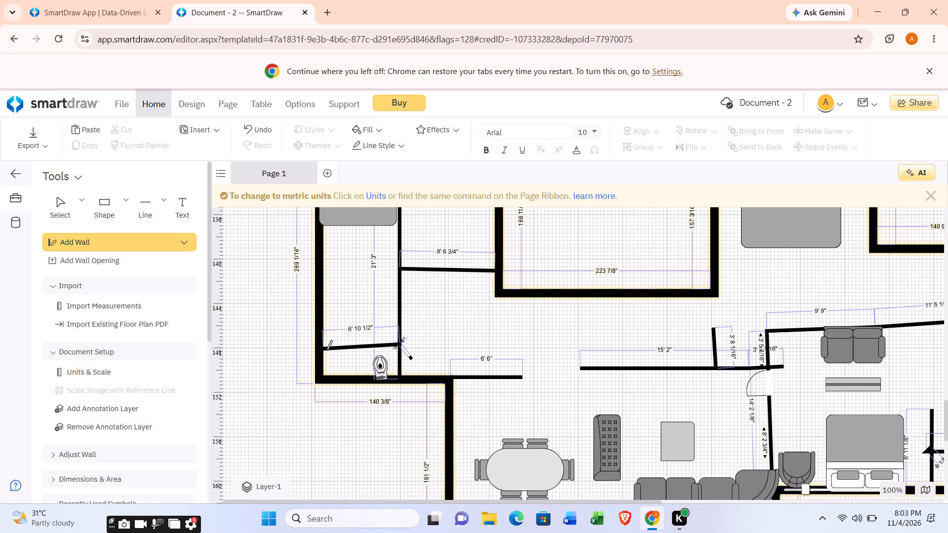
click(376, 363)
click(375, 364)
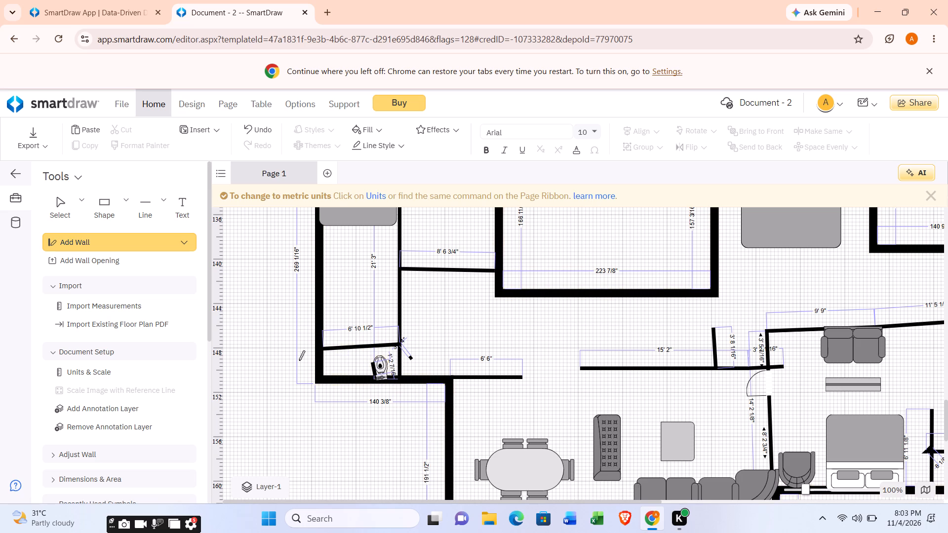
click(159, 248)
Move the toilet across the small room into the corner beside the outer wall.
scroll(131, 391, down, 3)
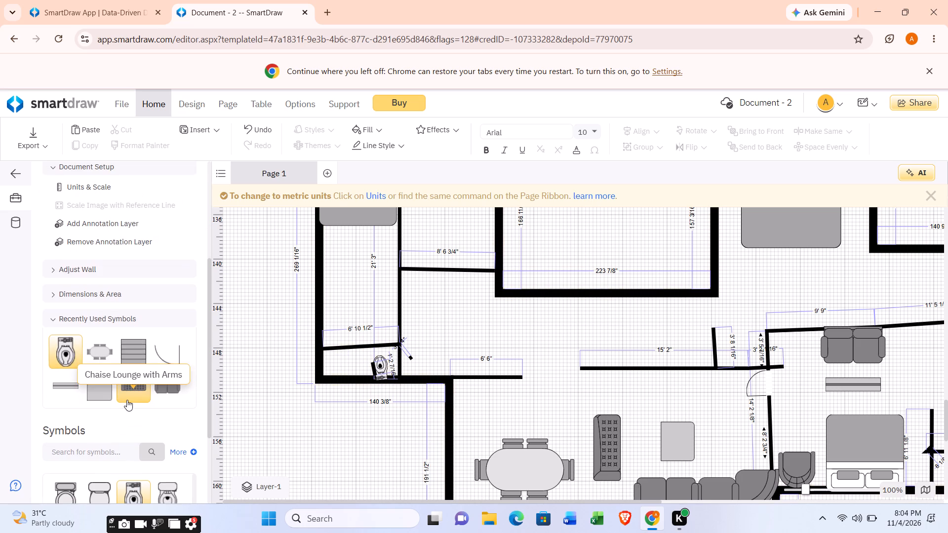
click(77, 356)
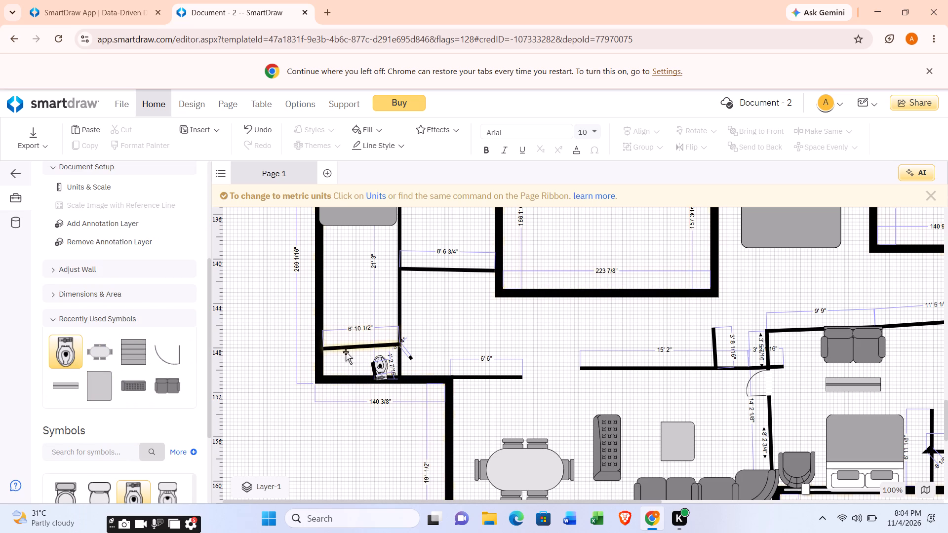
drag(379, 361, 346, 365)
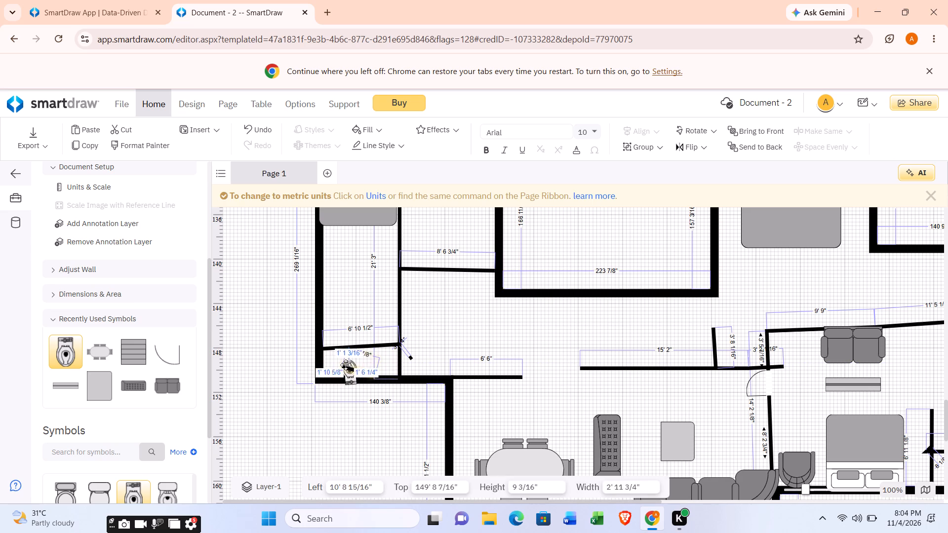
drag(346, 365, 331, 353)
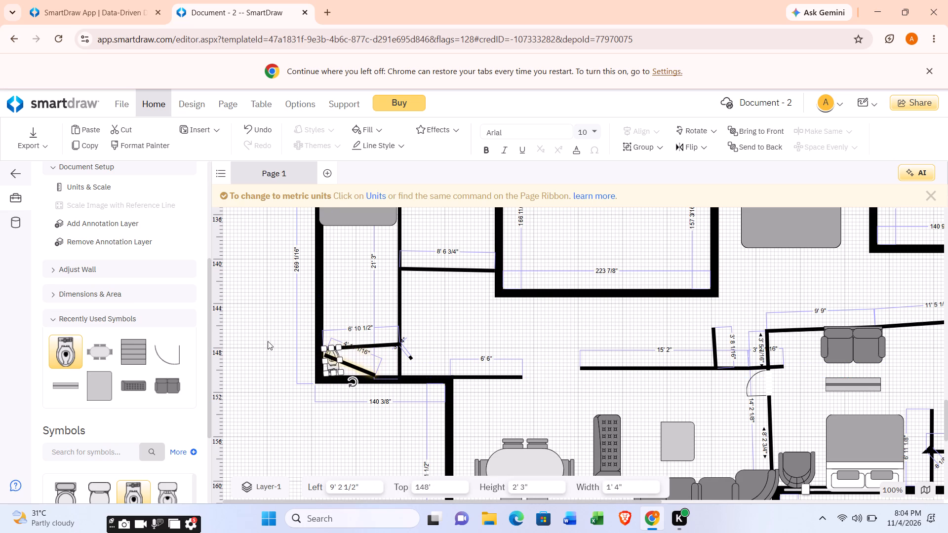
Delete the stray diagonal wall that crosses the small room beside the toilet.
scroll(155, 288, up, 1)
scroll(154, 241, up, 4)
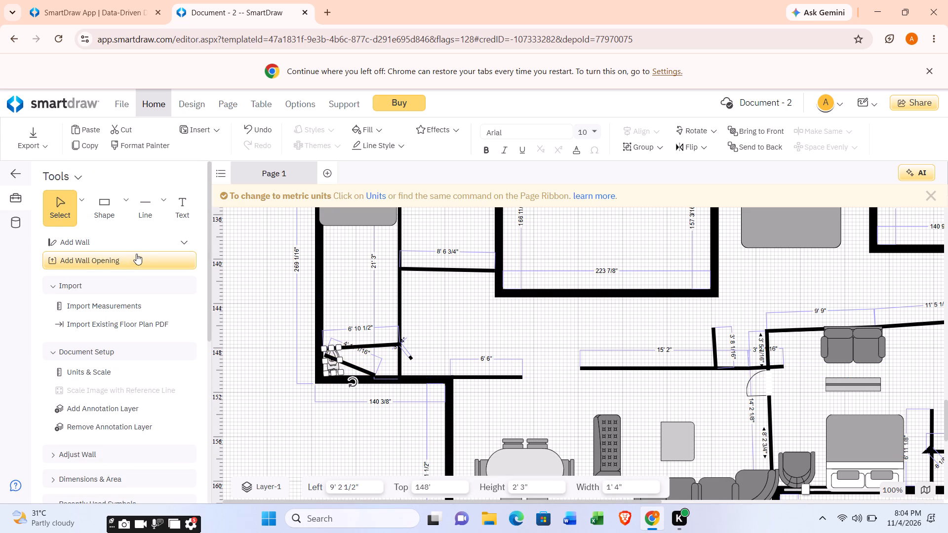
click(111, 209)
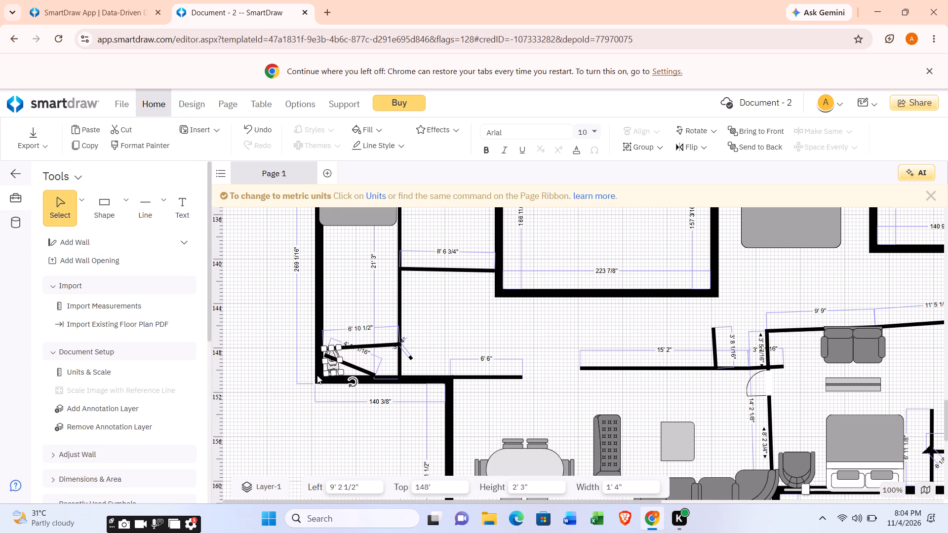
click(350, 364)
right_click(350, 361)
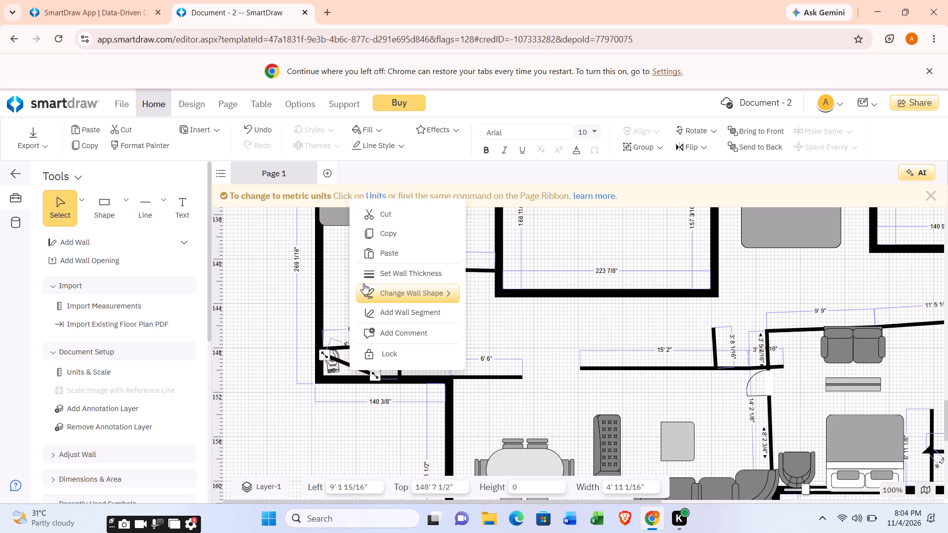
click(344, 368)
click(344, 366)
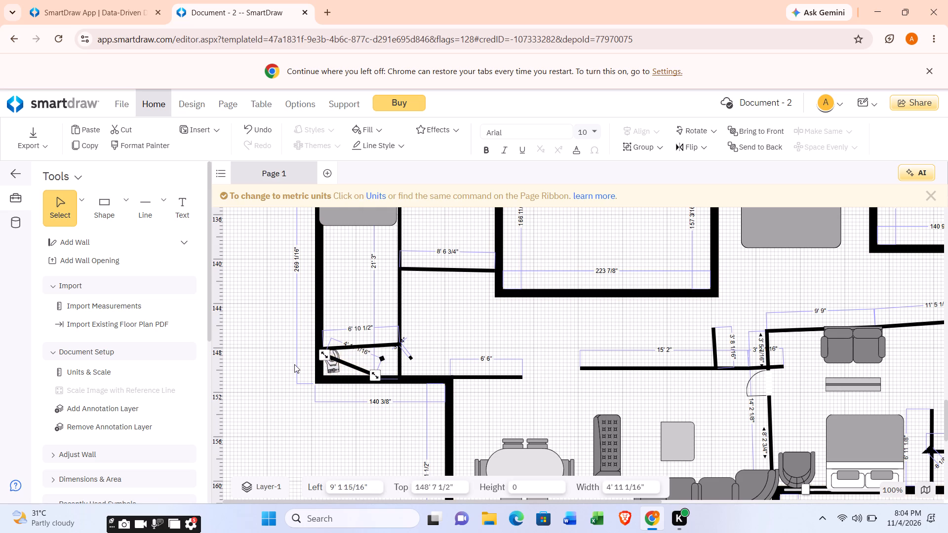
key(Delete)
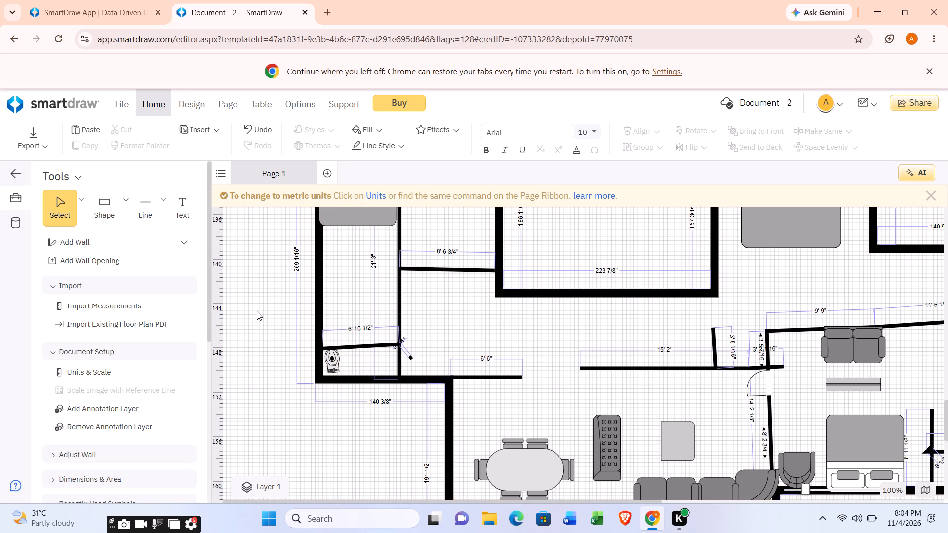
Raise both ends of the partition wall above the toilet so it runs nearly level, about 6' 10 3/8" long.
drag(343, 345, 347, 339)
click(347, 339)
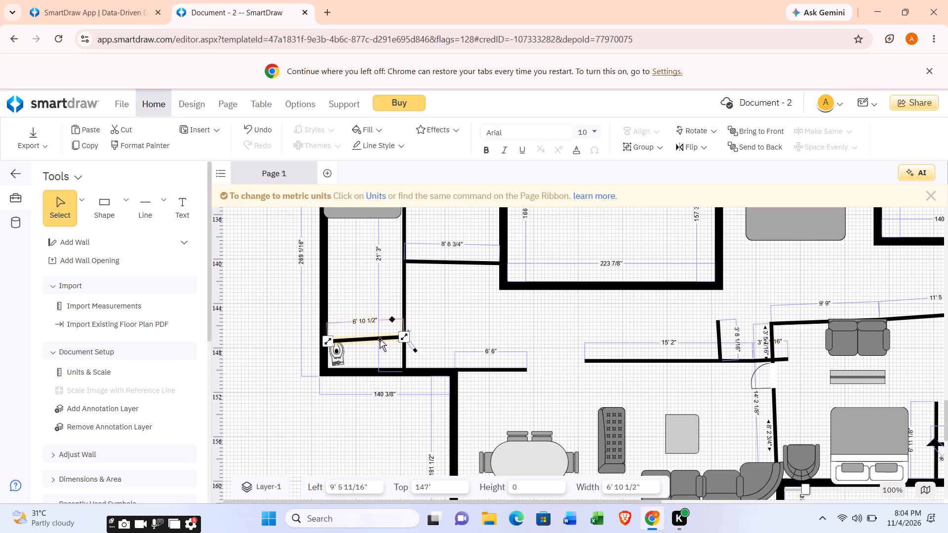
drag(332, 341, 332, 335)
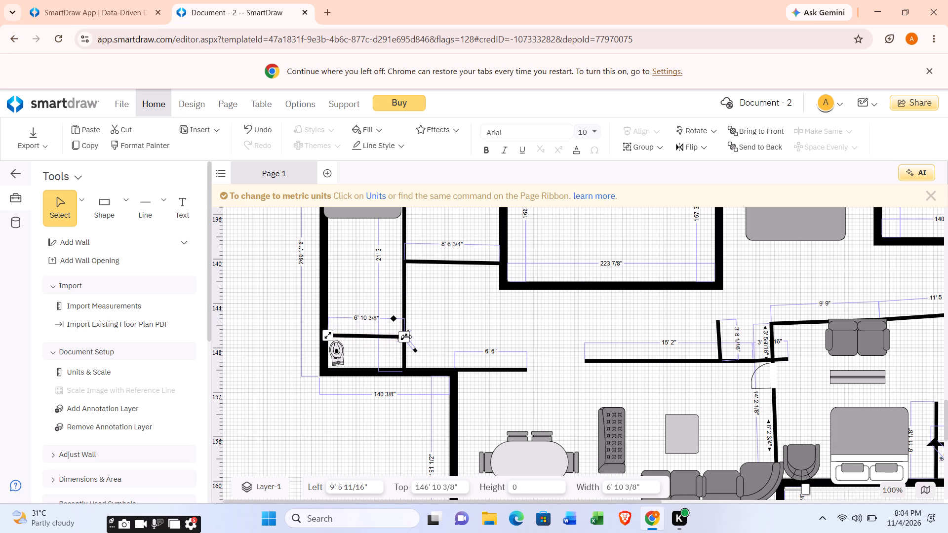
click(406, 337)
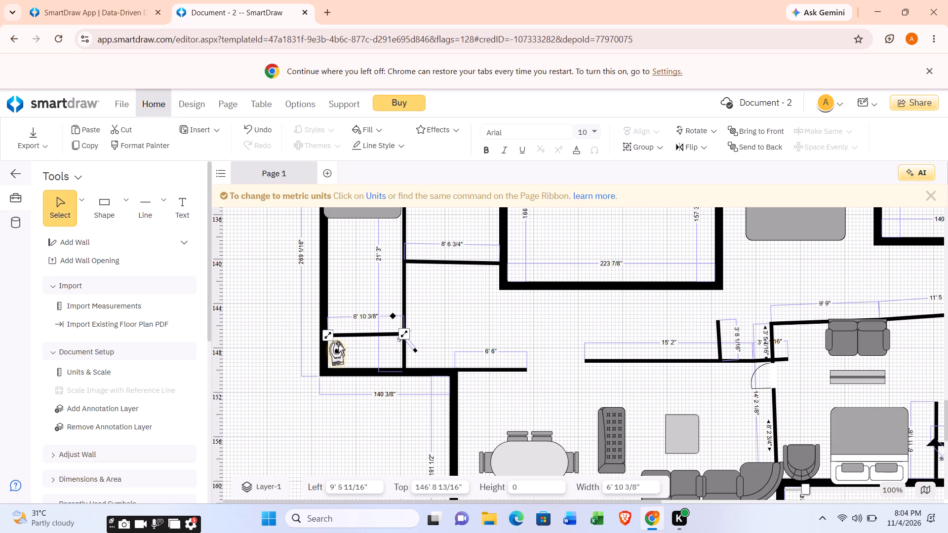
Rotate the toilet about a quarter turn so its back faces the outer wall and its bowl points into the small room.
click(338, 343)
drag(355, 376, 341, 386)
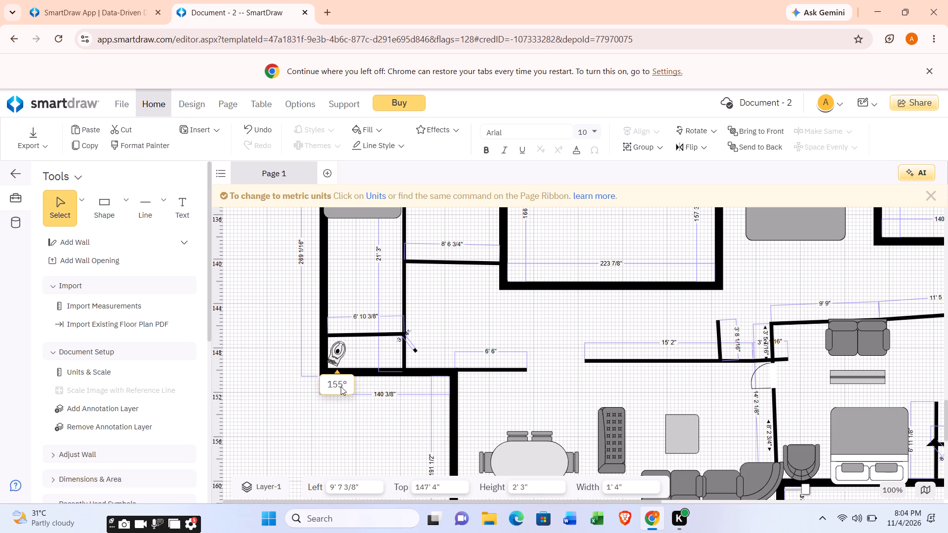
drag(341, 386, 319, 367)
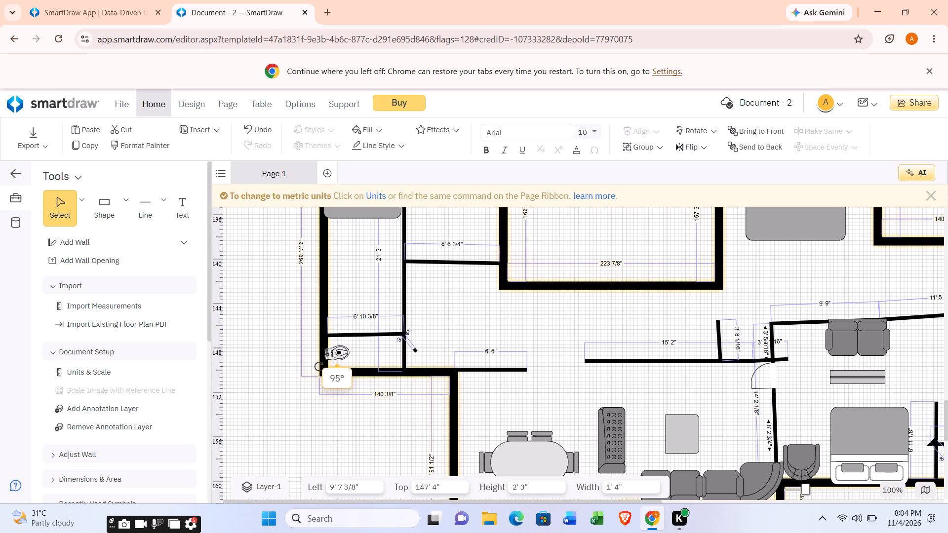
drag(319, 367, 319, 364)
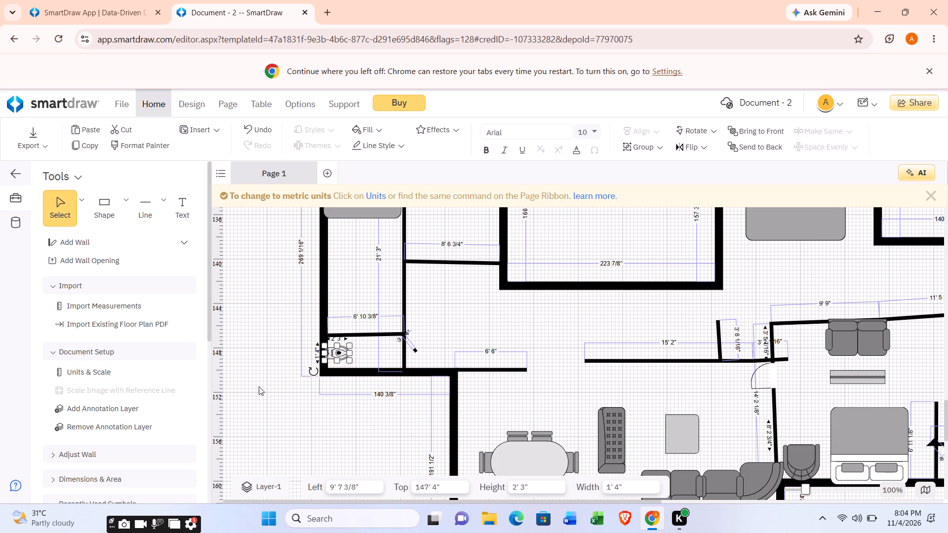
Place a Square Tub from the Bathtubs & Showers symbols at the small room's inner end, against the inner side wall.
scroll(177, 391, down, 6)
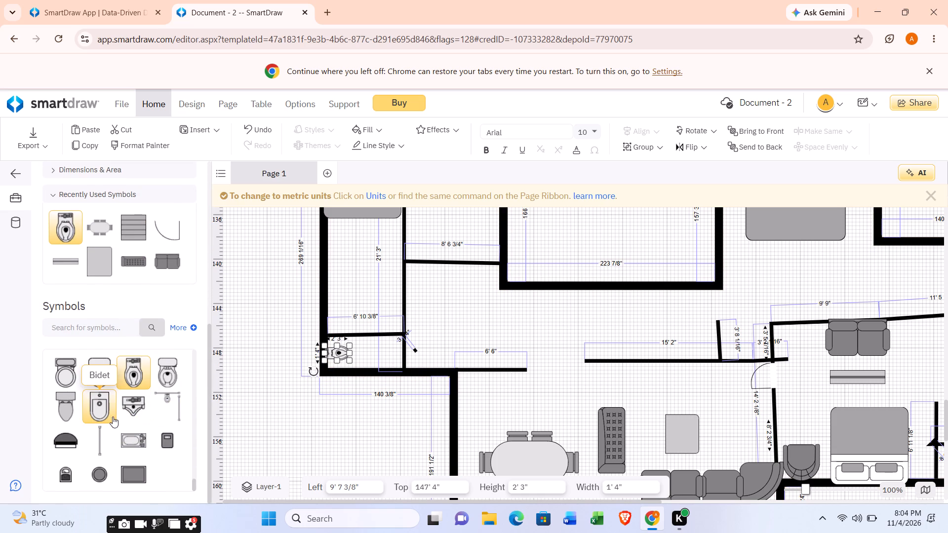
scroll(154, 385, down, 2)
scroll(112, 445, down, 1)
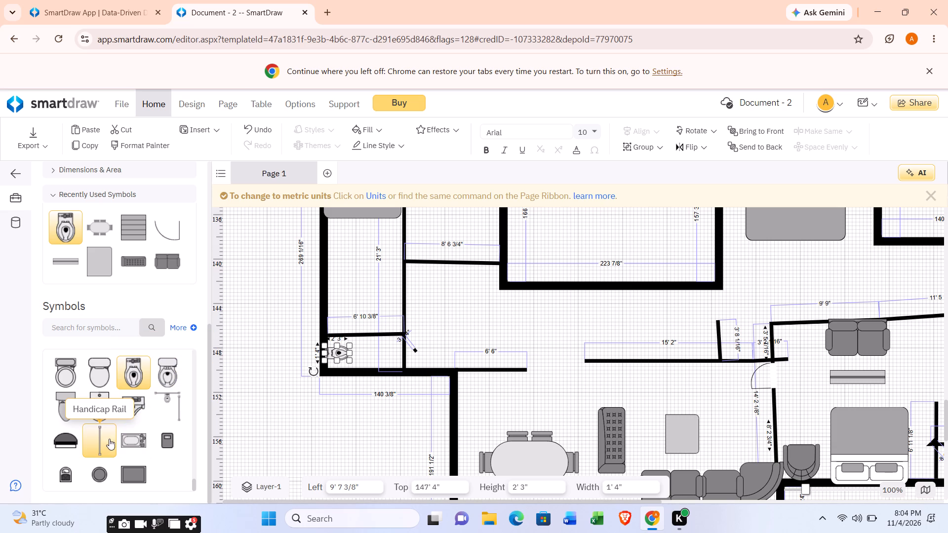
scroll(109, 428, down, 3)
scroll(110, 410, up, 2)
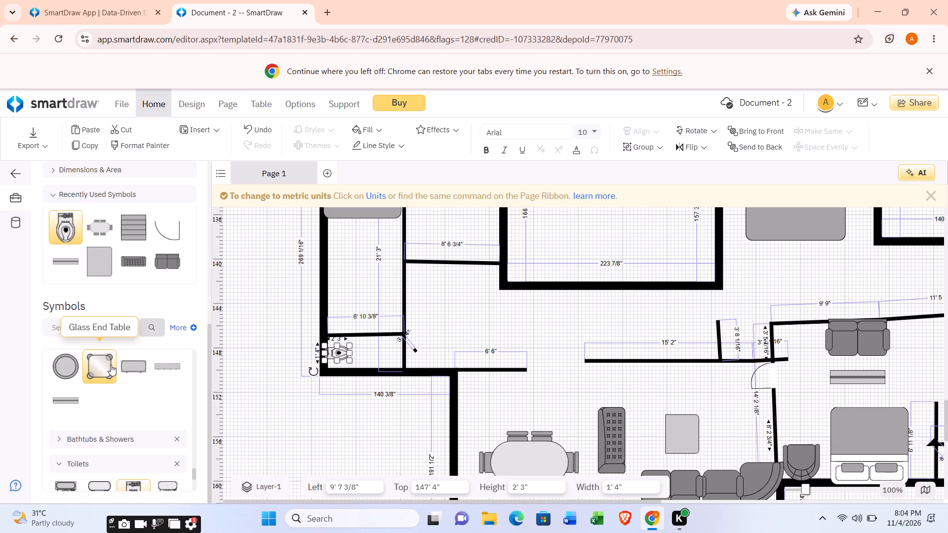
scroll(111, 365, up, 2)
scroll(114, 384, down, 4)
scroll(121, 382, up, 2)
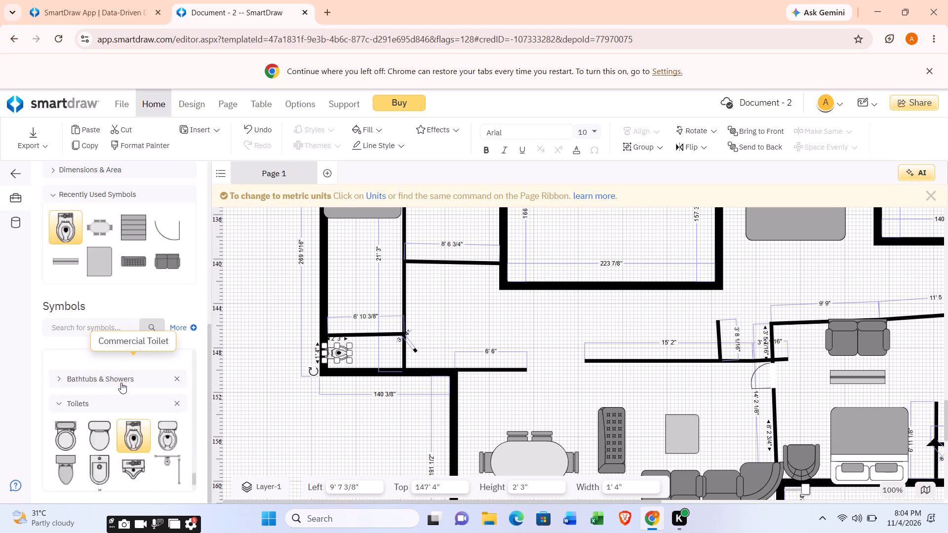
click(83, 437)
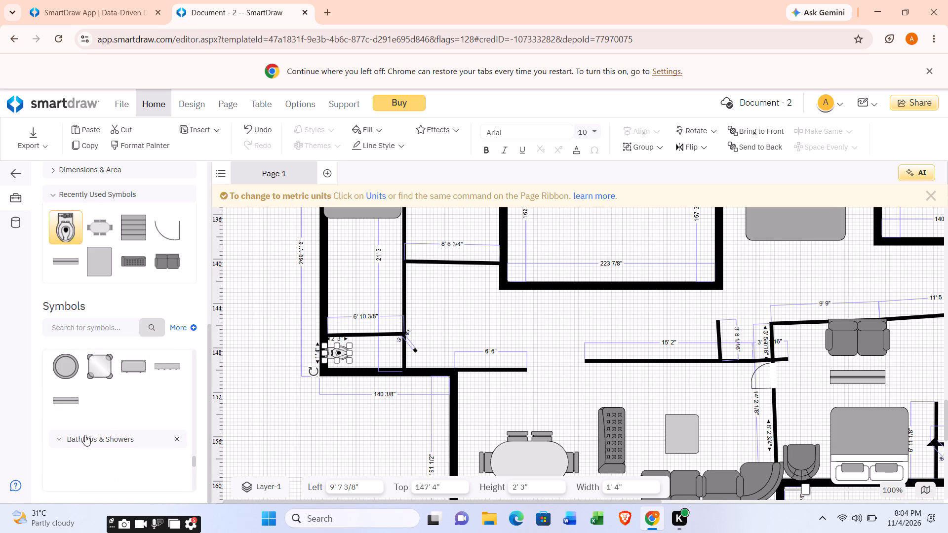
scroll(121, 436, down, 2)
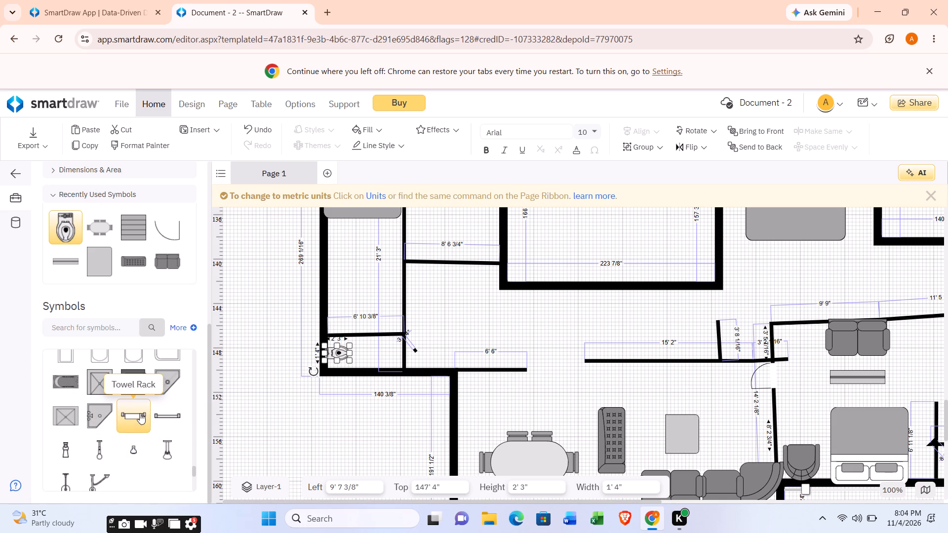
scroll(147, 419, down, 2)
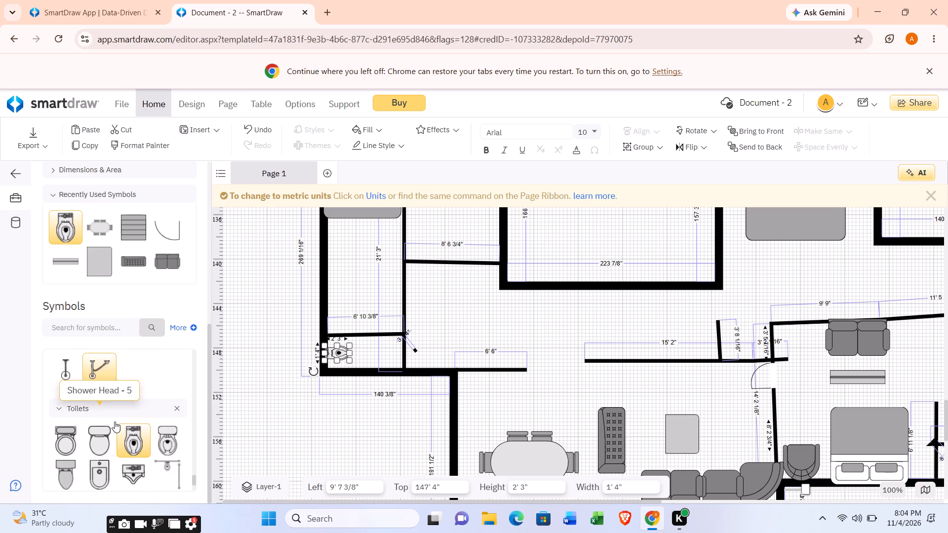
scroll(115, 406, up, 2)
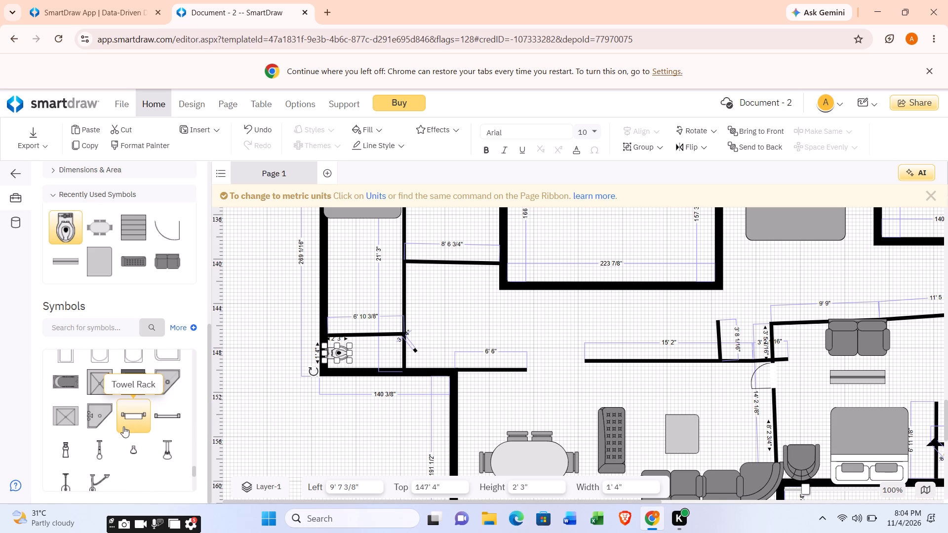
scroll(131, 422, up, 1)
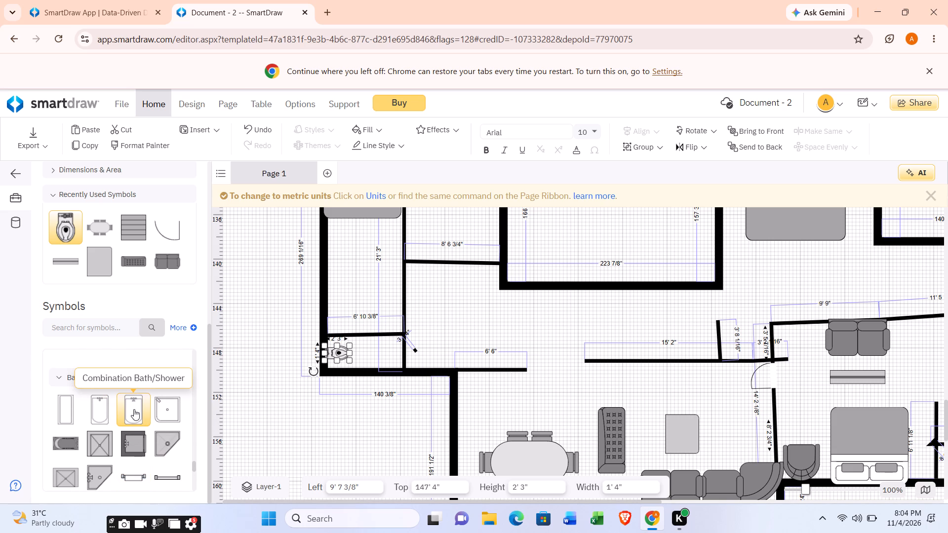
drag(134, 409, 214, 412)
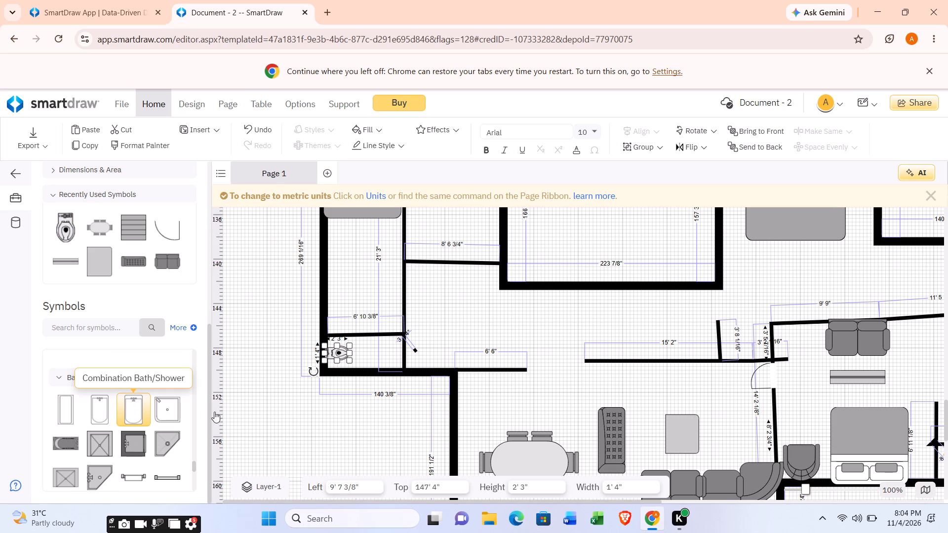
drag(214, 412, 145, 400)
click(160, 397)
drag(164, 404, 182, 407)
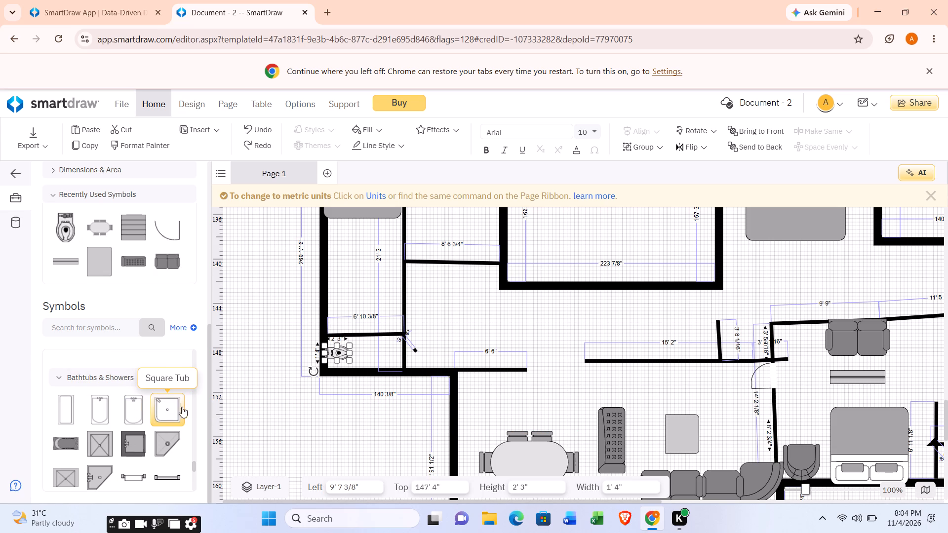
drag(182, 407, 390, 354)
click(377, 353)
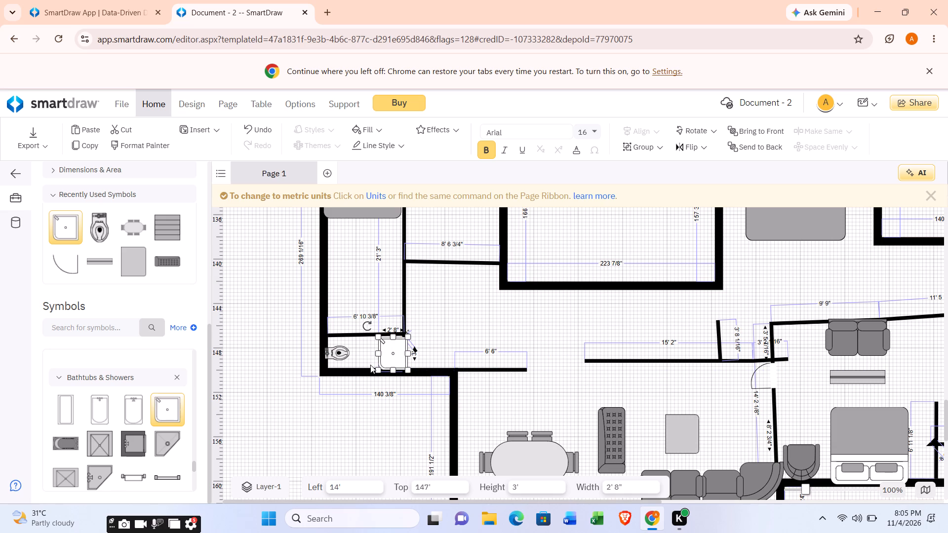
Place a 28" door in the partition wall above the toilet and tub, with the swing opening away from the bathroom.
scroll(198, 400, down, 1)
scroll(122, 407, up, 1)
scroll(117, 401, down, 3)
scroll(117, 401, up, 2)
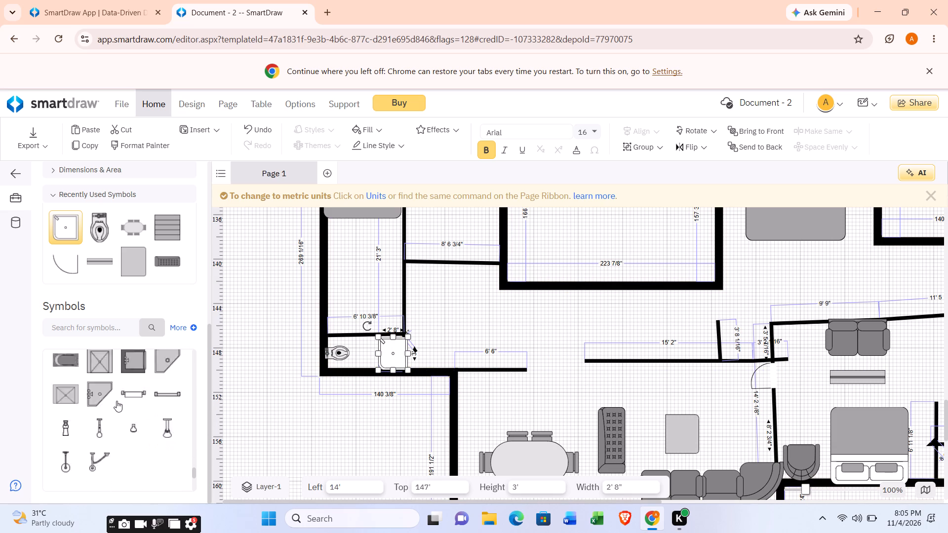
scroll(117, 401, up, 9)
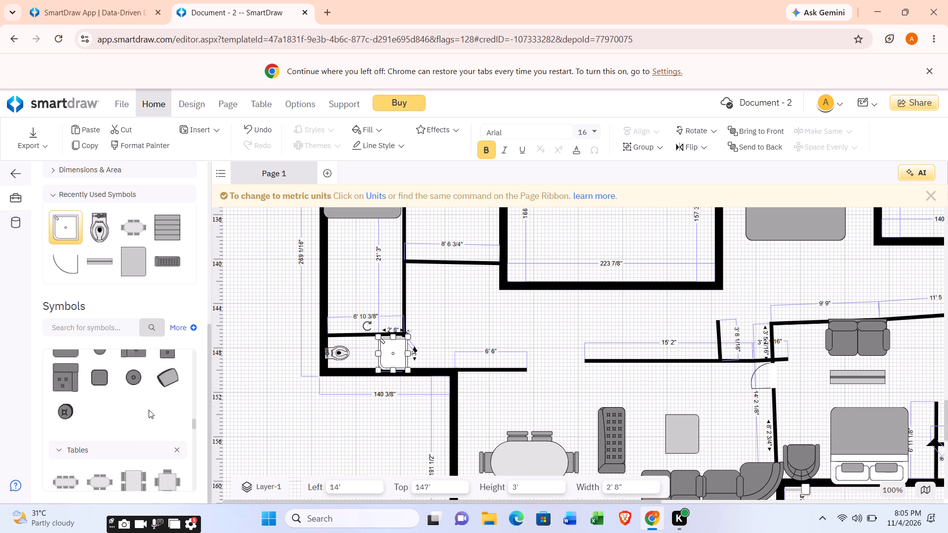
scroll(149, 410, up, 2)
scroll(175, 380, up, 12)
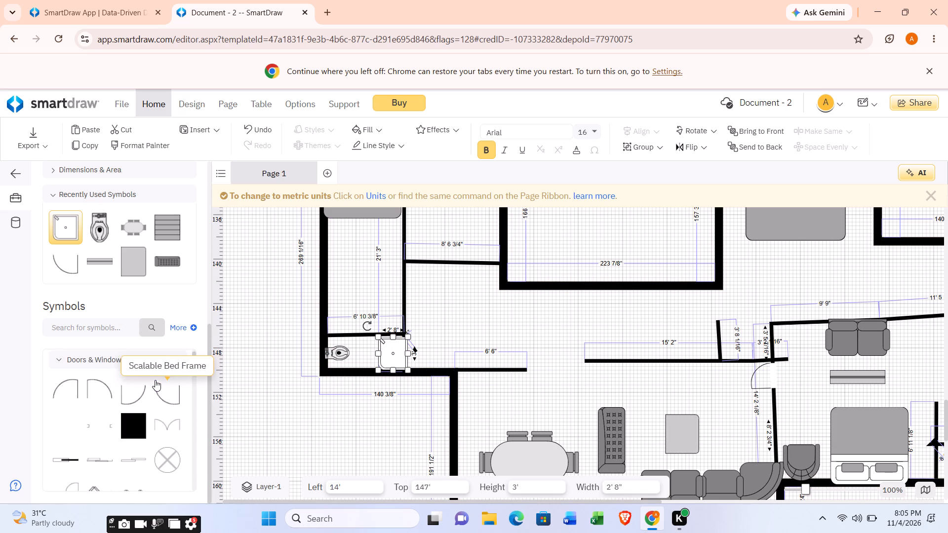
drag(134, 406, 157, 398)
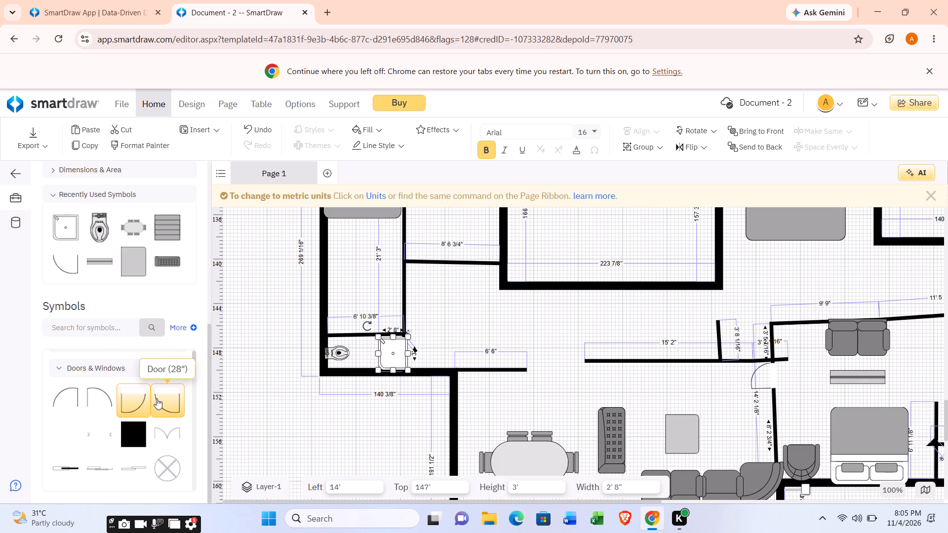
drag(157, 398, 158, 398)
drag(100, 391, 335, 343)
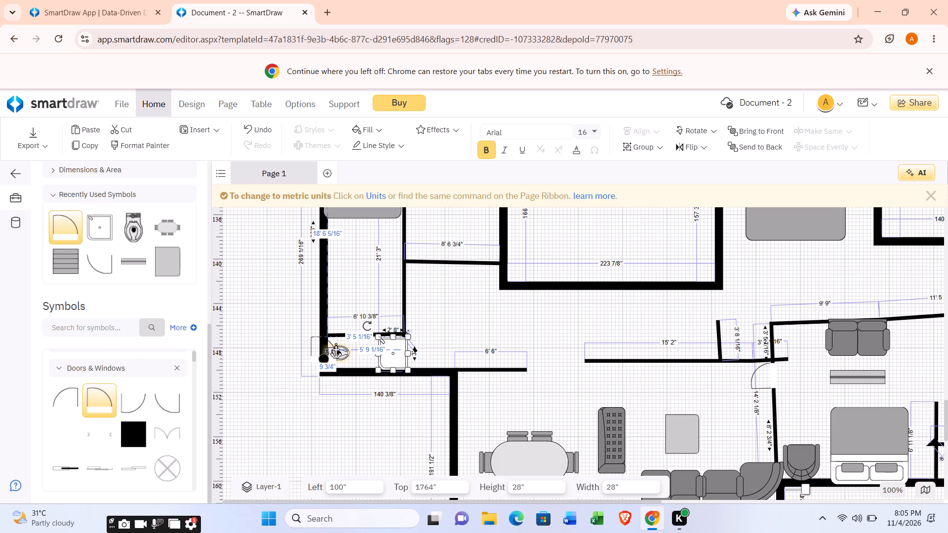
drag(335, 343, 356, 325)
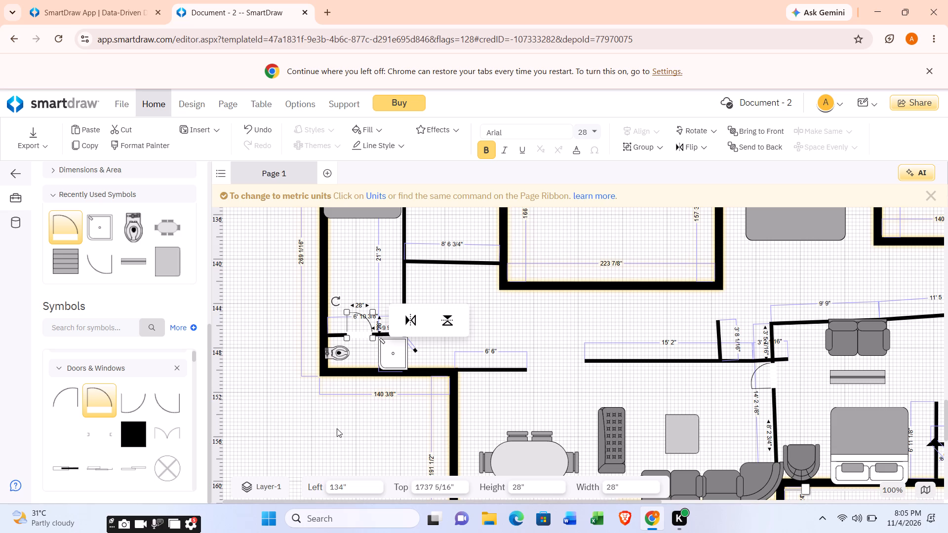
click(339, 409)
Look through the Countertops, Beds, Couches & Sofas and Tables symbols for further furnishings for the plan.
scroll(205, 420, down, 1)
scroll(148, 401, up, 2)
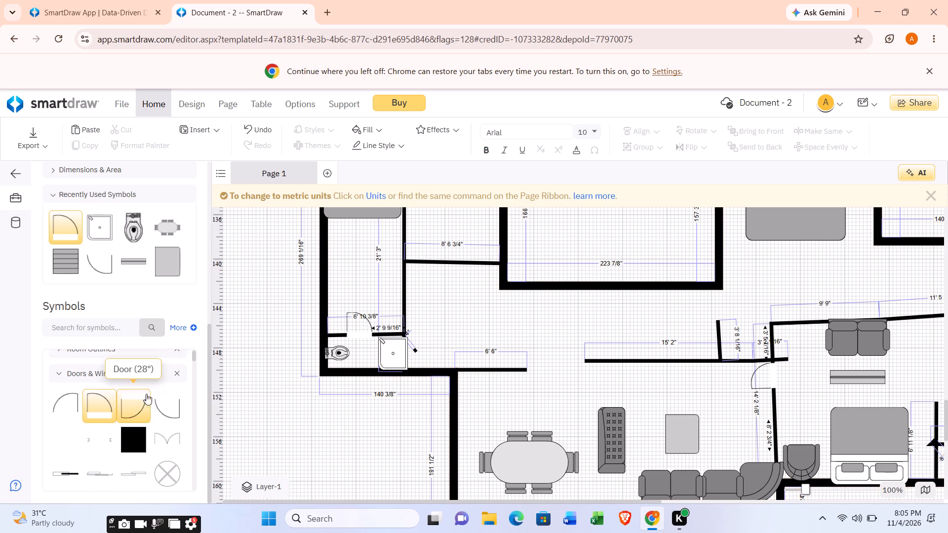
scroll(146, 394, up, 7)
scroll(100, 352, down, 1)
scroll(81, 404, down, 2)
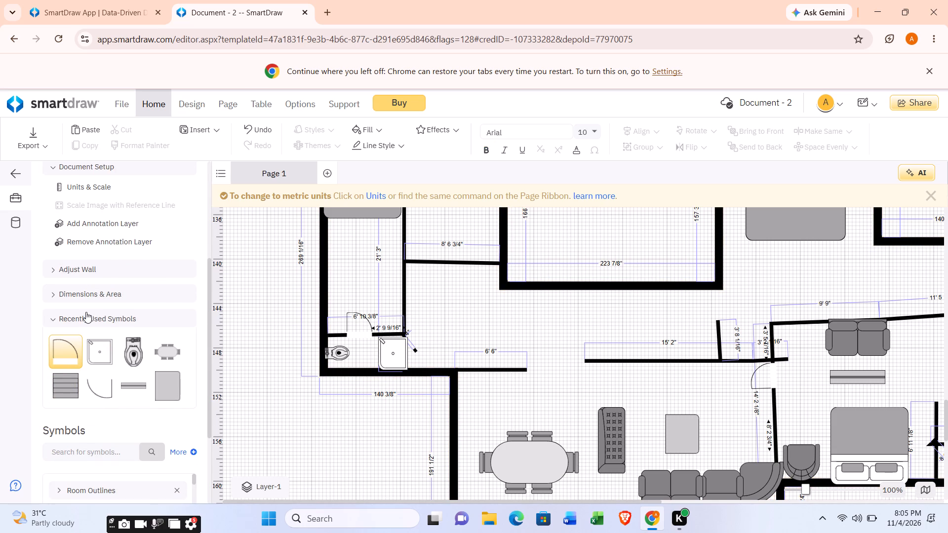
scroll(86, 312, down, 4)
scroll(61, 369, down, 1)
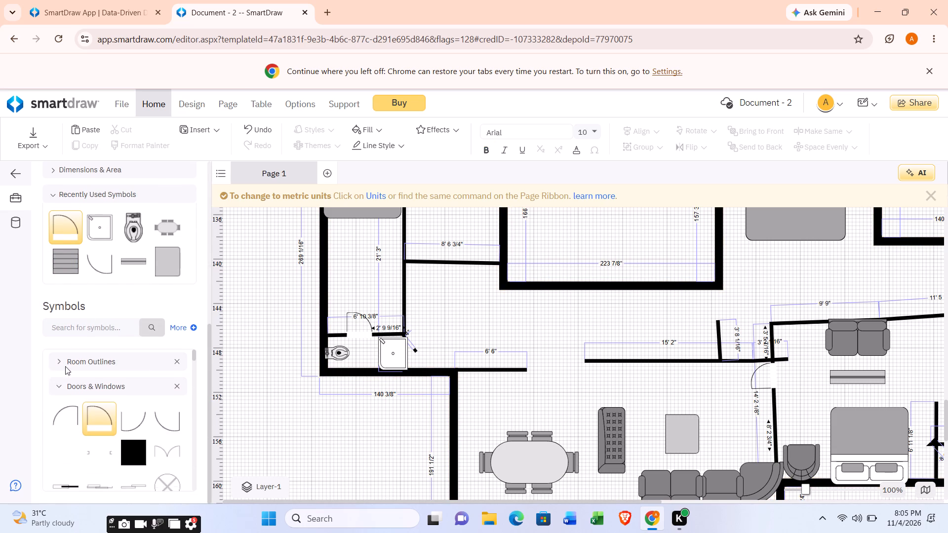
scroll(65, 366, down, 4)
scroll(77, 377, up, 1)
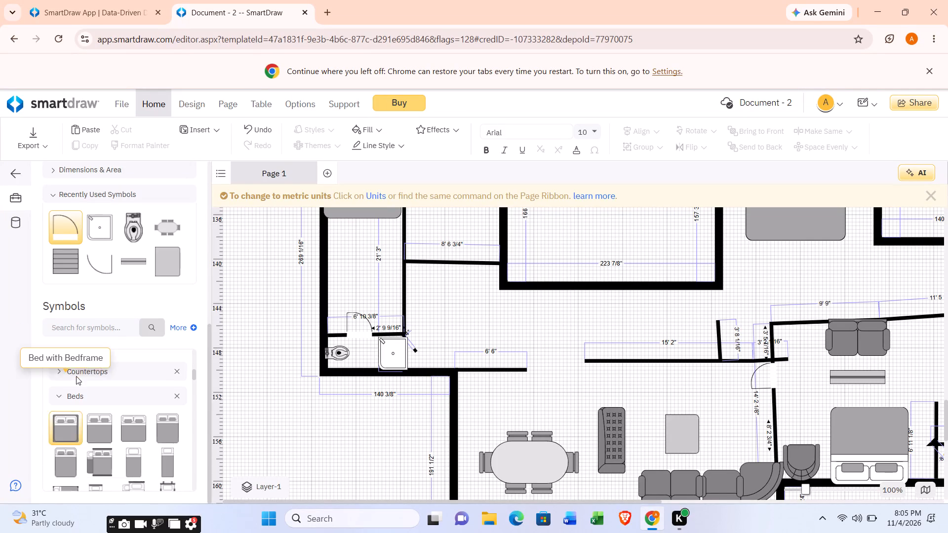
click(63, 386)
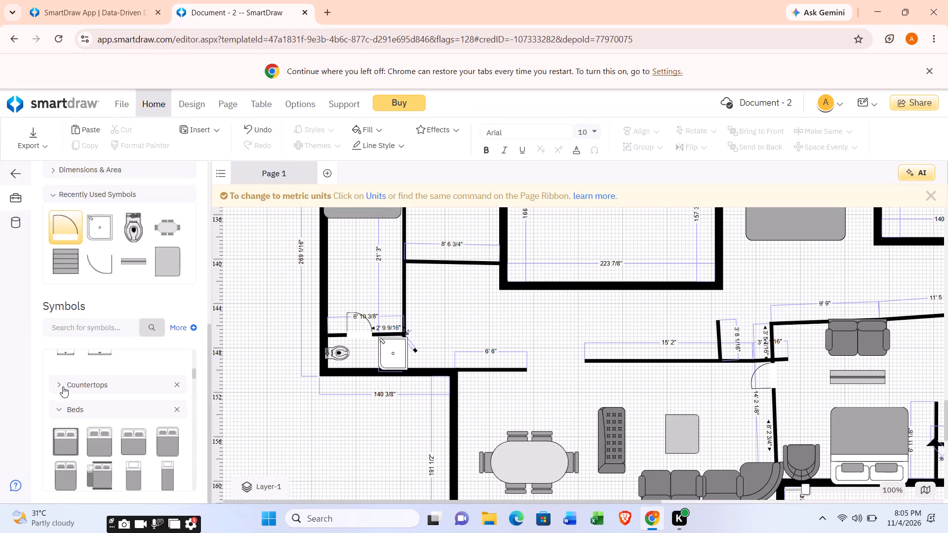
scroll(77, 392, down, 1)
scroll(68, 370, up, 1)
click(59, 381)
scroll(90, 385, down, 3)
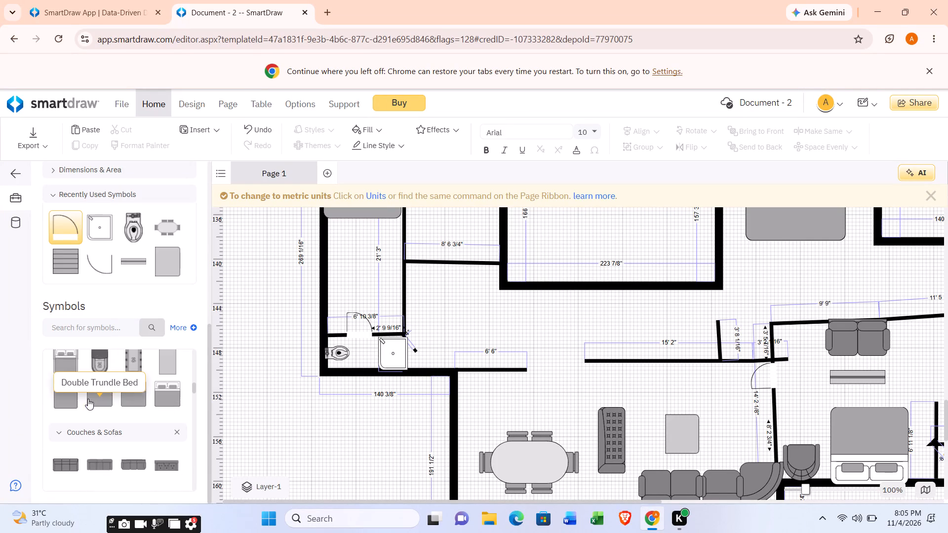
scroll(88, 399, down, 1)
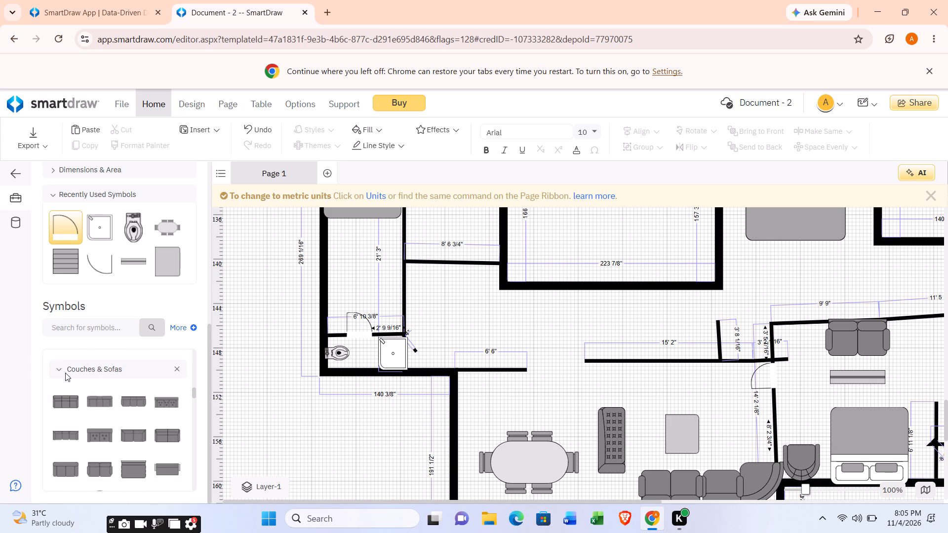
click(62, 369)
scroll(103, 391, down, 1)
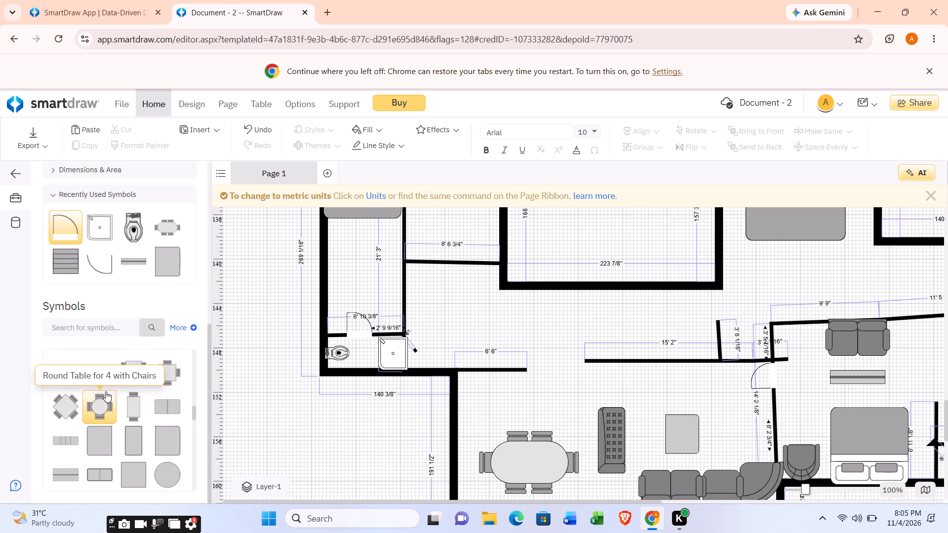
scroll(111, 373, down, 4)
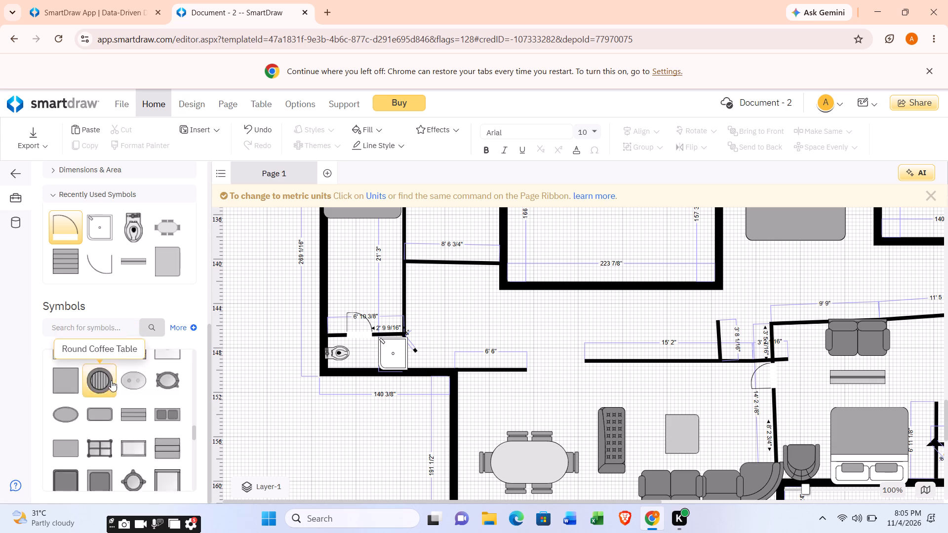
scroll(112, 386, up, 8)
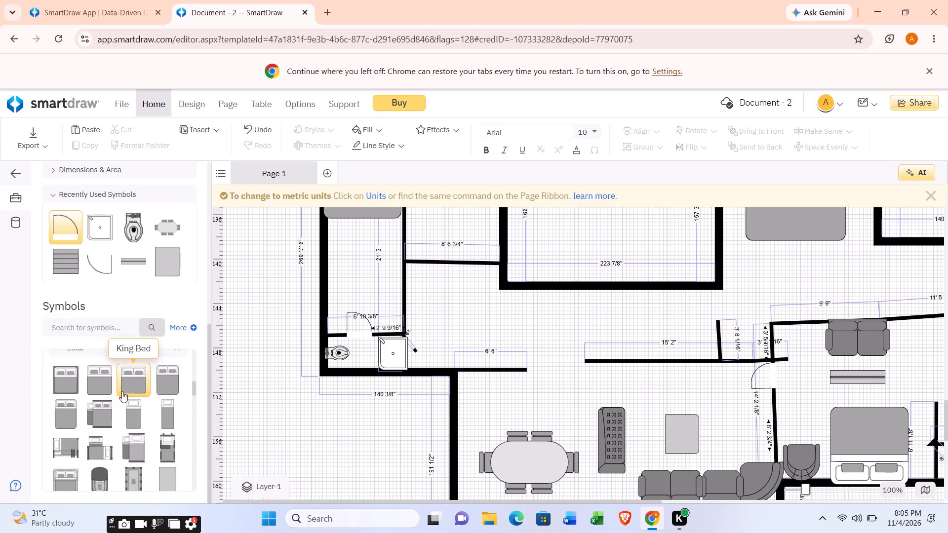
scroll(125, 409, up, 1)
click(60, 410)
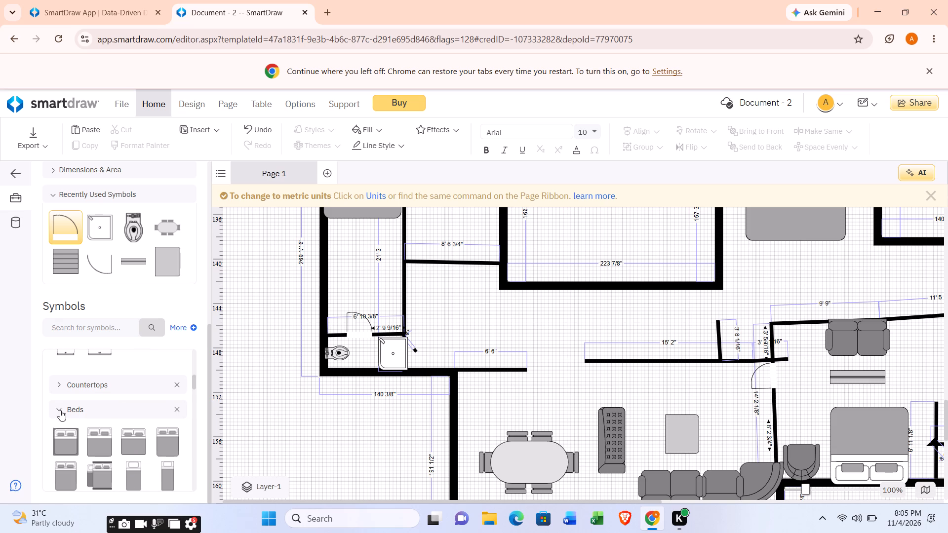
scroll(74, 415, down, 1)
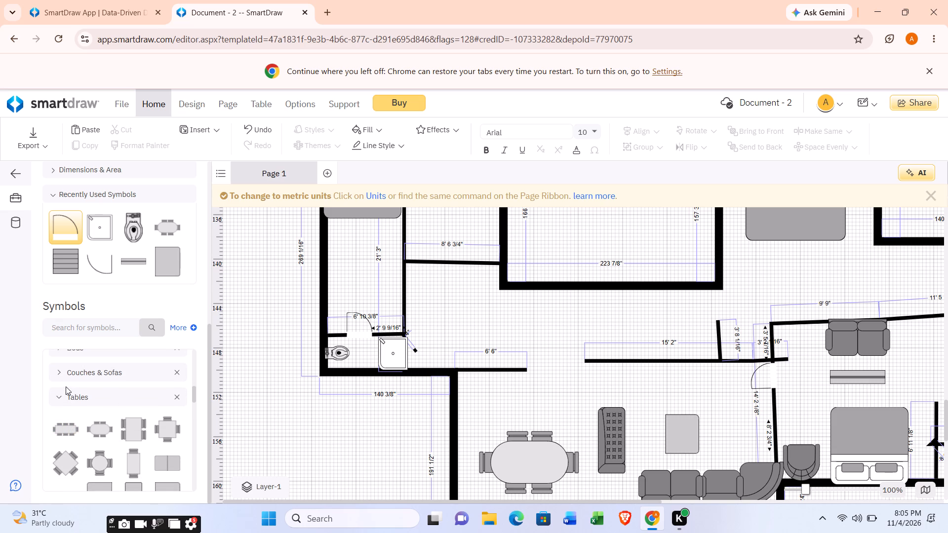
Place an Arm Chair from Couches & Sofas below the bed in the narrow bedroom, rotated so its back faces the outer wall.
click(61, 373)
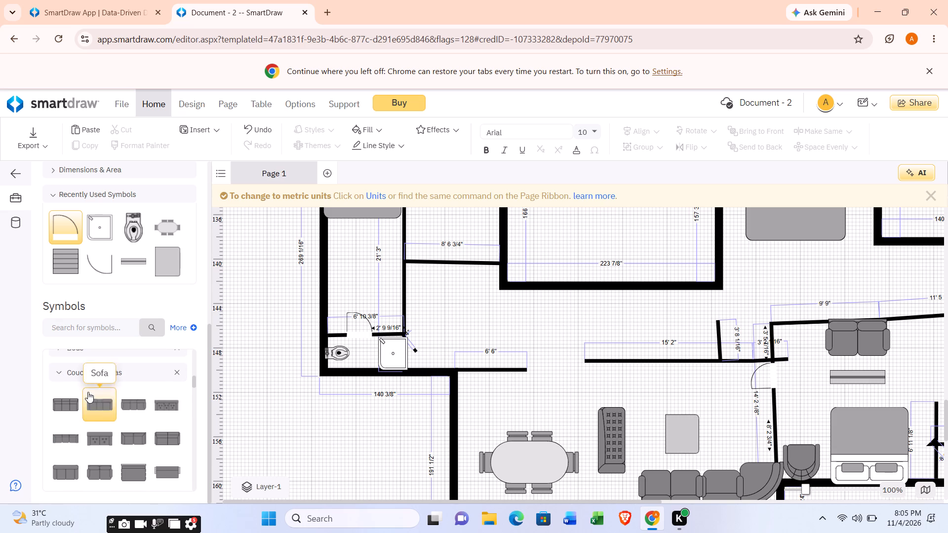
scroll(94, 396, down, 1)
scroll(97, 396, up, 1)
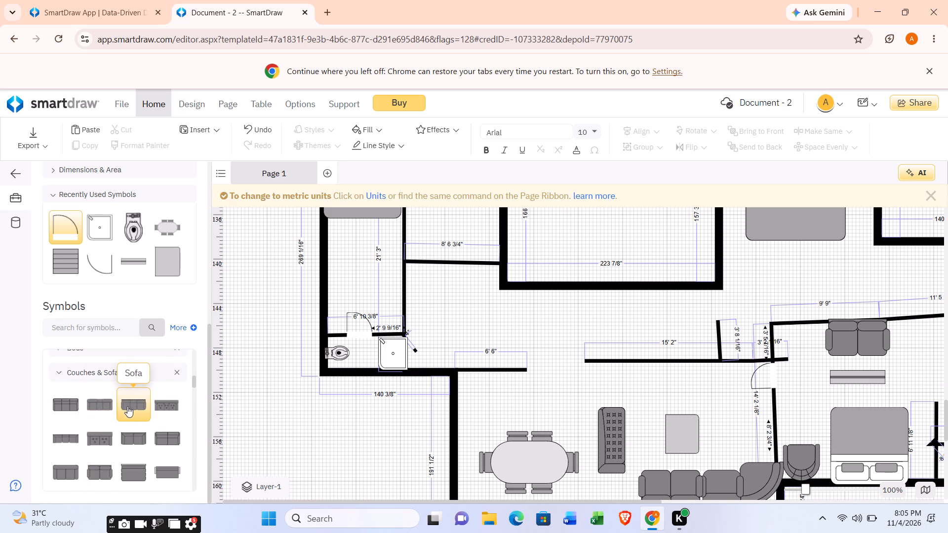
scroll(137, 420, down, 1)
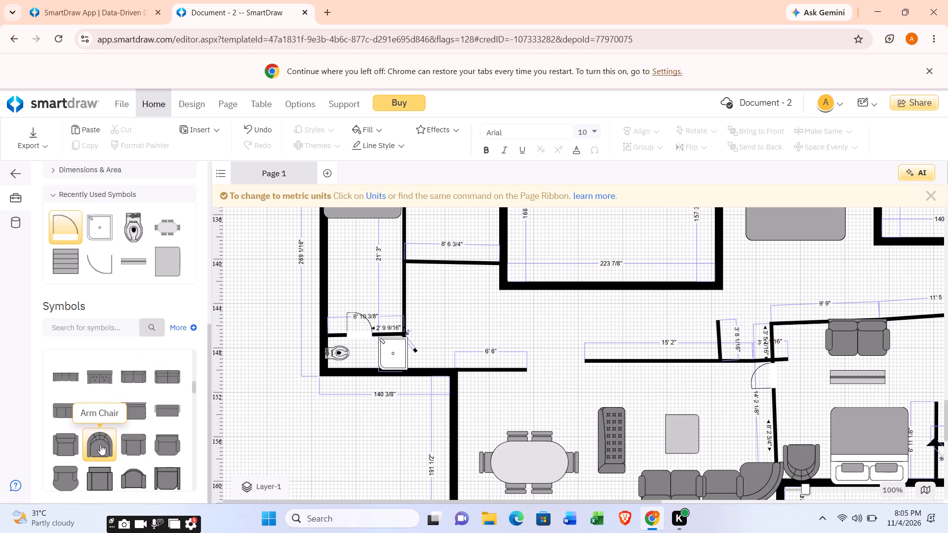
drag(105, 439, 137, 417)
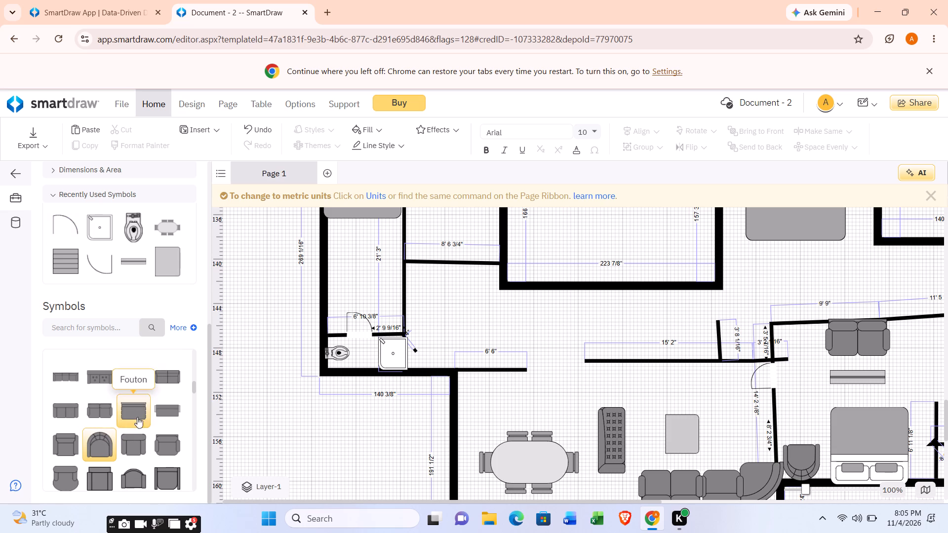
drag(137, 417, 343, 273)
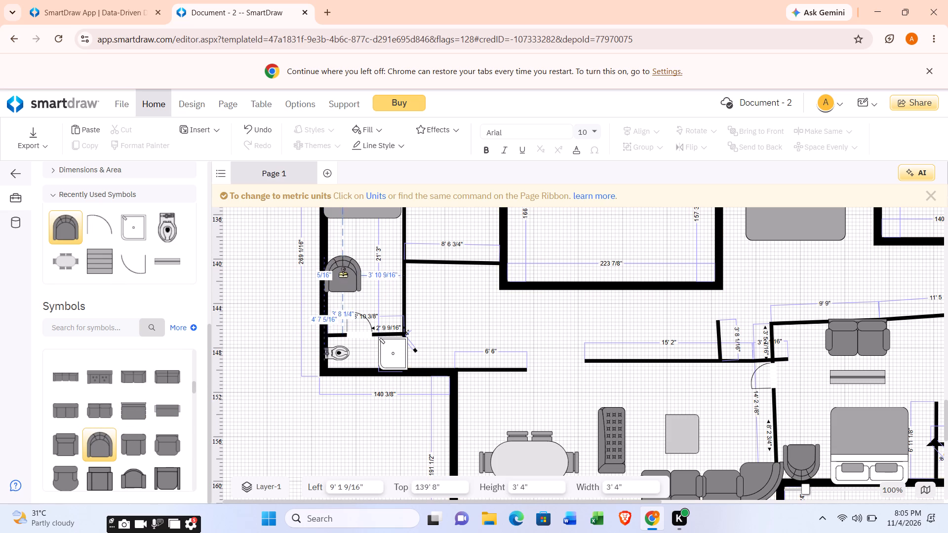
drag(343, 273, 342, 267)
drag(309, 237, 299, 245)
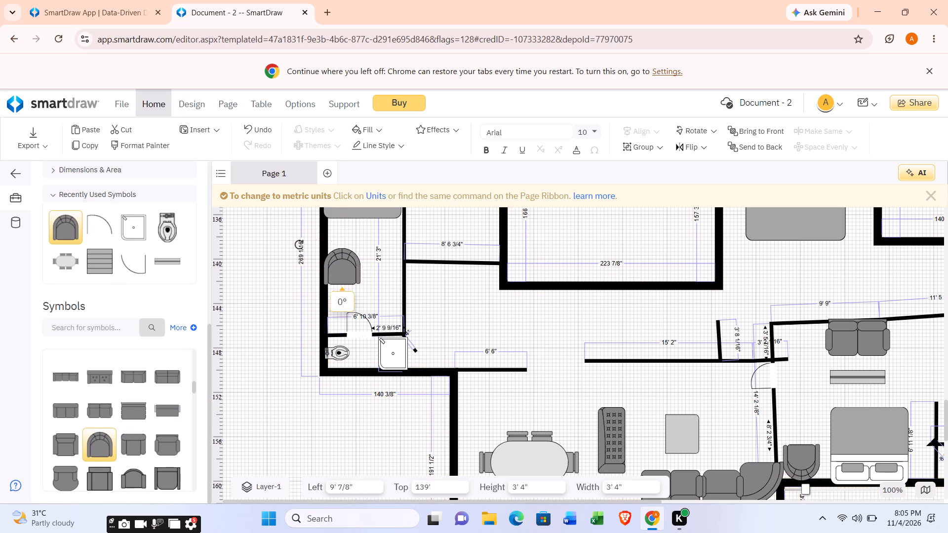
drag(299, 245, 310, 302)
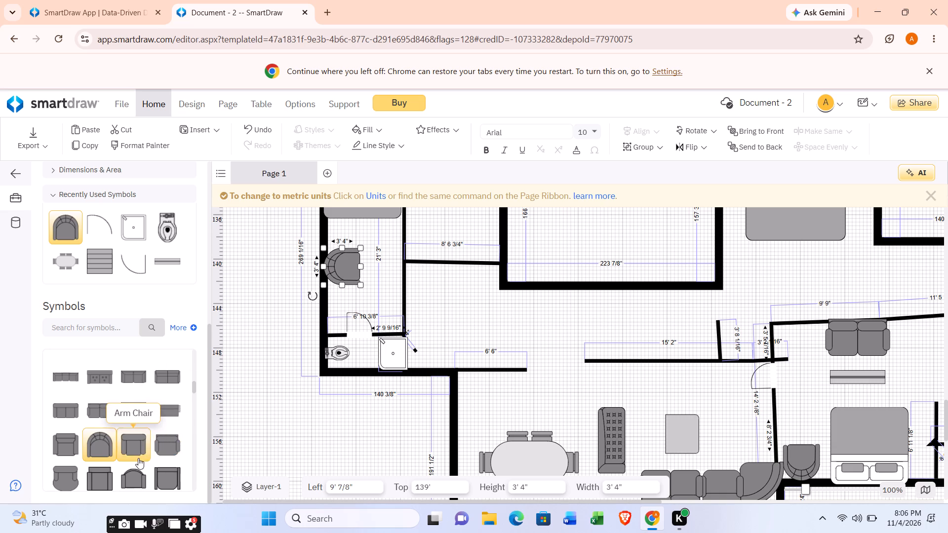
Place the small 1' round symbol from Couches & Sofas in front of the narrow bedroom's arm chair.
scroll(138, 458, down, 5)
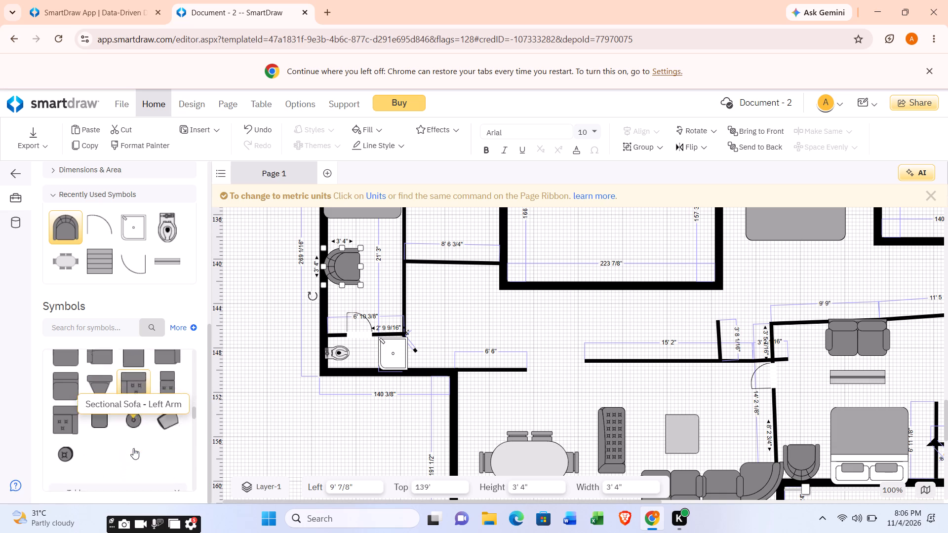
drag(134, 408, 257, 372)
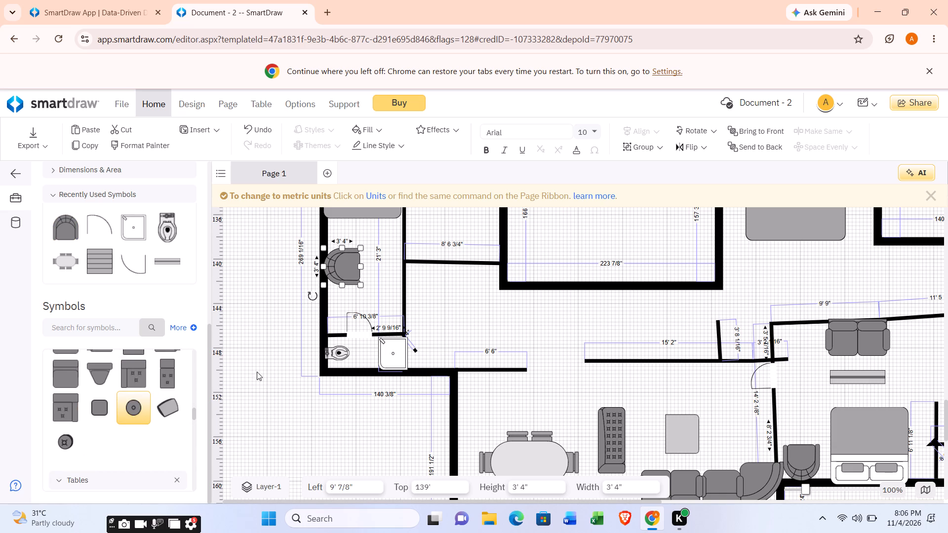
drag(257, 372, 378, 270)
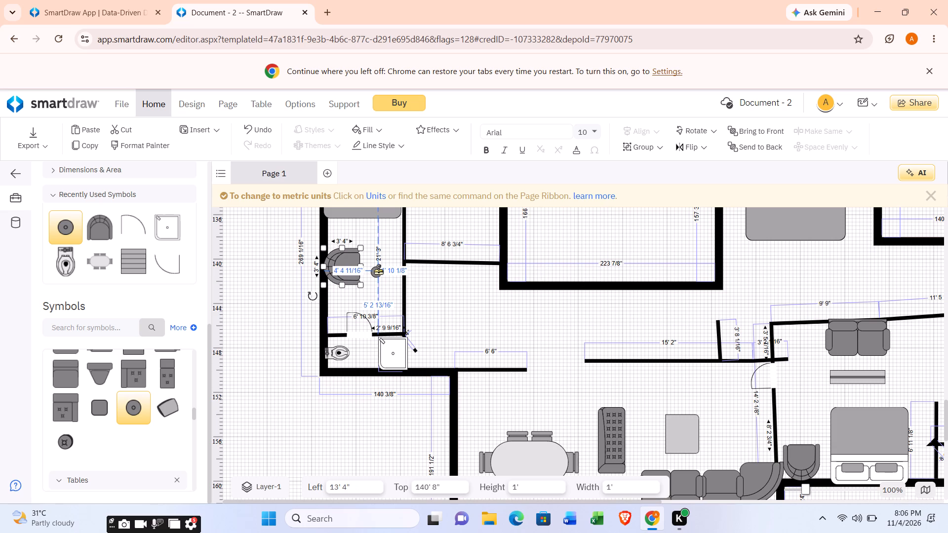
drag(378, 270, 378, 268)
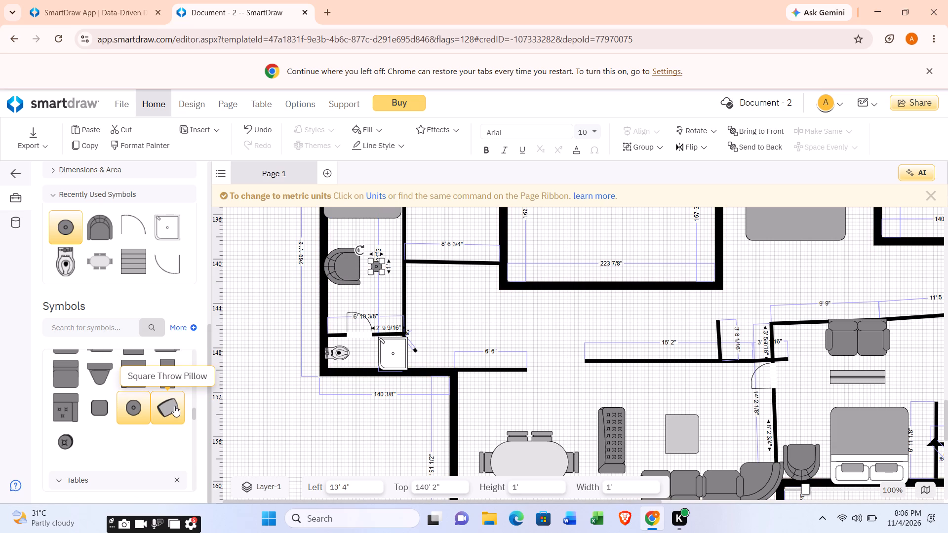
Place a Square Throw Pillow on the blanket of the narrow bedroom's bed, at about 13' left and 133' 8" top.
drag(174, 402, 234, 377)
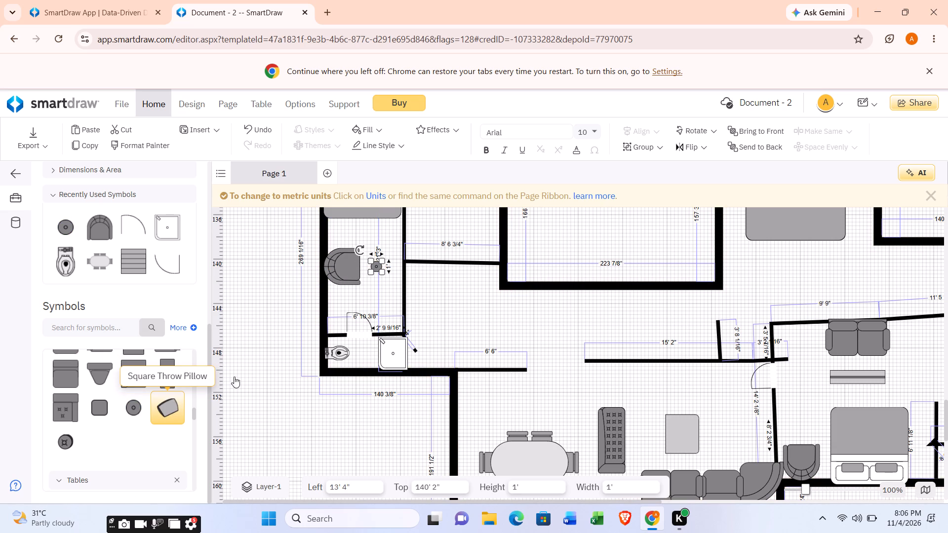
drag(234, 377, 353, 292)
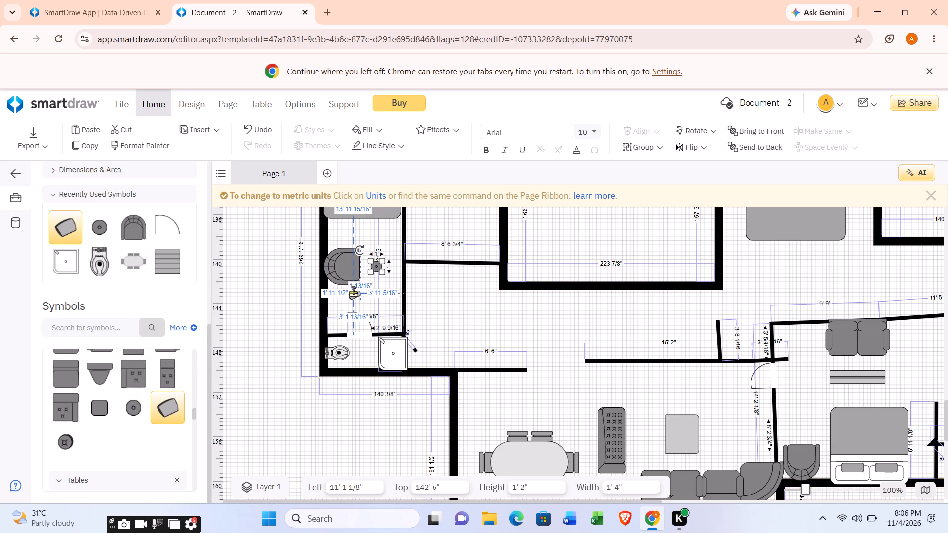
drag(353, 292, 373, 234)
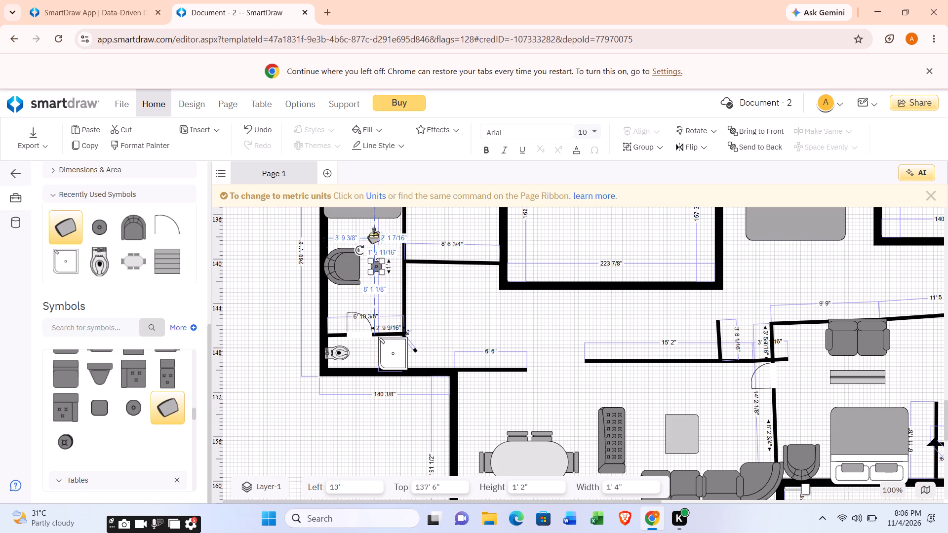
drag(373, 234, 374, 257)
scroll(381, 224, up, 1)
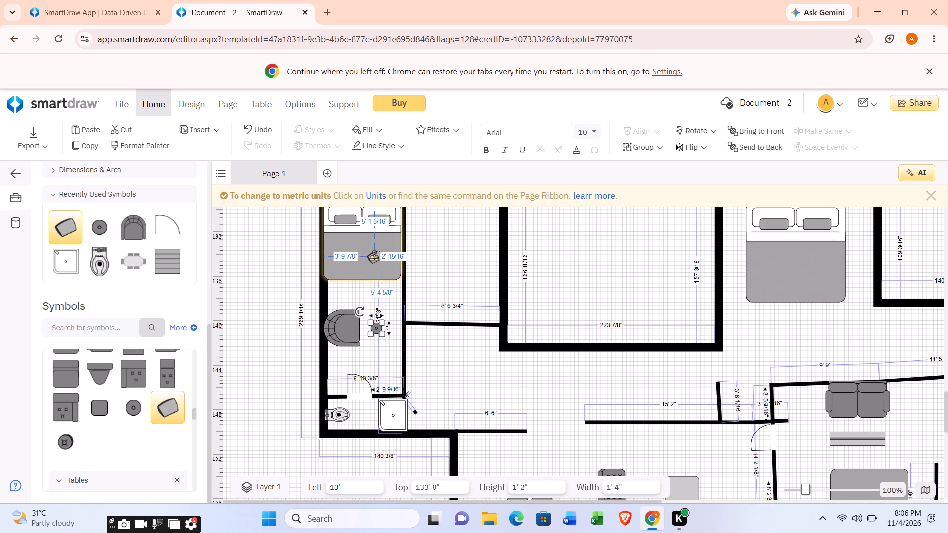
drag(374, 257, 374, 256)
click(374, 256)
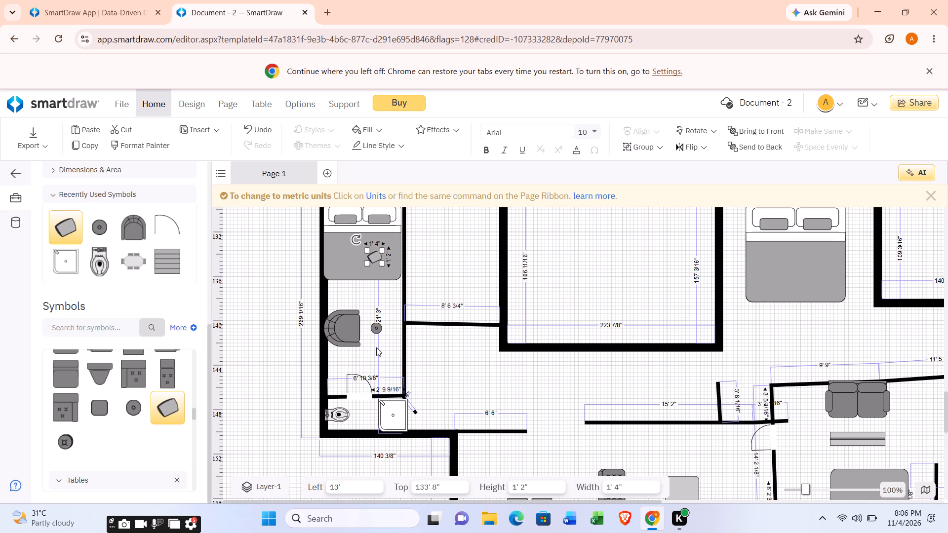
Look over the plan's upper rooms and the Tables symbols to find what else to furnish.
scroll(380, 345, down, 1)
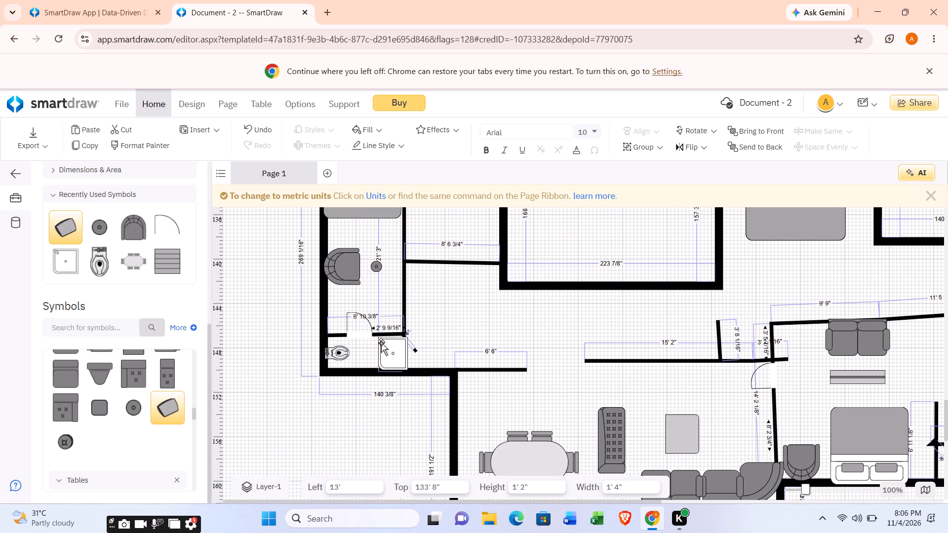
scroll(474, 282, down, 1)
scroll(461, 297, up, 3)
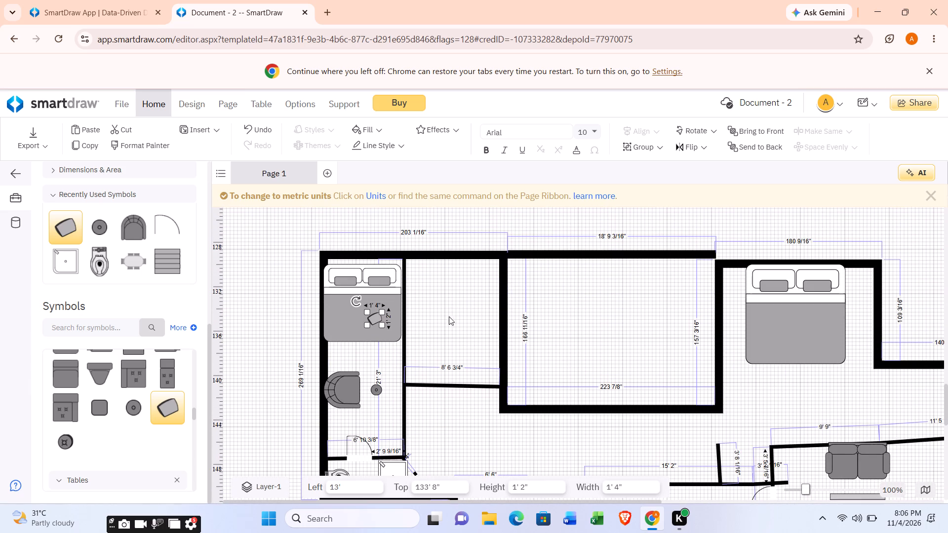
scroll(433, 354, up, 1)
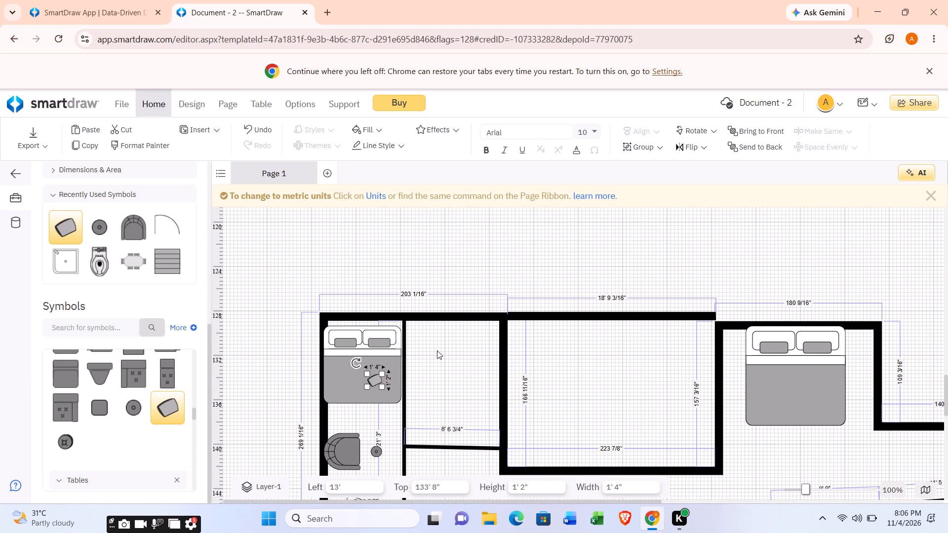
scroll(437, 350, down, 1)
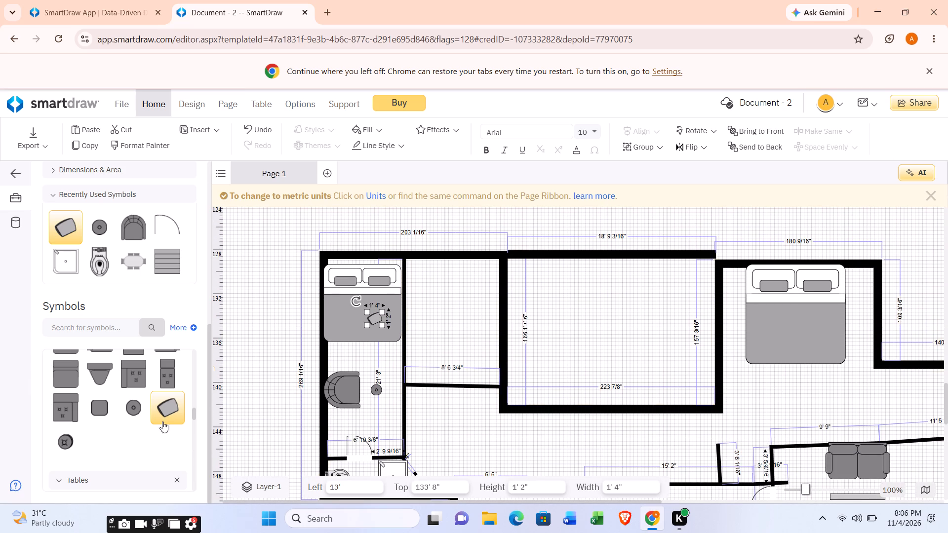
scroll(147, 398, down, 2)
scroll(122, 433, up, 1)
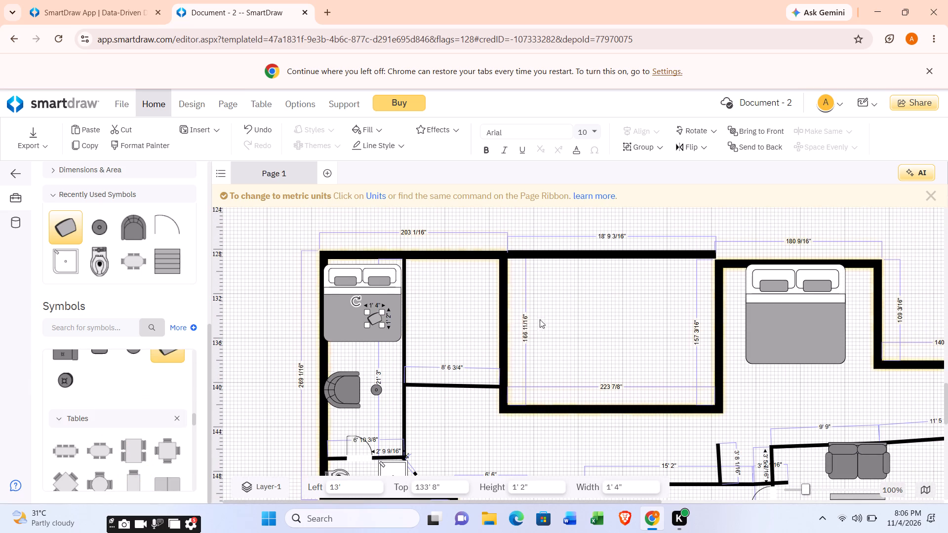
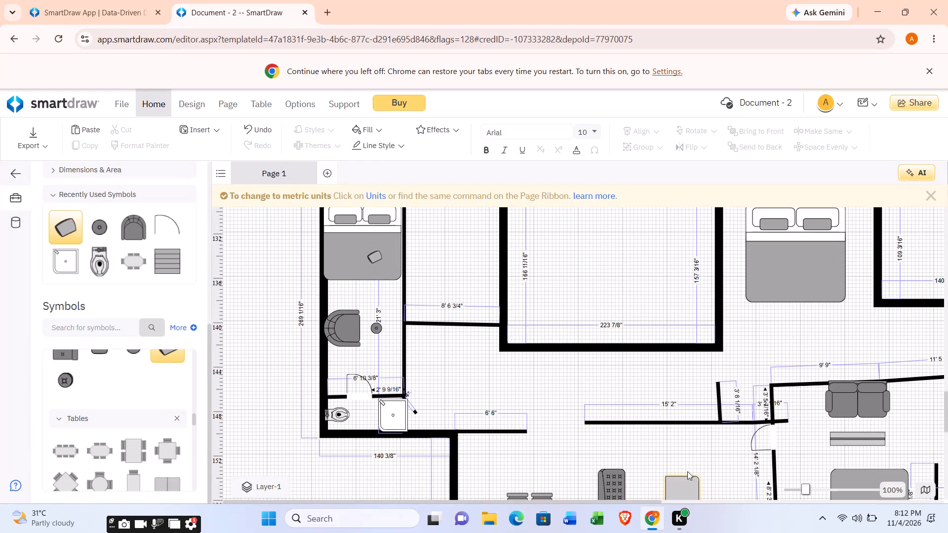
Browse the Couches & Sofas, Tables and Bathtubs & Showers symbols for something to furnish the remaining rooms.
scroll(653, 401, up, 3)
scroll(566, 405, down, 3)
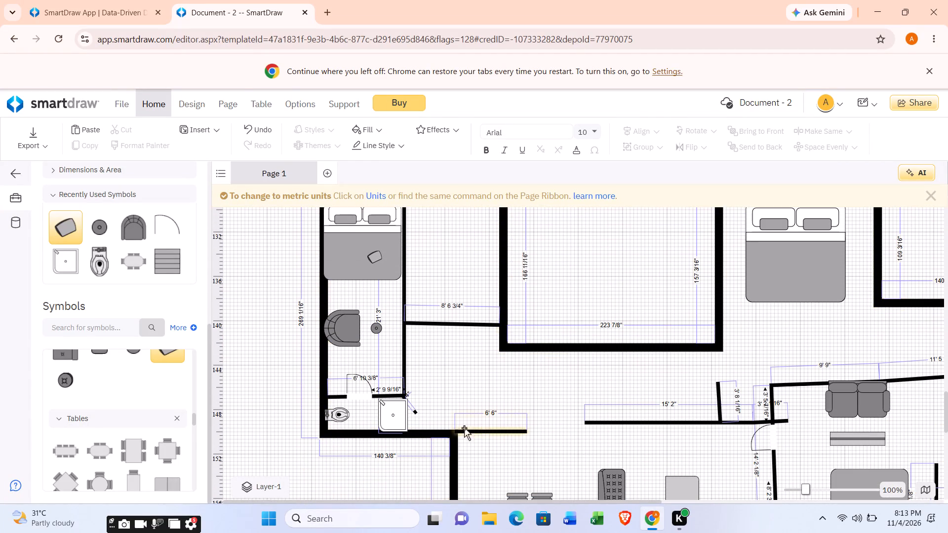
scroll(194, 362, down, 3)
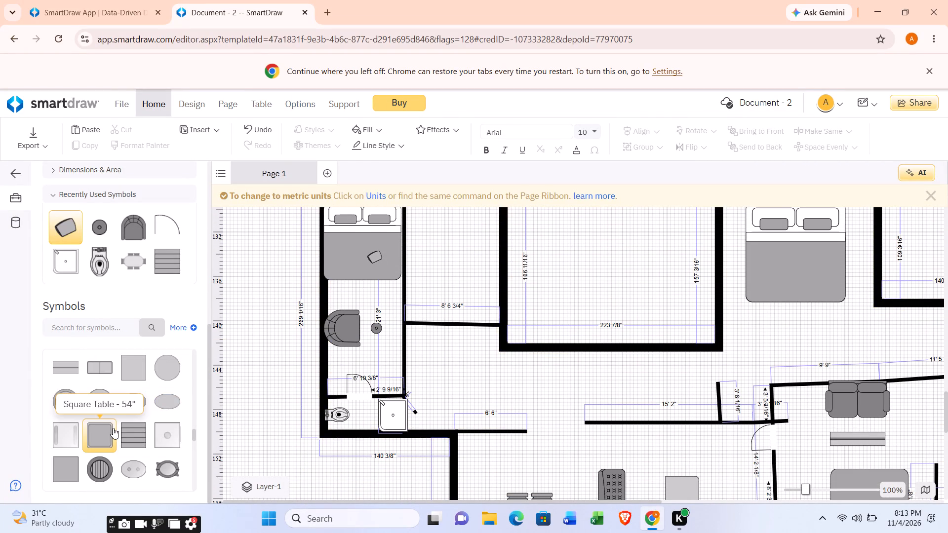
scroll(138, 420, up, 7)
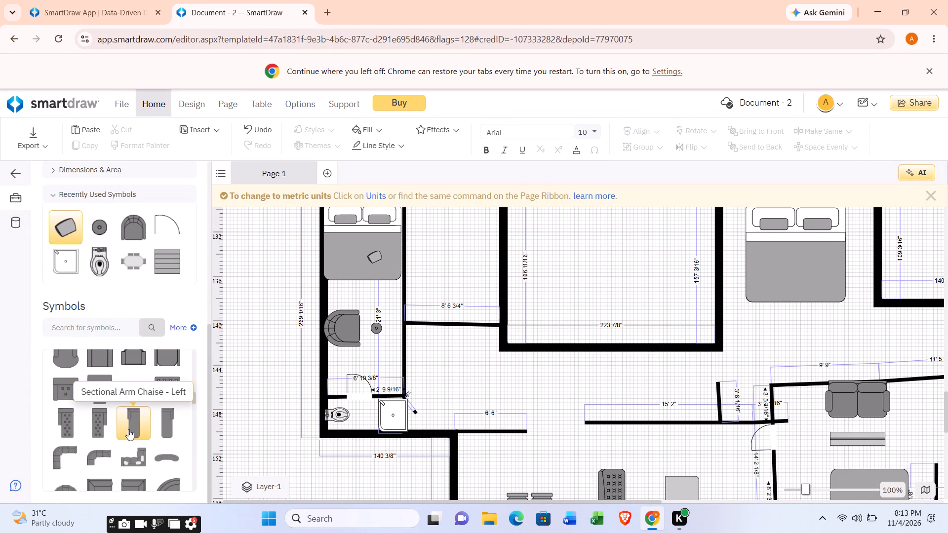
scroll(121, 422, up, 1)
scroll(121, 423, down, 2)
scroll(110, 429, up, 5)
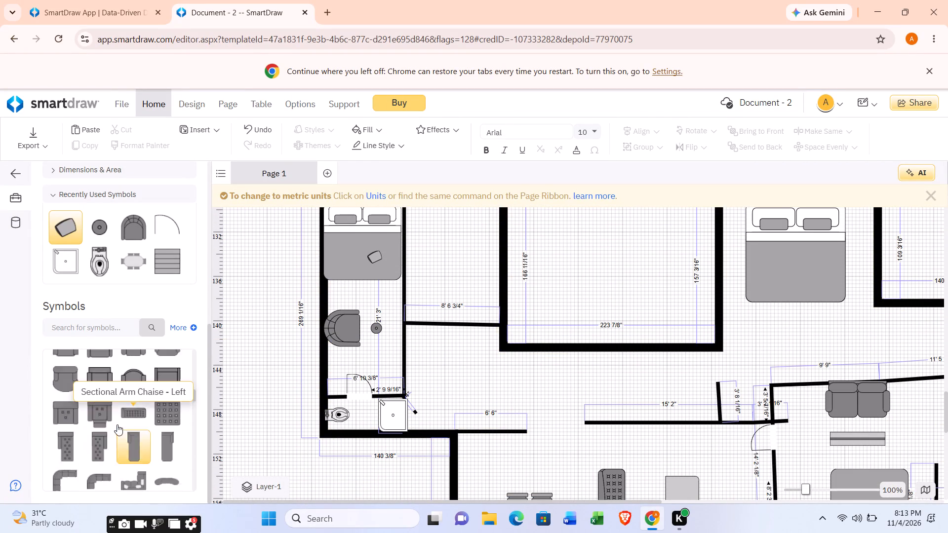
scroll(117, 424, up, 2)
scroll(115, 429, down, 3)
scroll(117, 434, up, 2)
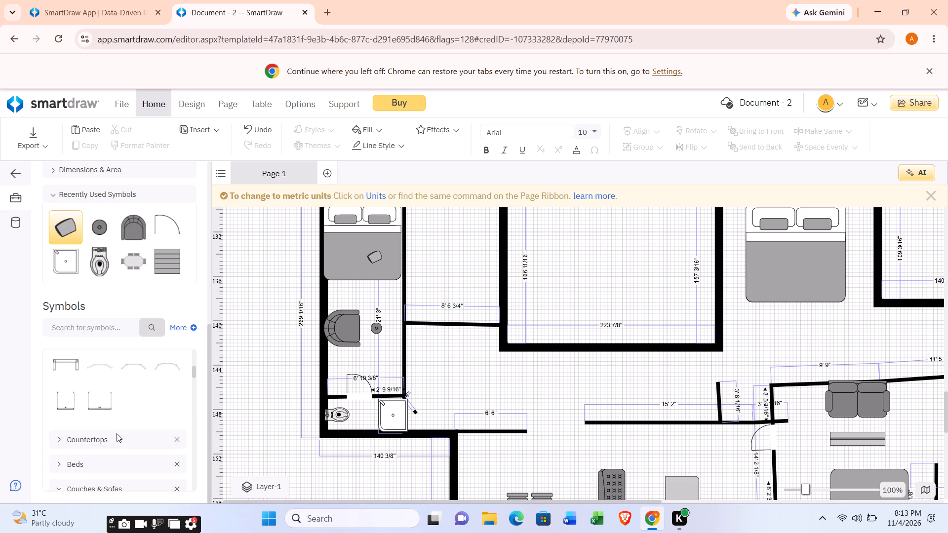
scroll(117, 433, up, 8)
scroll(123, 430, down, 8)
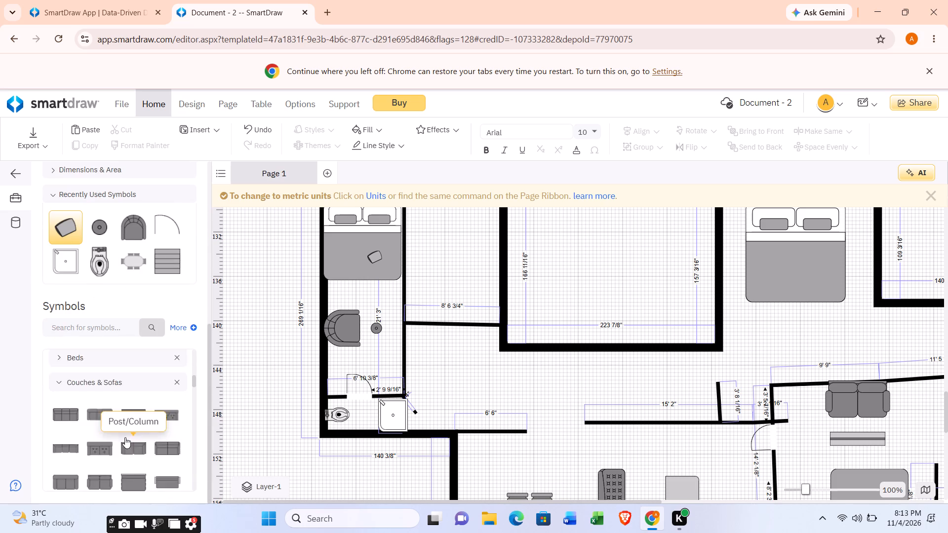
scroll(125, 437, down, 9)
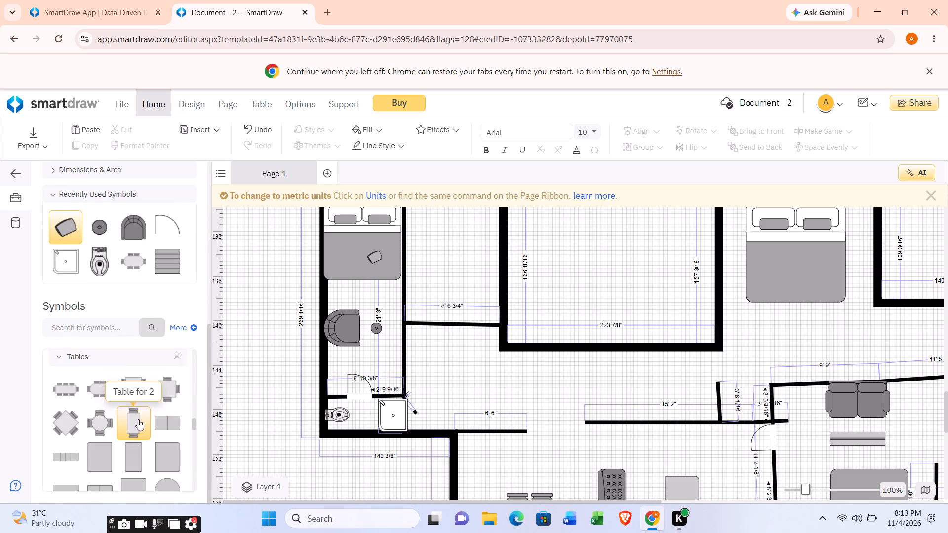
scroll(138, 419, down, 7)
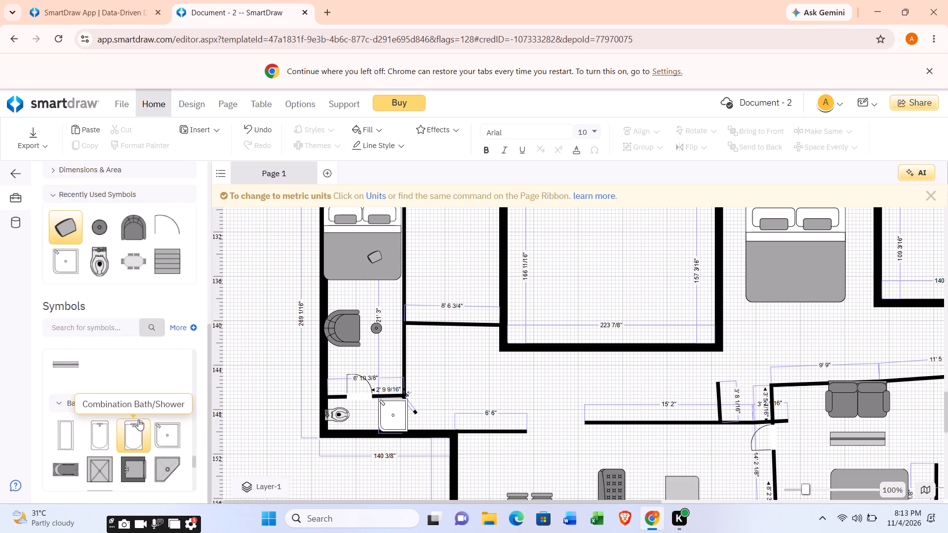
scroll(140, 417, up, 2)
scroll(140, 416, down, 12)
scroll(119, 431, up, 1)
scroll(115, 435, down, 6)
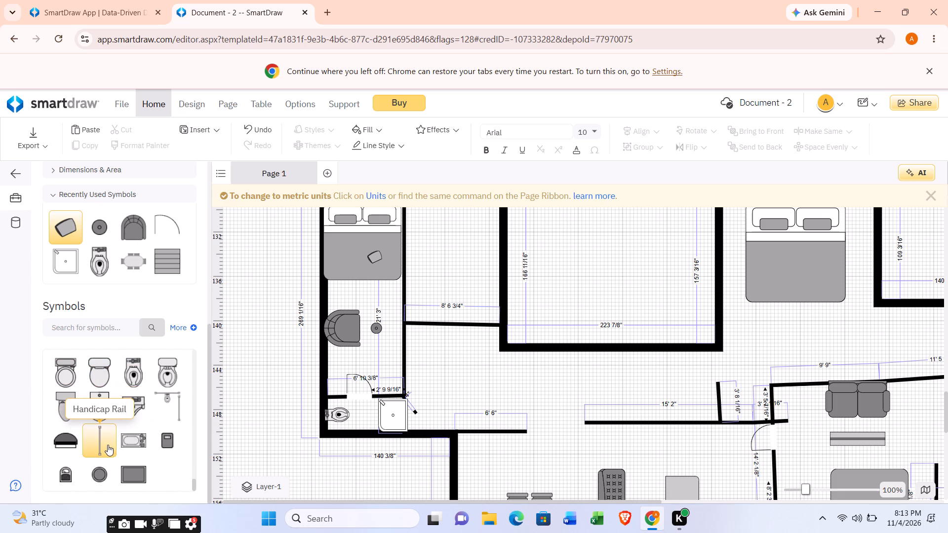
scroll(108, 445, up, 5)
scroll(94, 450, down, 2)
scroll(76, 430, up, 2)
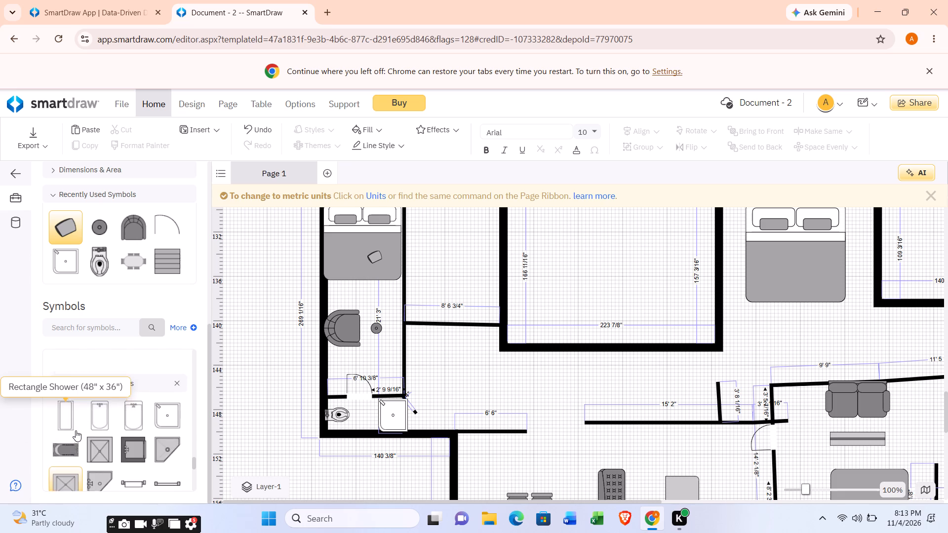
scroll(76, 430, up, 5)
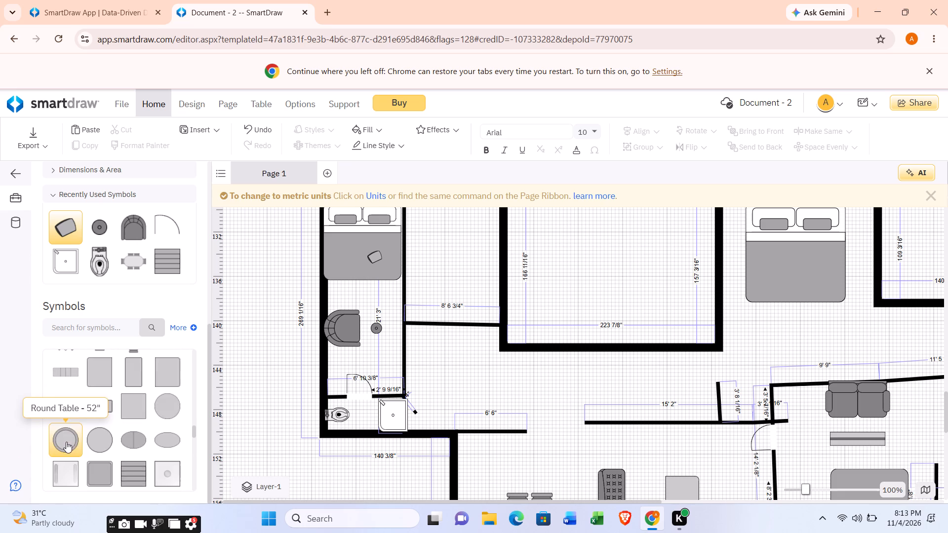
scroll(67, 441, up, 4)
scroll(66, 448, down, 2)
scroll(66, 448, up, 2)
scroll(66, 448, down, 1)
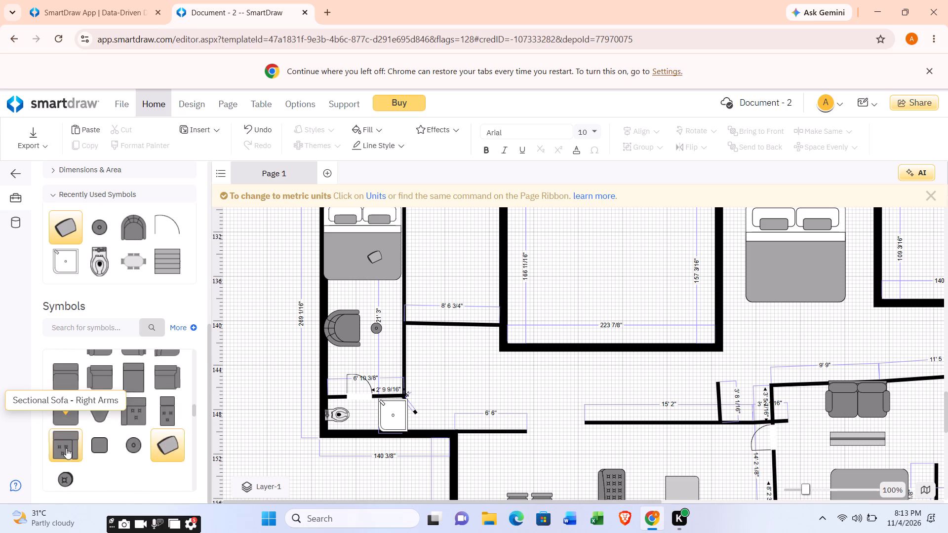
scroll(66, 448, down, 1)
Place a 5' by 3' bathtub beside the narrow bedroom, faucet toward the shared wall, at about 17' 1" left and 136' 2" top.
click(60, 398)
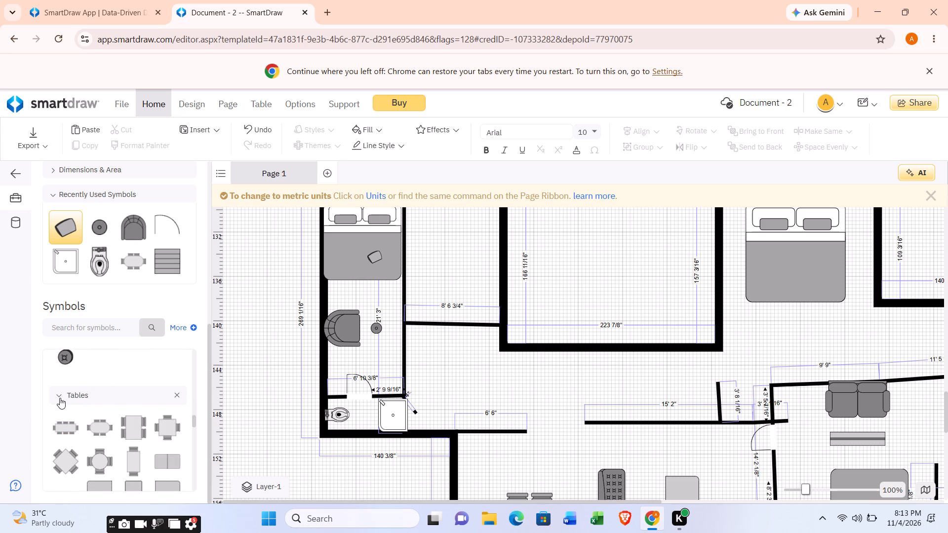
click(60, 398)
click(60, 398)
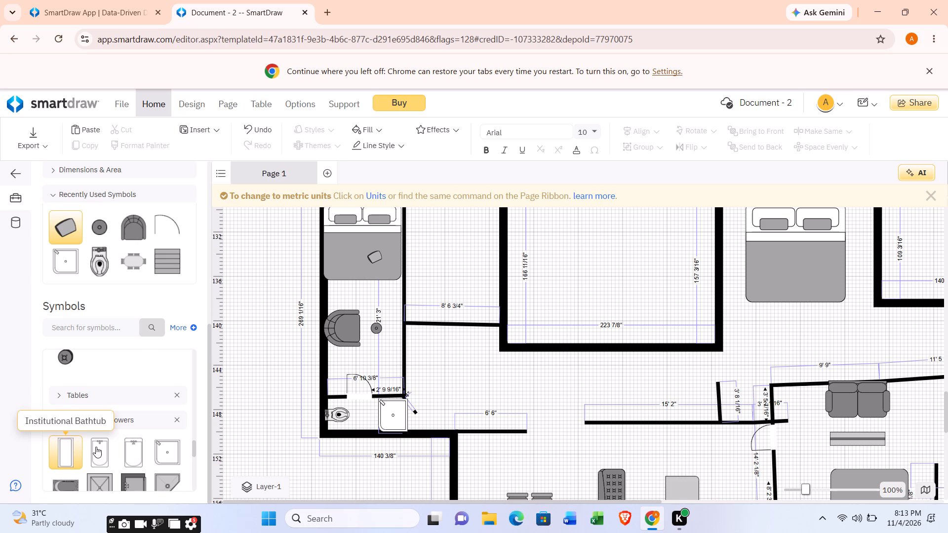
drag(96, 447, 227, 452)
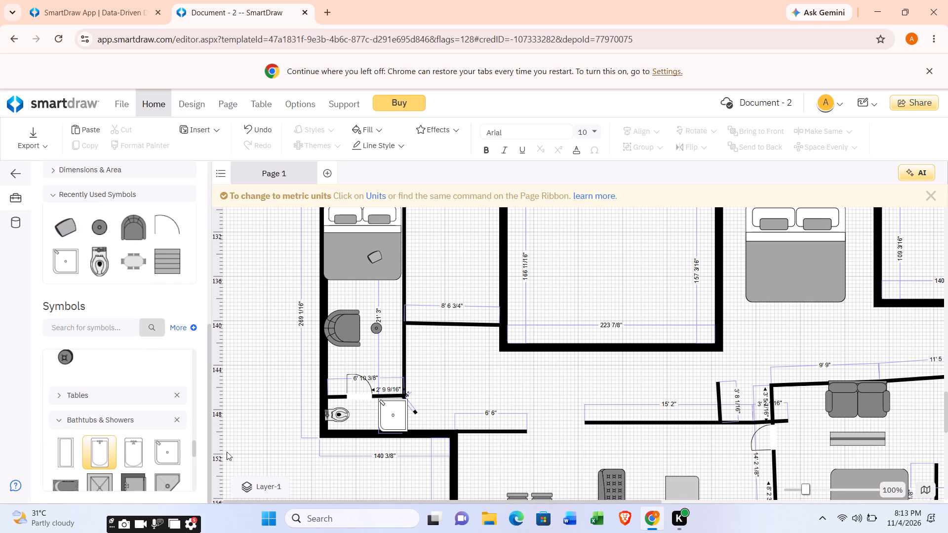
drag(227, 452, 505, 365)
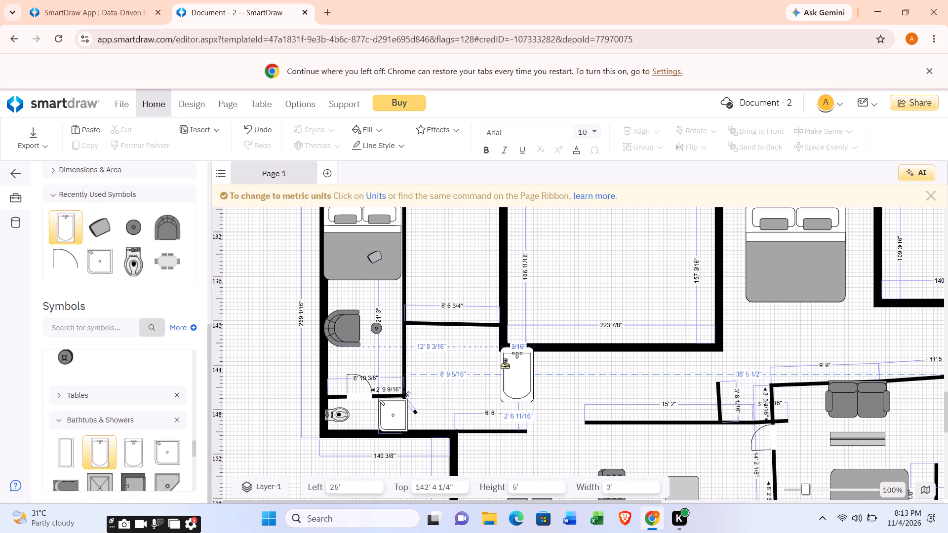
drag(505, 365, 454, 305)
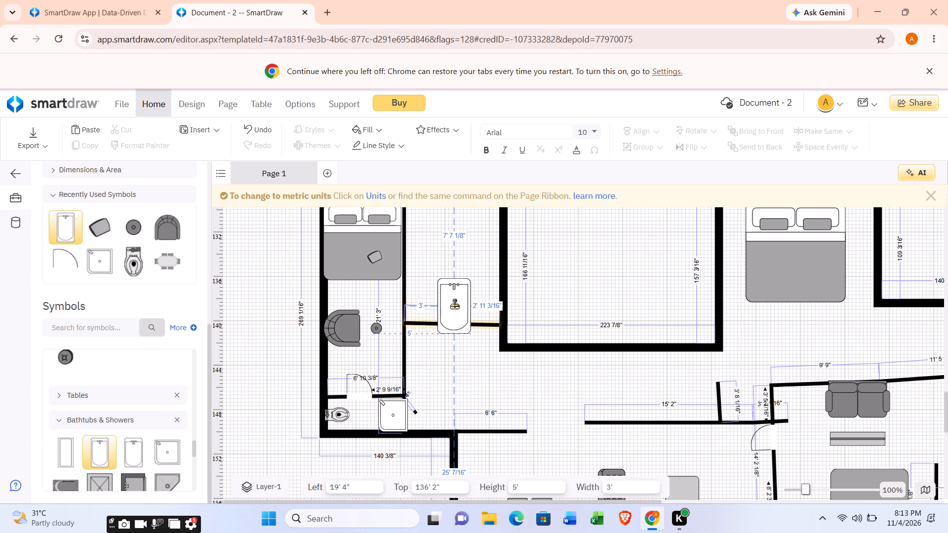
drag(454, 305, 422, 306)
drag(393, 270, 383, 281)
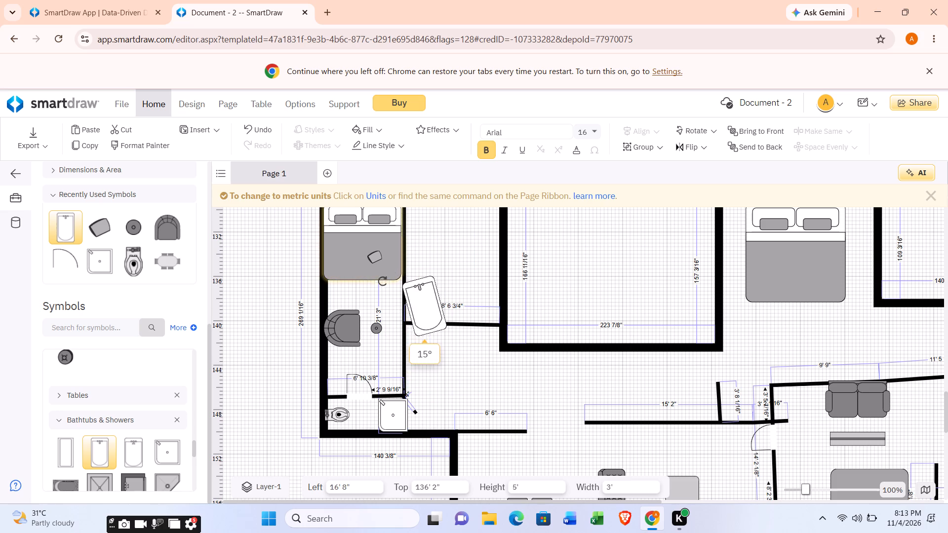
drag(383, 281, 386, 342)
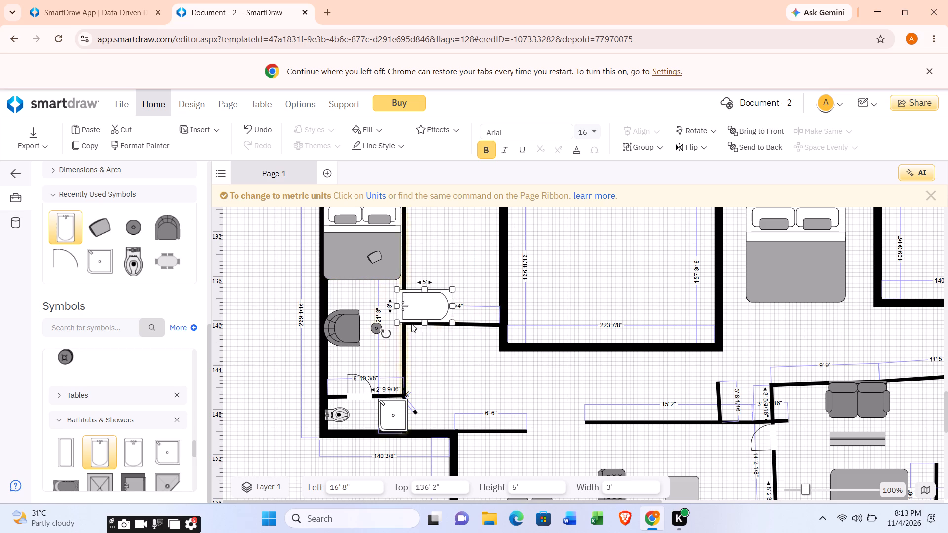
drag(432, 308, 437, 310)
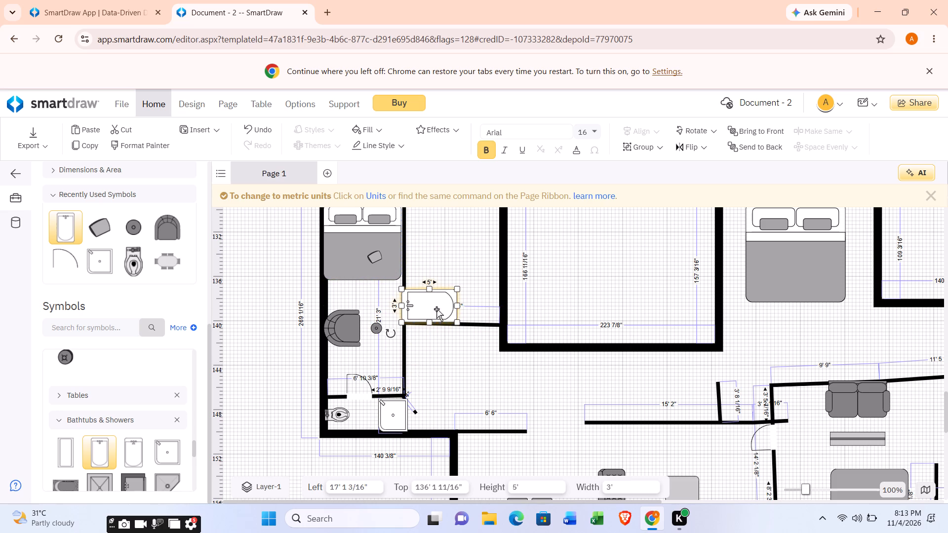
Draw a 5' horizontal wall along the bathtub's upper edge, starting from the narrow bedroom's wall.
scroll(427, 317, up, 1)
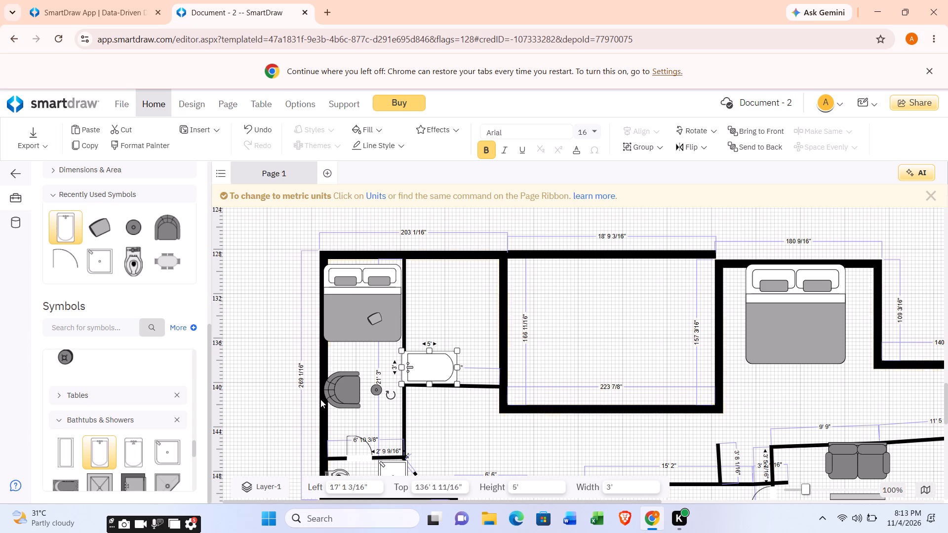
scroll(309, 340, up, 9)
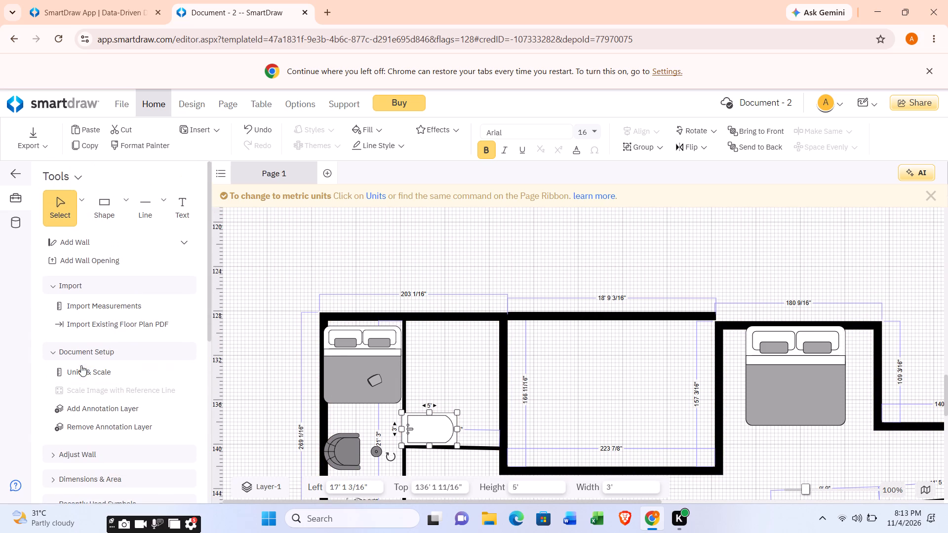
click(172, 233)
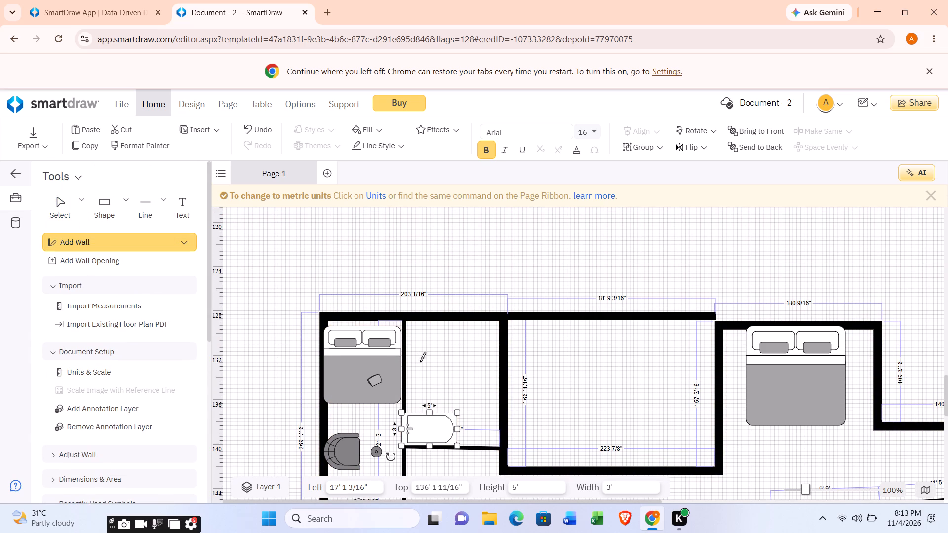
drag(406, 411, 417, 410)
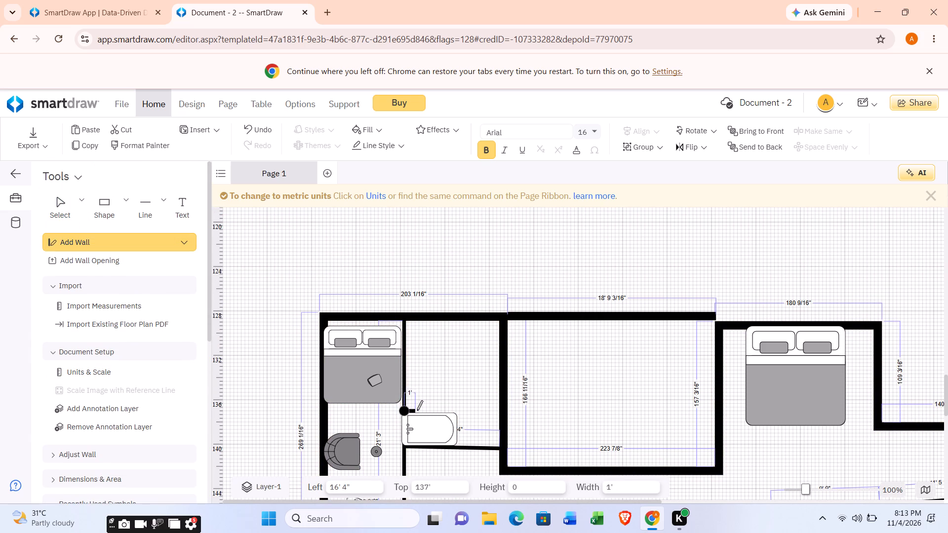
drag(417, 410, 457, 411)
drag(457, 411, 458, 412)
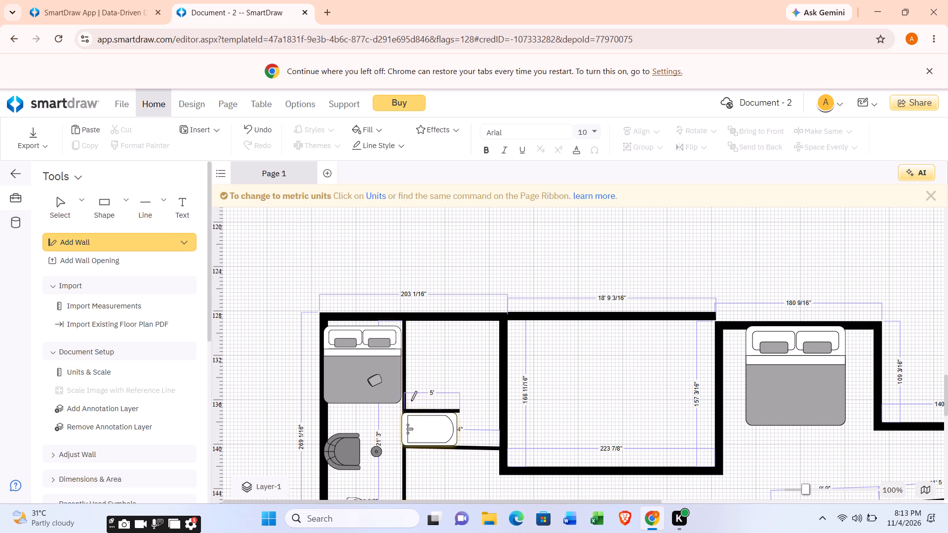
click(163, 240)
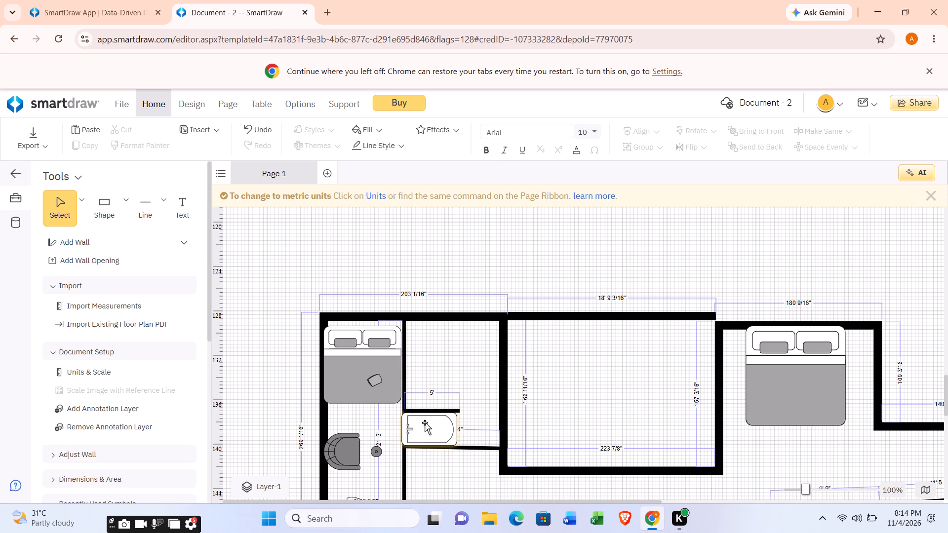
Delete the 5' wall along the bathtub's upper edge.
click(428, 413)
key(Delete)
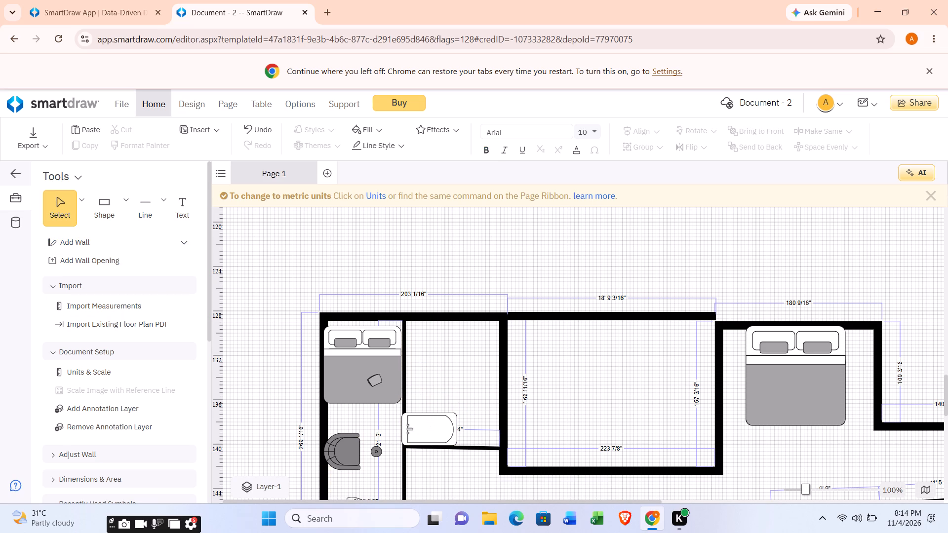
Enclose the bathtub with a 5' 3 5/8" vertical wall at its foot and a 4' 10" wall back to the narrow bedroom's wall.
click(173, 234)
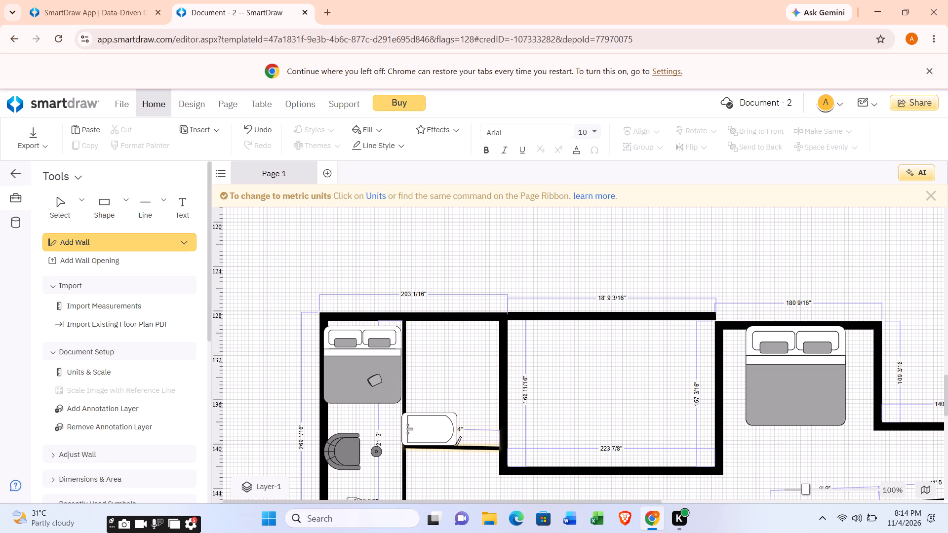
drag(458, 445, 459, 392)
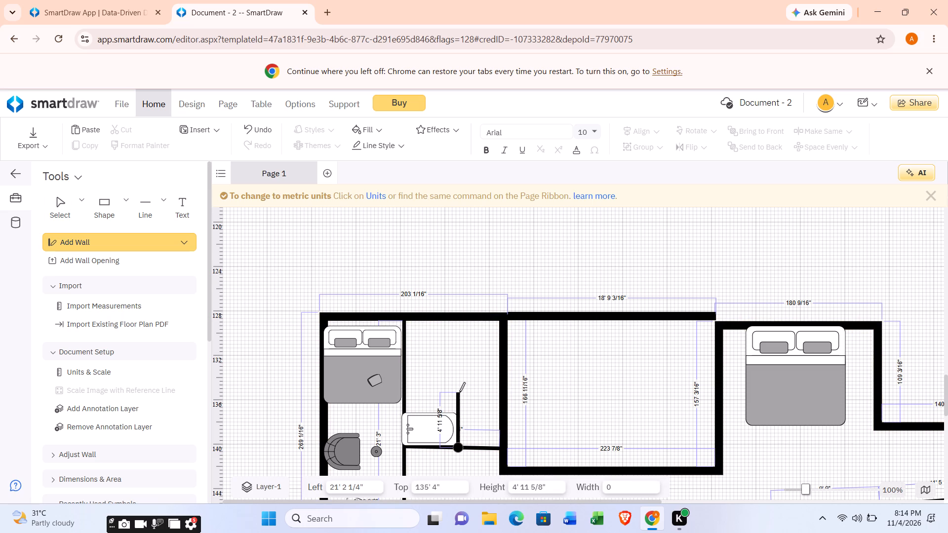
drag(459, 392, 460, 388)
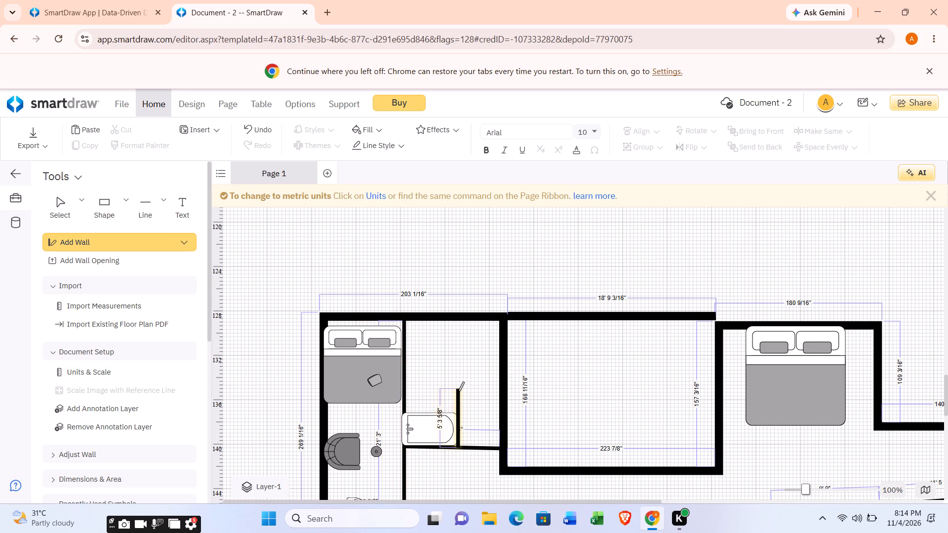
drag(458, 391, 408, 381)
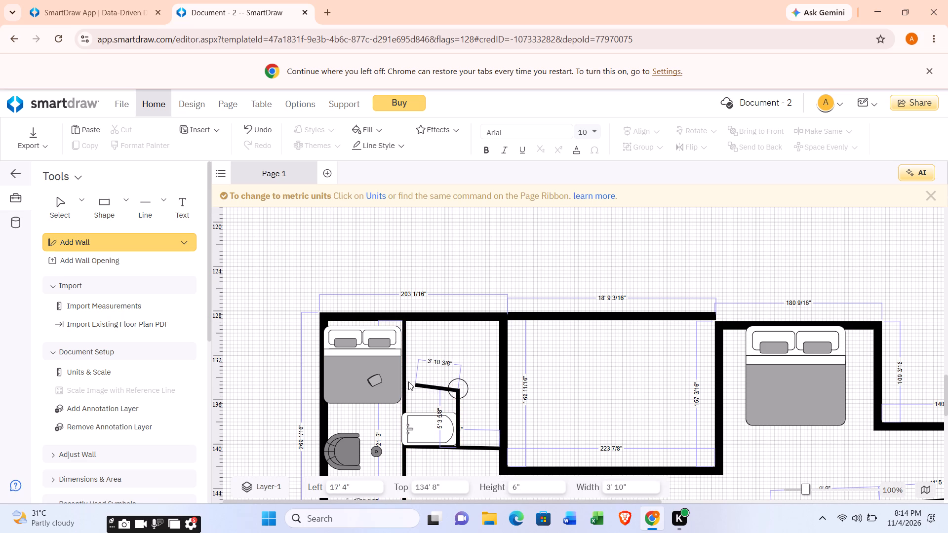
drag(408, 381, 405, 390)
click(405, 390)
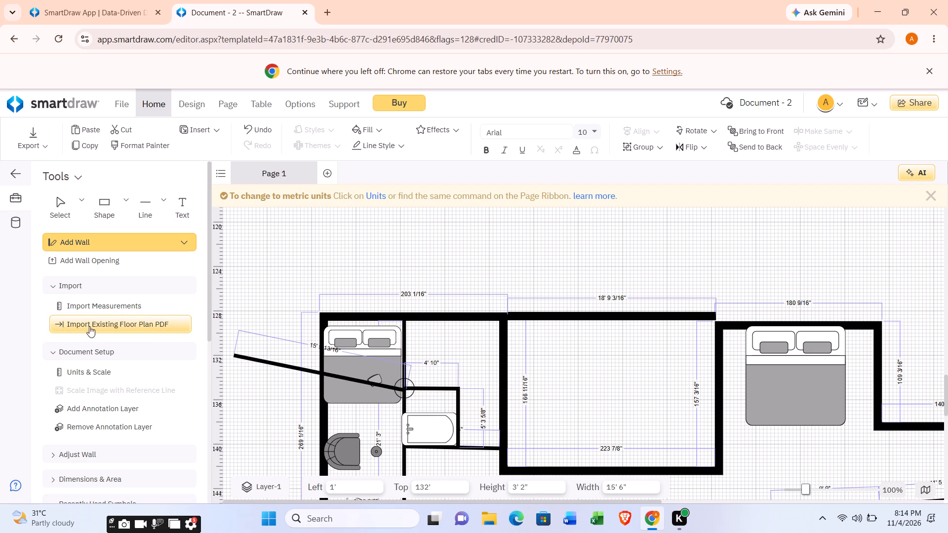
right_click(463, 399)
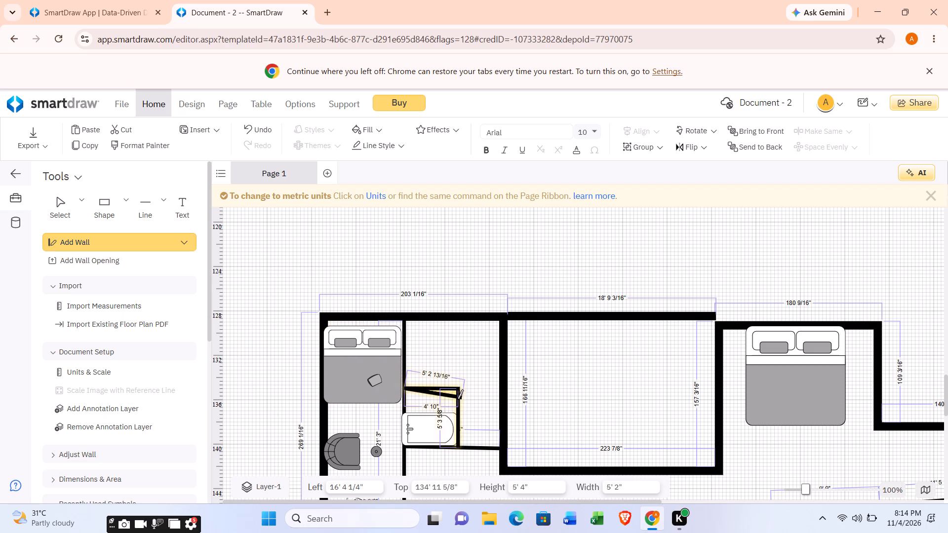
click(454, 400)
click(444, 399)
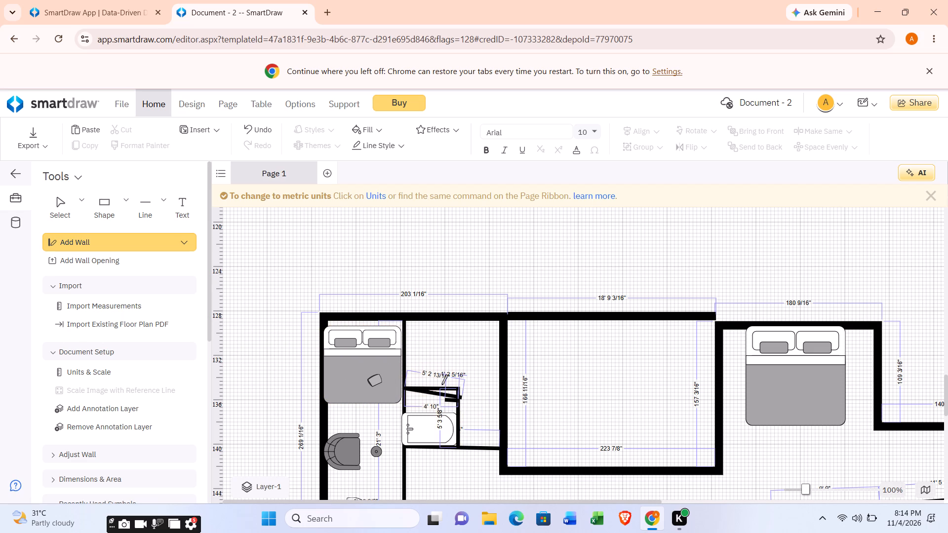
Delete the walls enclosing the bathtub, along with the short leftover wall piece just above it.
click(441, 397)
right_click(443, 396)
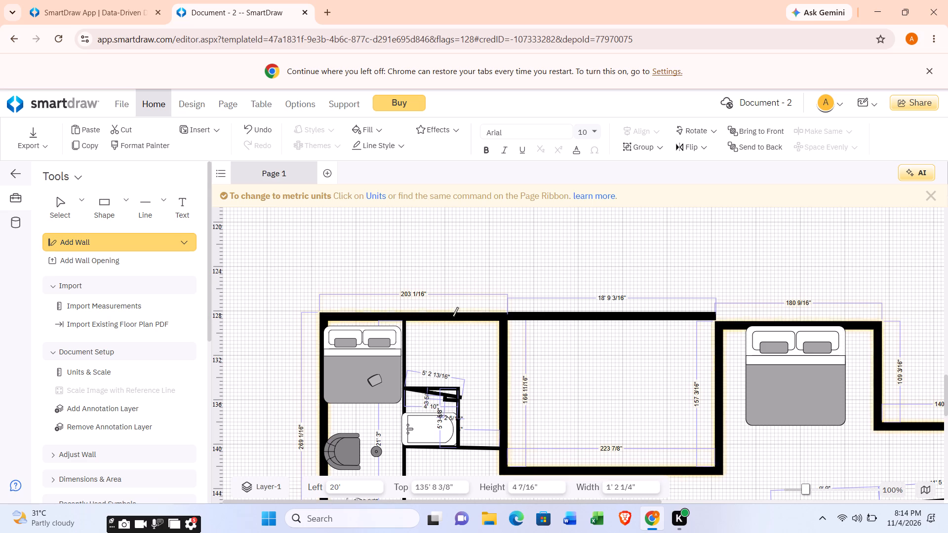
click(157, 239)
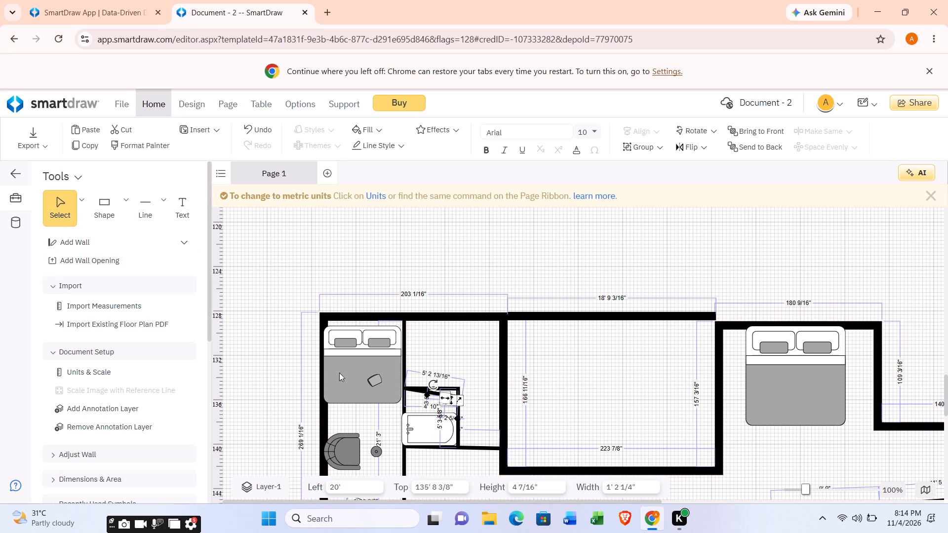
click(414, 386)
click(426, 389)
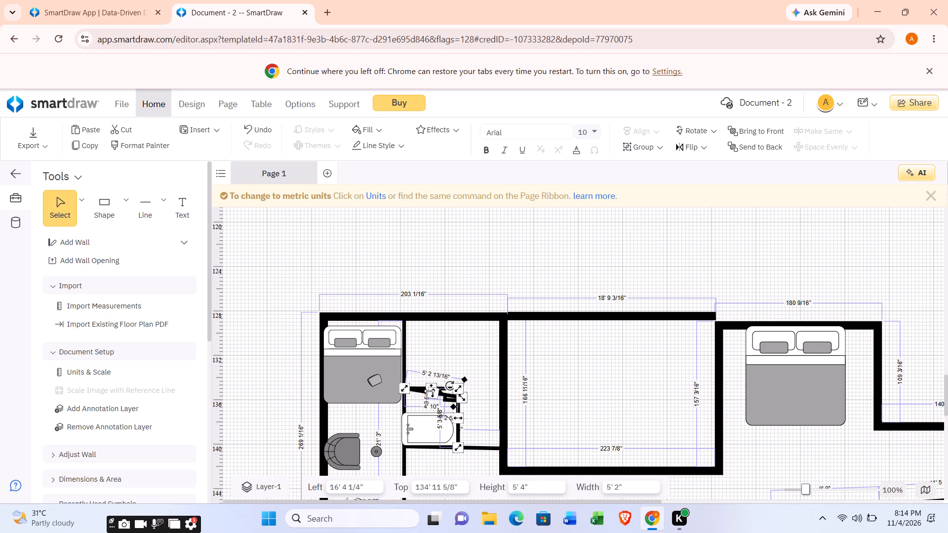
click(446, 394)
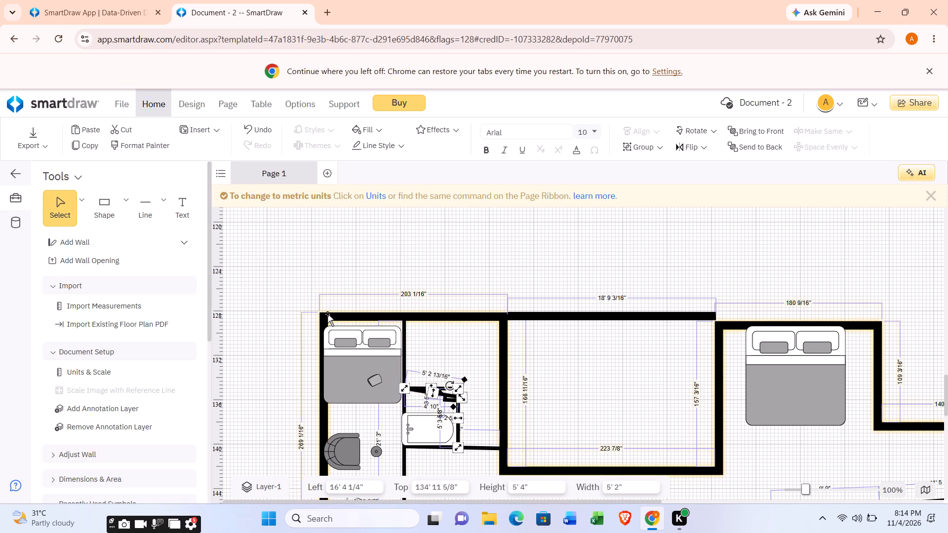
key(Delete)
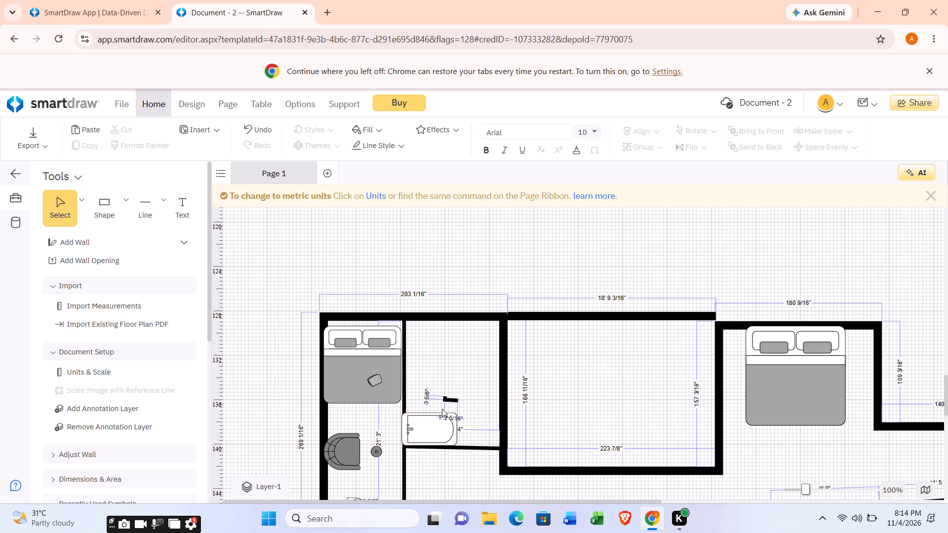
click(452, 399)
key(Delete)
Delete the bathtub beside the narrow bedroom.
scroll(463, 406, down, 1)
scroll(462, 405, up, 1)
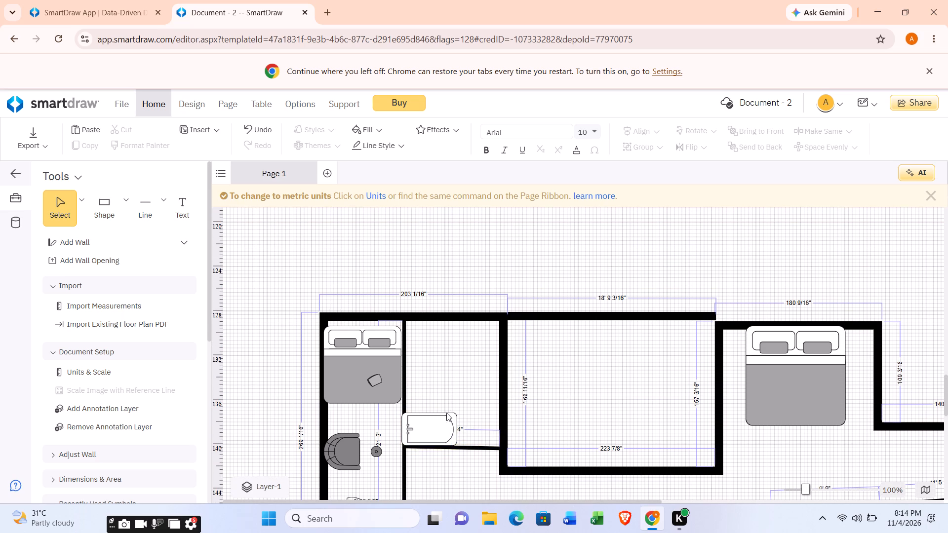
click(439, 423)
key(Delete)
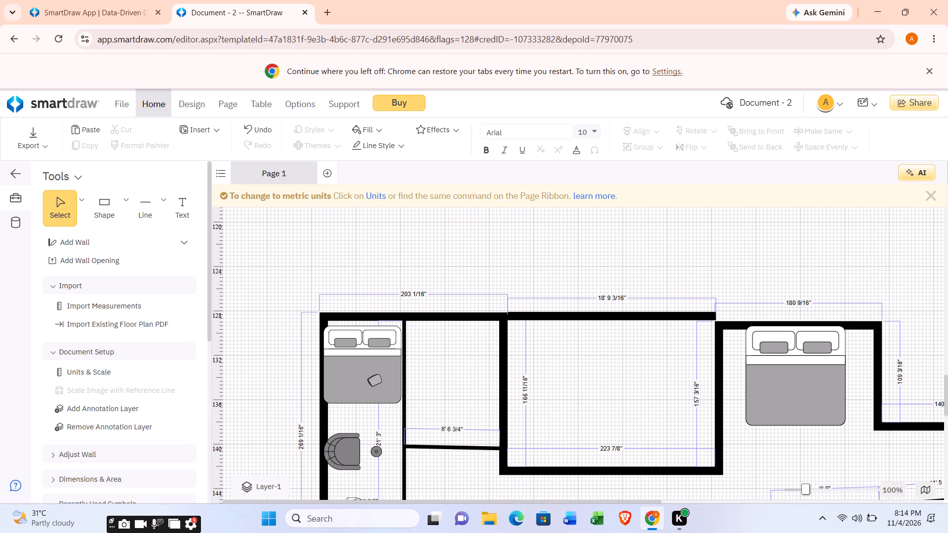
Place a 3' by 3' Square Tub in the bathtub's former corner beside the narrow bedroom, at about 16' 7/8" left and 137' 8" top.
scroll(299, 274, down, 4)
scroll(159, 342, down, 2)
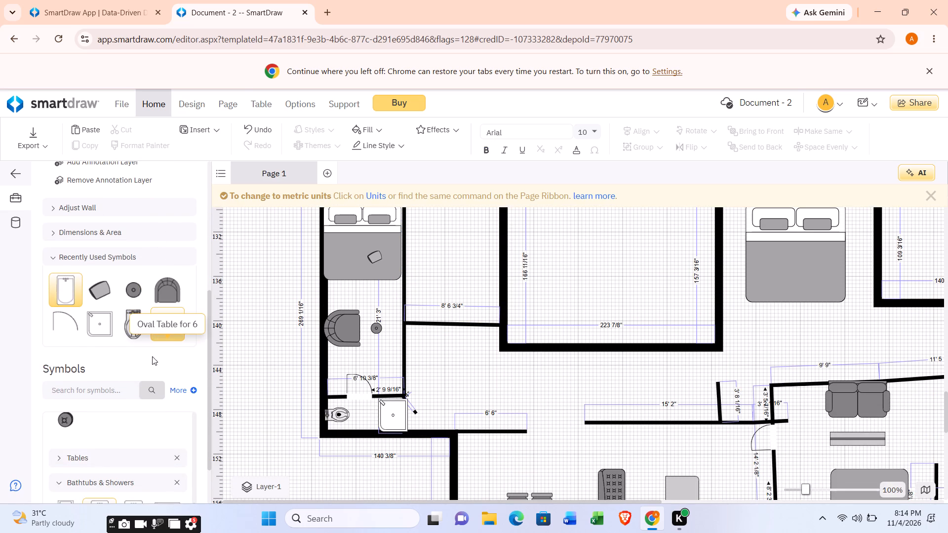
click(105, 321)
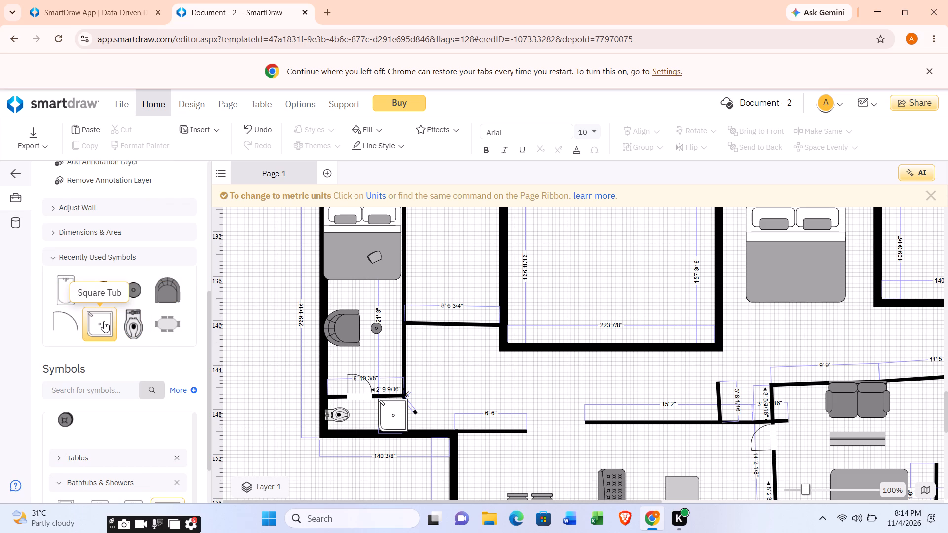
drag(104, 321, 421, 317)
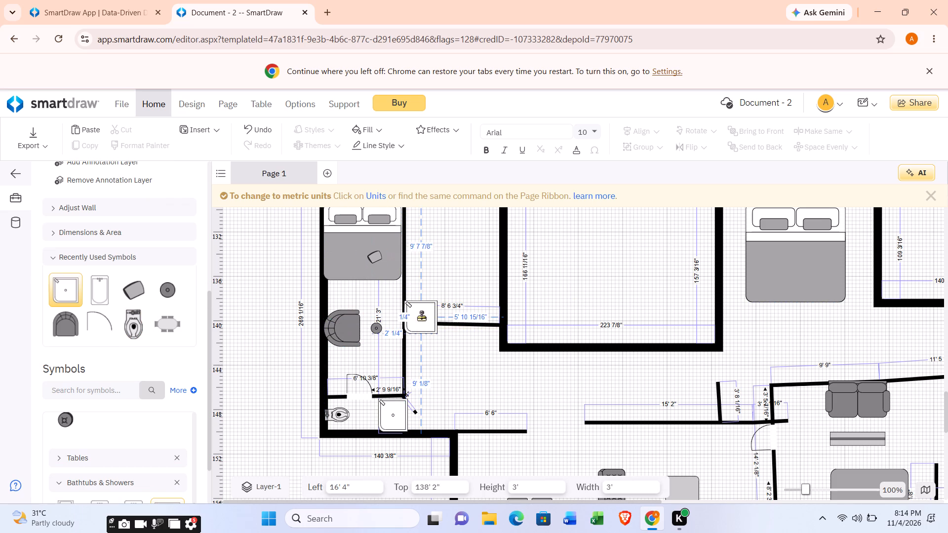
drag(421, 317, 421, 310)
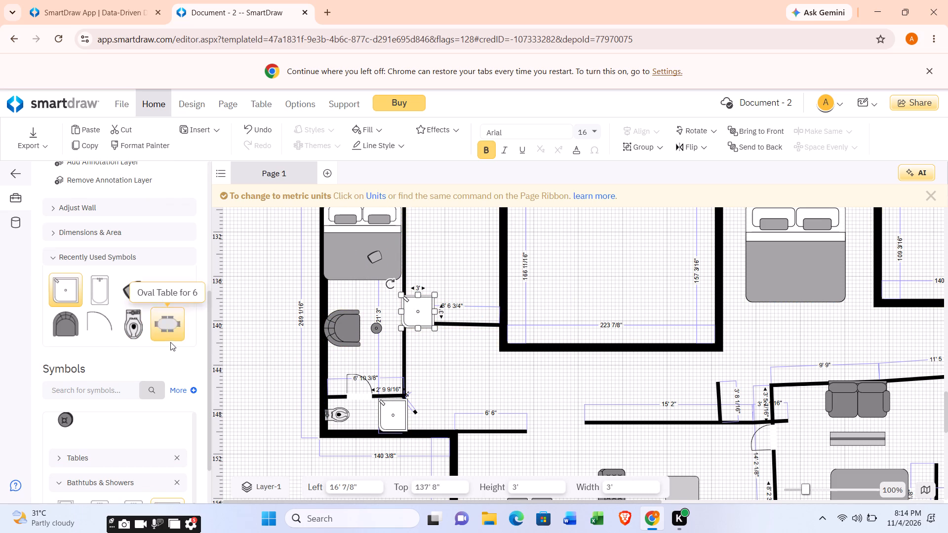
Place a Commercial Toilet - 2 above the square tub beside the narrow bedroom's wall, at about 16' 8 7/8" left and 133' 8" top.
scroll(166, 343, down, 1)
scroll(133, 404, down, 2)
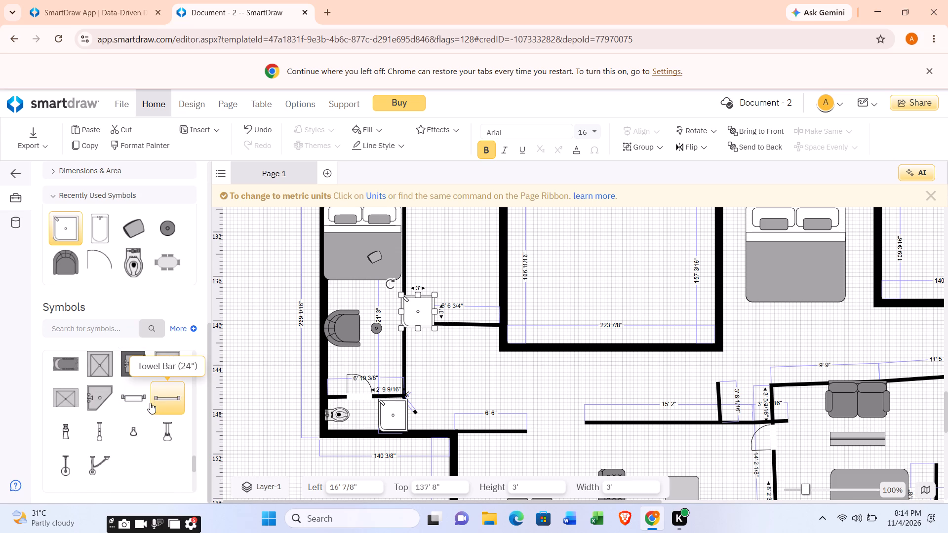
scroll(146, 406, up, 1)
scroll(147, 405, down, 2)
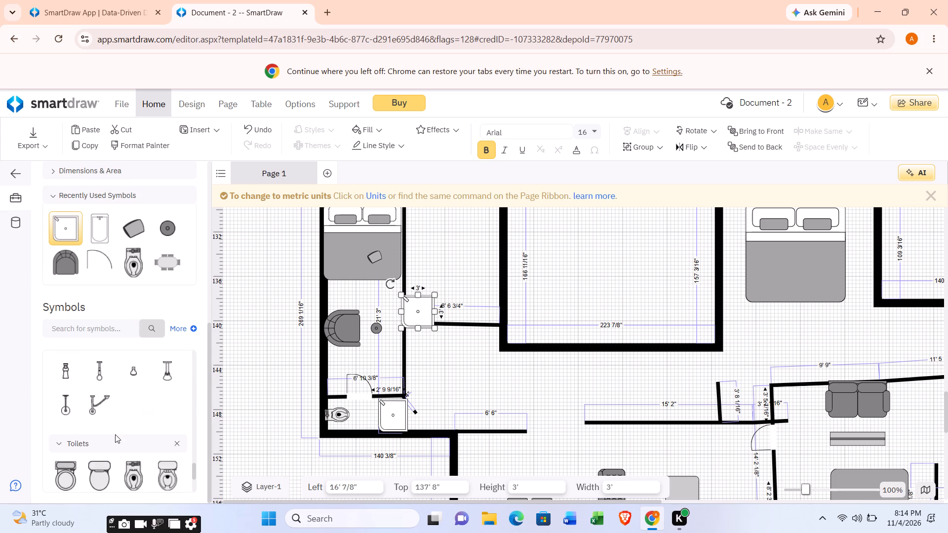
scroll(115, 434, down, 2)
scroll(115, 438, up, 1)
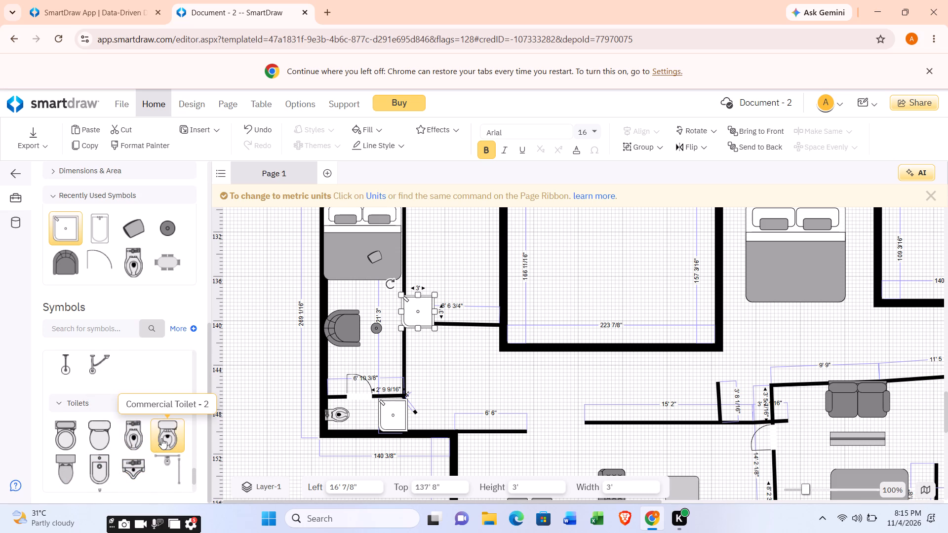
click(172, 434)
click(168, 432)
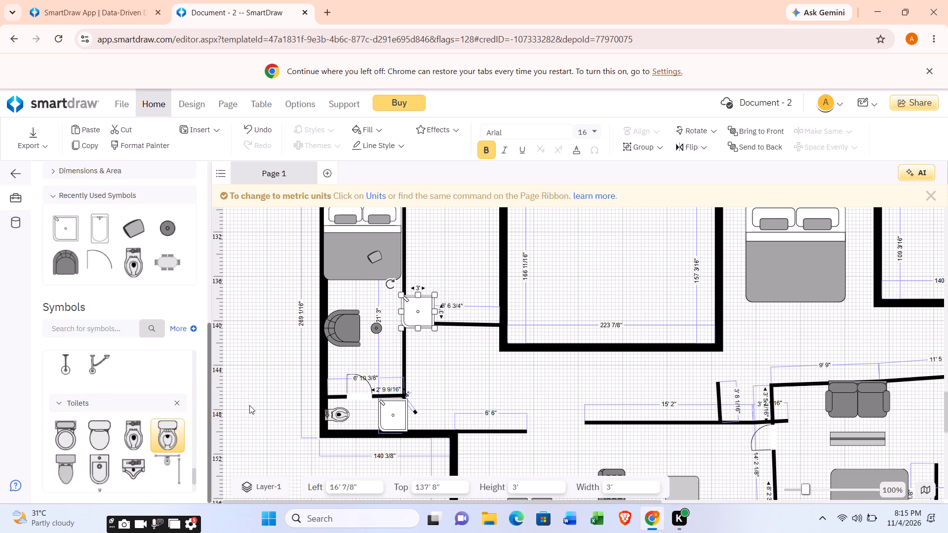
drag(162, 432, 252, 403)
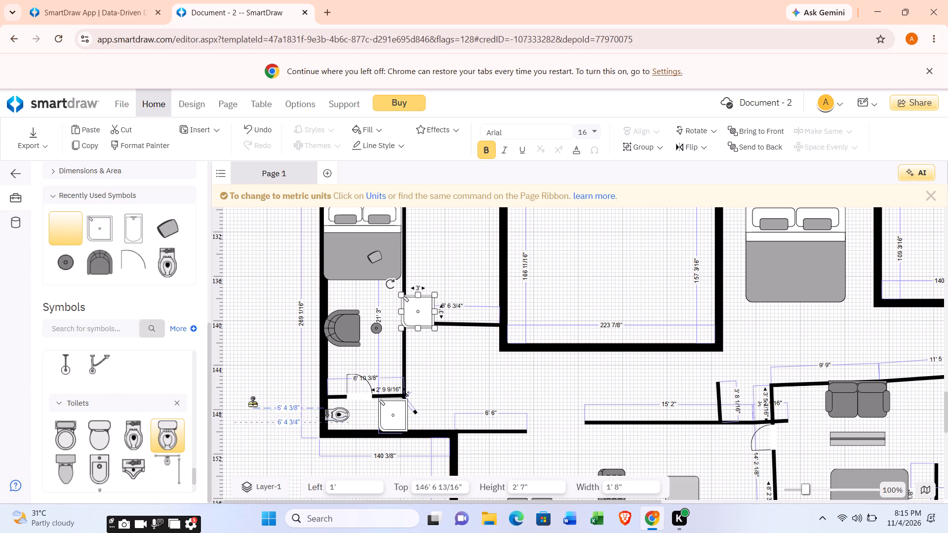
drag(252, 403, 418, 264)
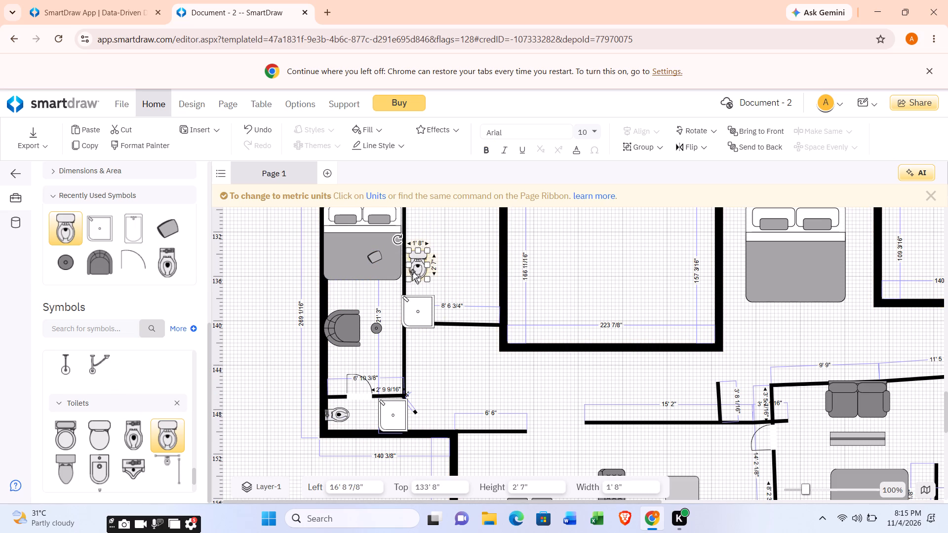
Rotate the new toilet about a quarter turn and position it with its tank against the narrow bedroom's wall.
drag(394, 240, 373, 292)
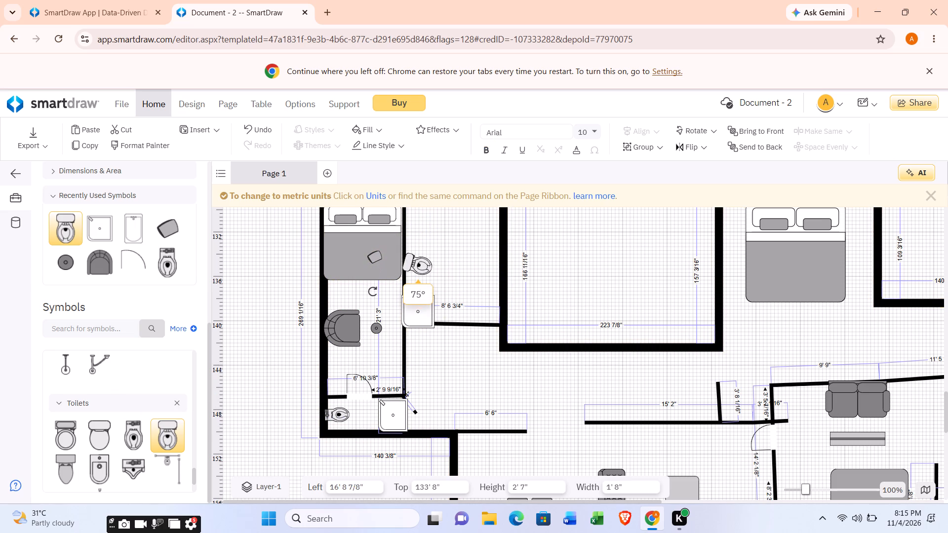
drag(373, 292, 369, 308)
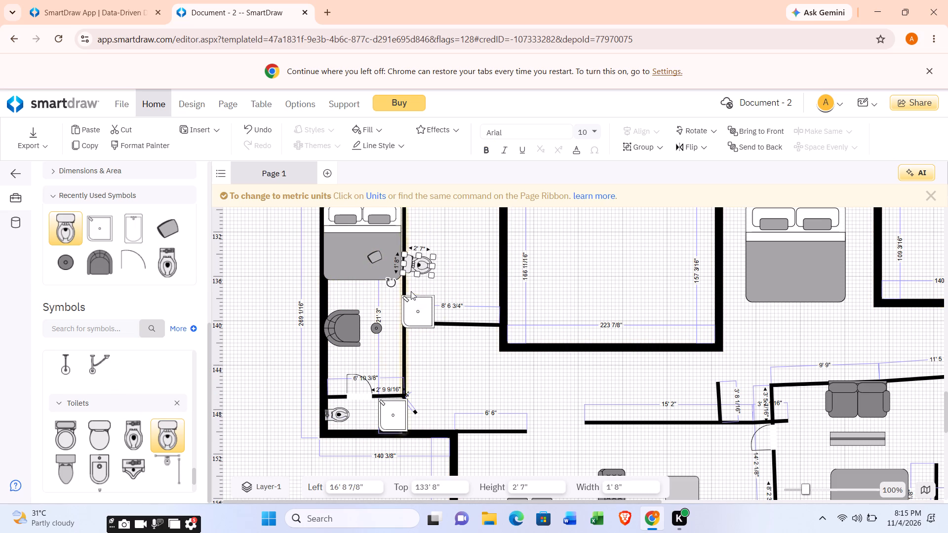
click(422, 268)
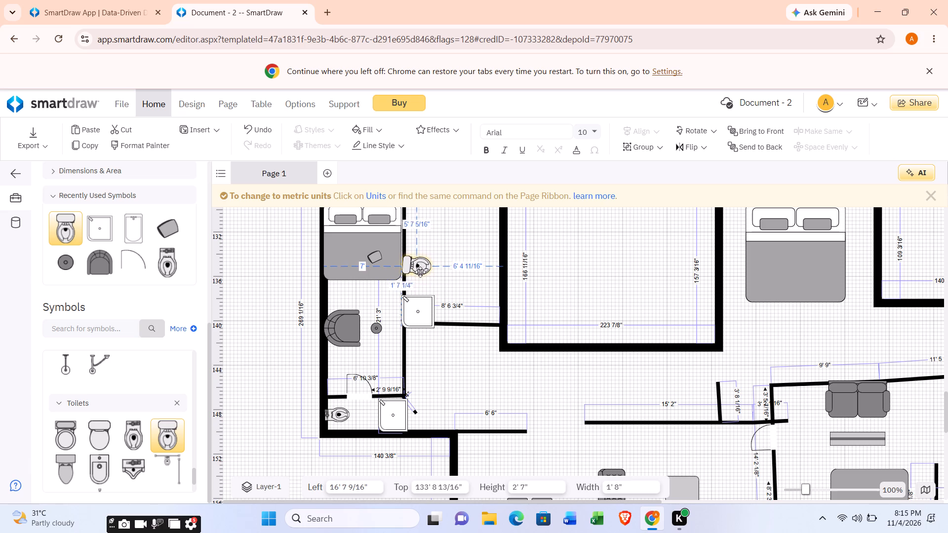
Draw short 4" interior wall pieces, about 6" long, from the narrow bedroom's wall just above the new toilet.
scroll(356, 305, up, 1)
scroll(214, 330, up, 2)
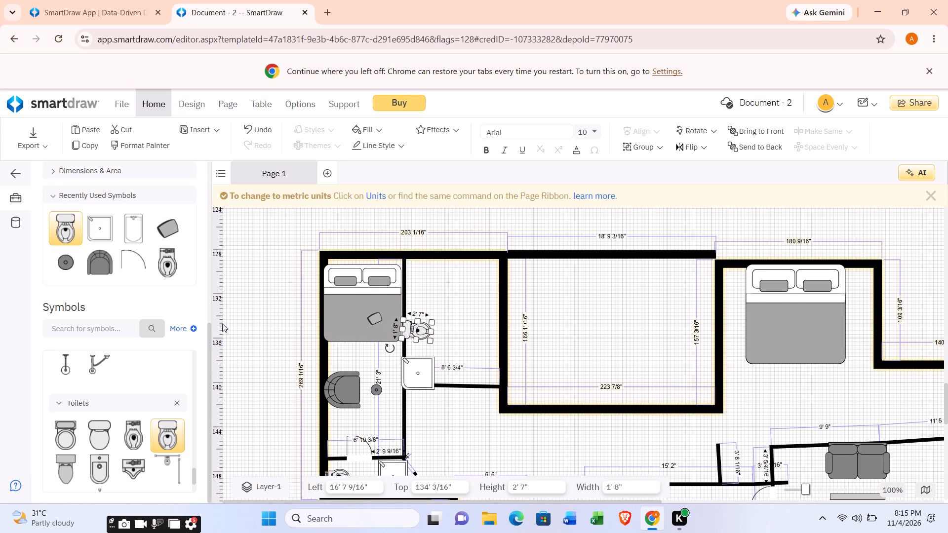
scroll(233, 265, up, 1)
scroll(147, 266, down, 3)
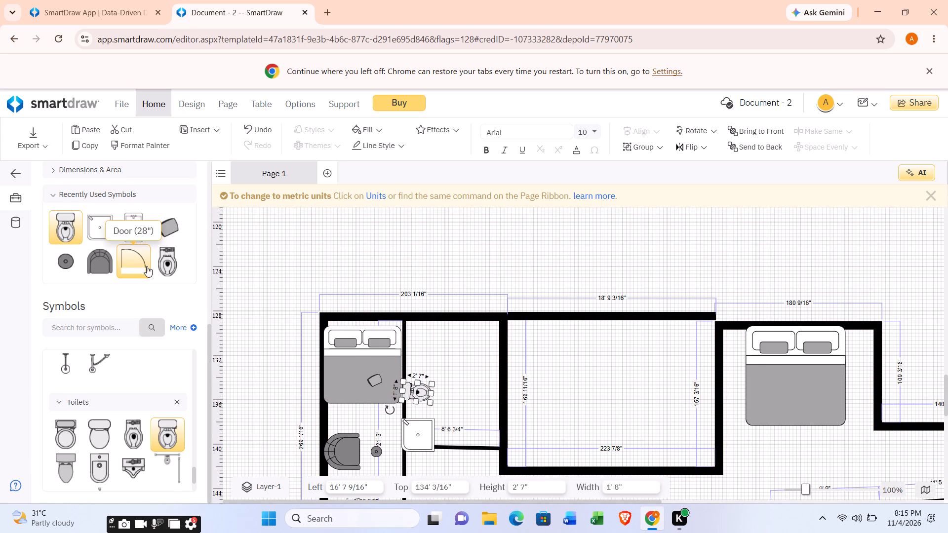
scroll(146, 271, up, 4)
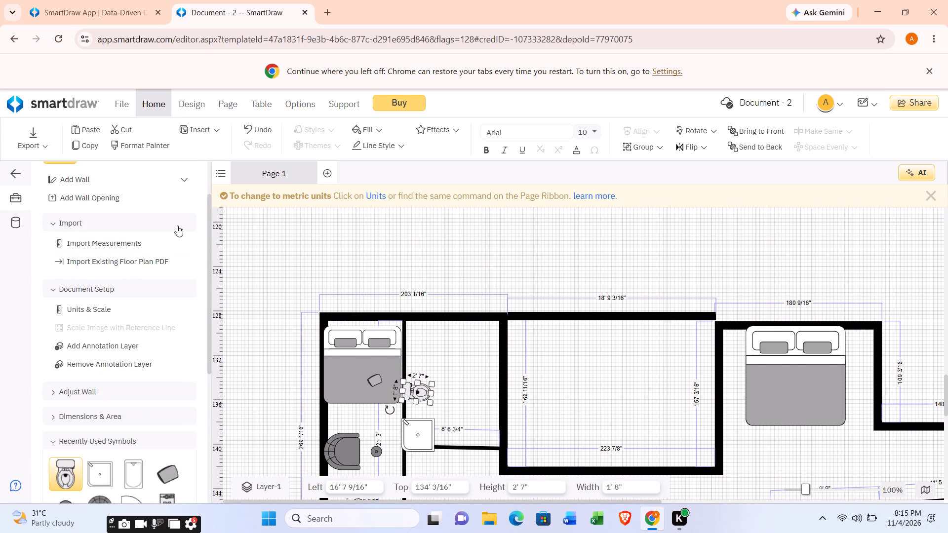
scroll(177, 226, up, 2)
click(182, 238)
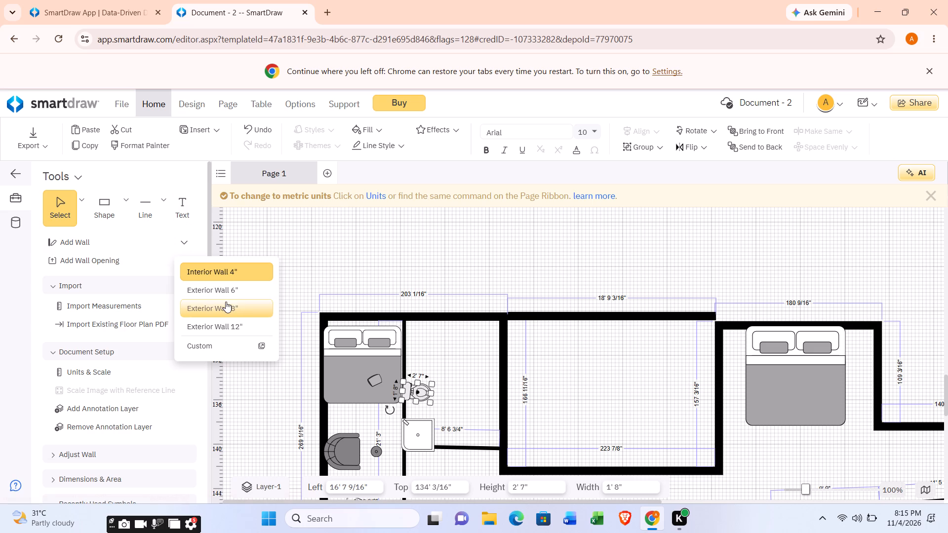
click(246, 272)
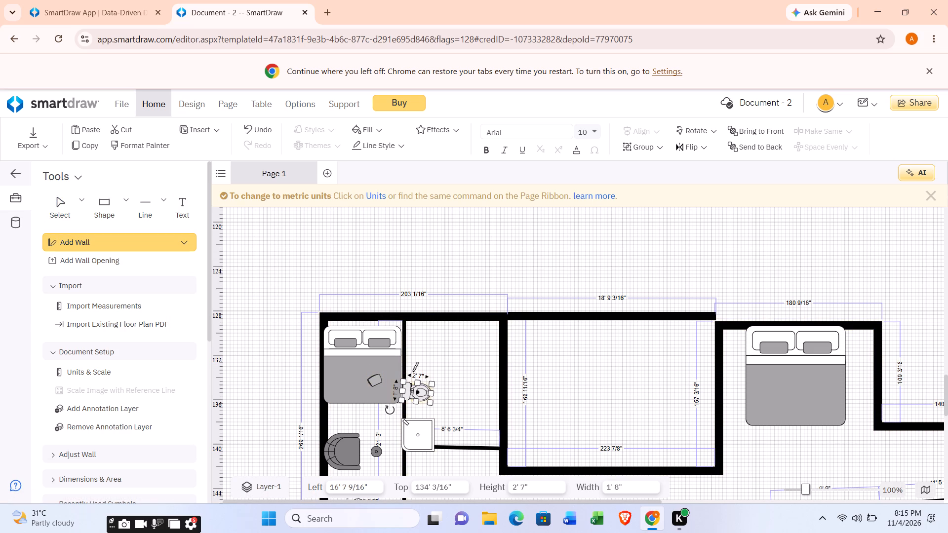
drag(408, 381, 416, 377)
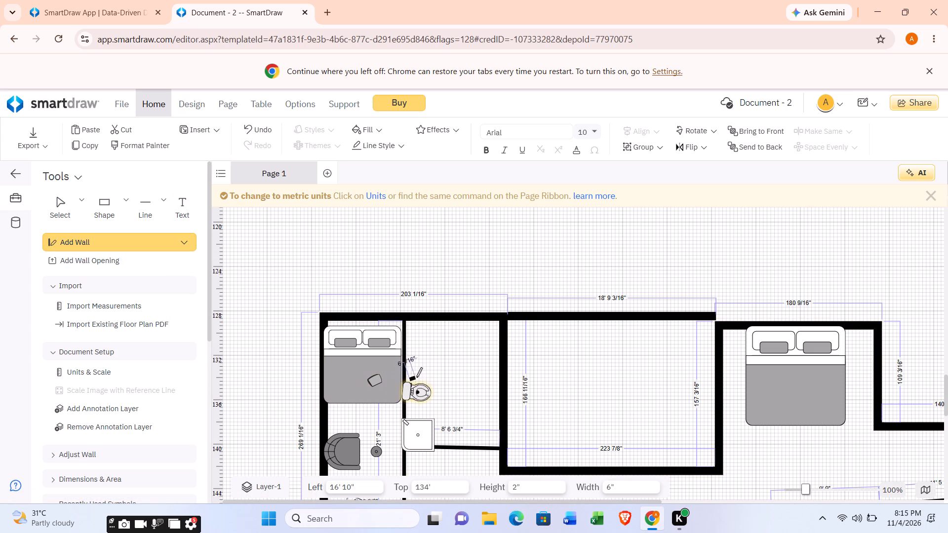
drag(416, 377, 414, 377)
click(407, 383)
click(414, 380)
click(415, 379)
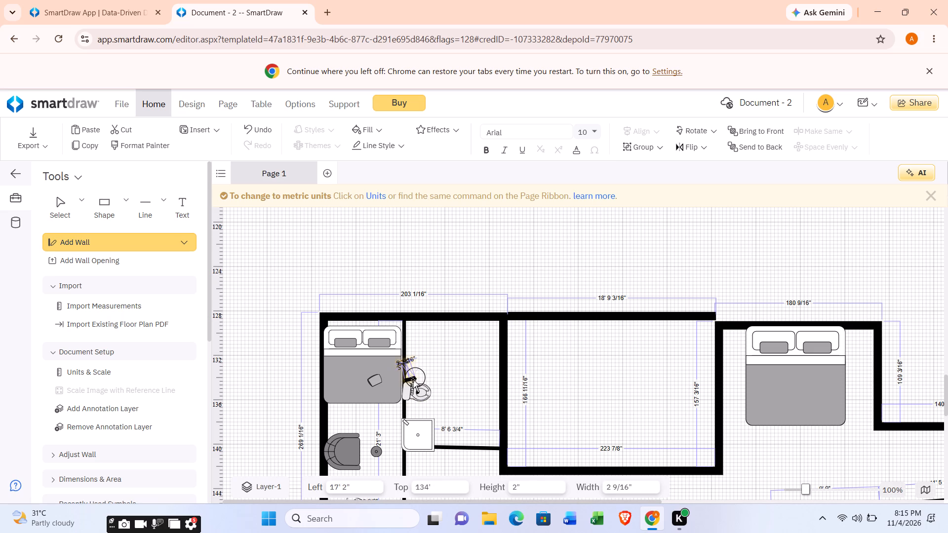
right_click(413, 380)
Draw two short interior wall pieces outside the building above its upper wall, about 6" and 1' 3 1/4" long, and leave the wall tool.
click(431, 276)
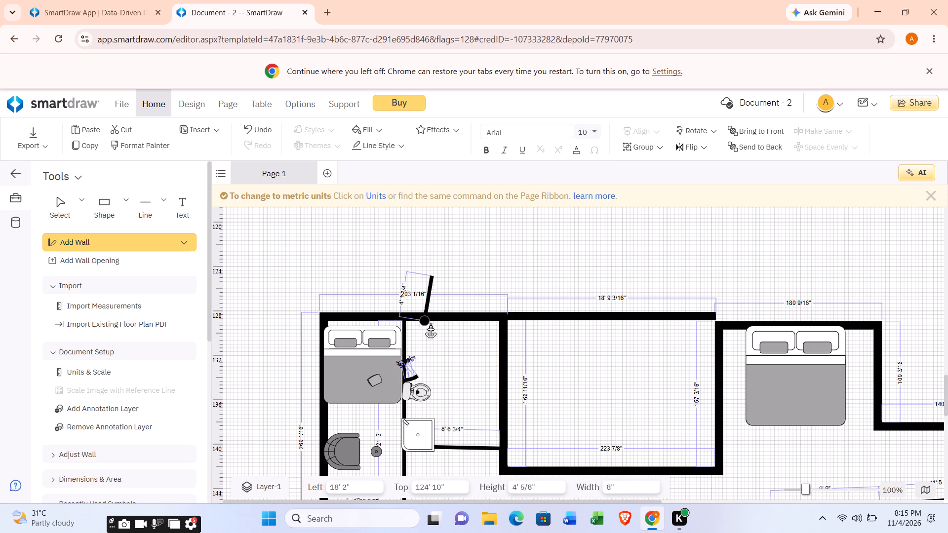
click(438, 277)
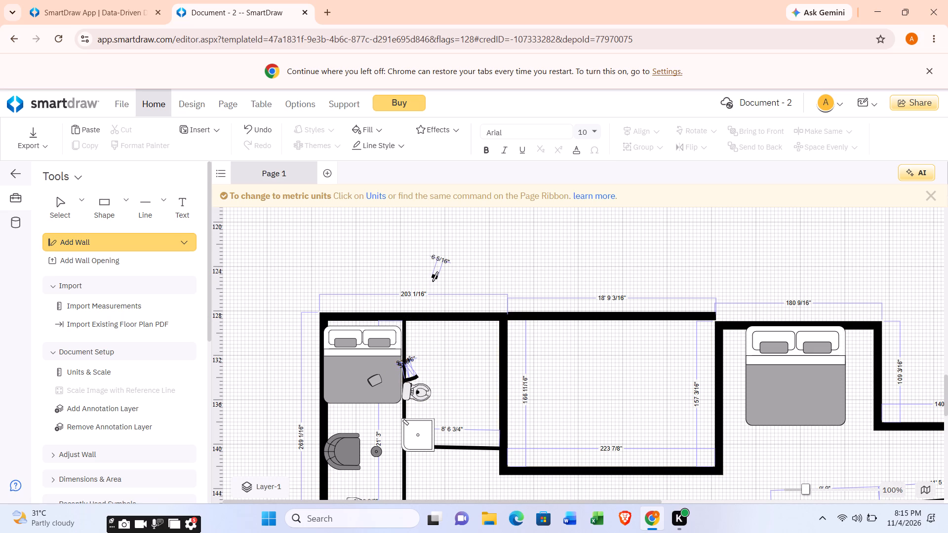
click(432, 281)
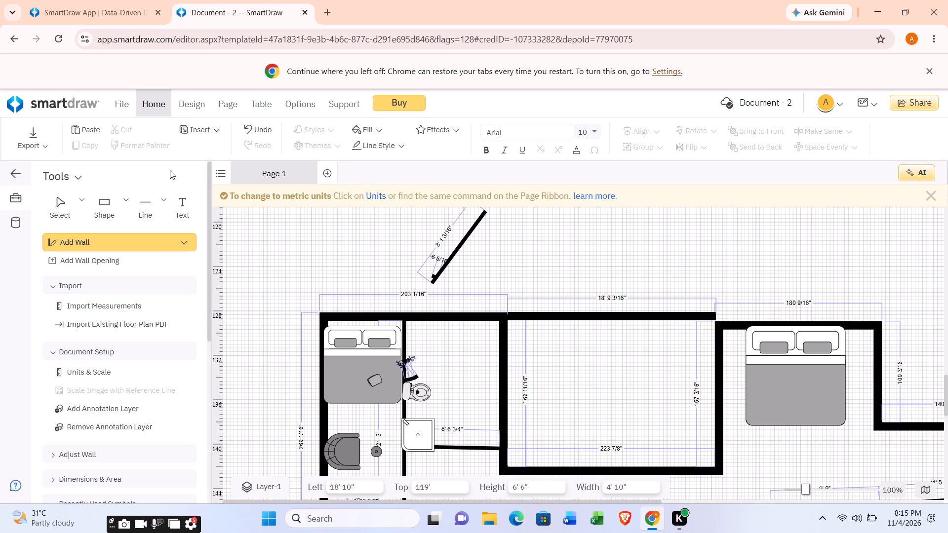
click(417, 288)
click(186, 231)
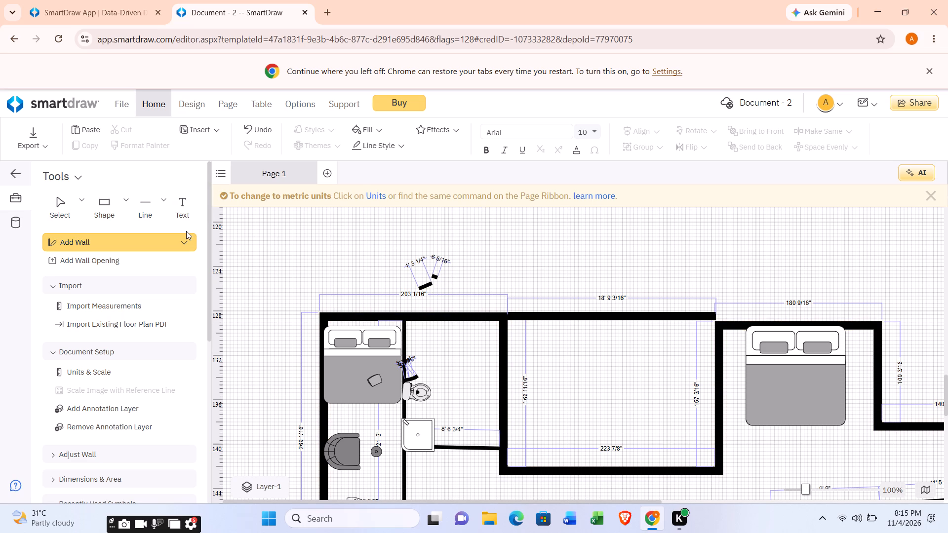
click(183, 240)
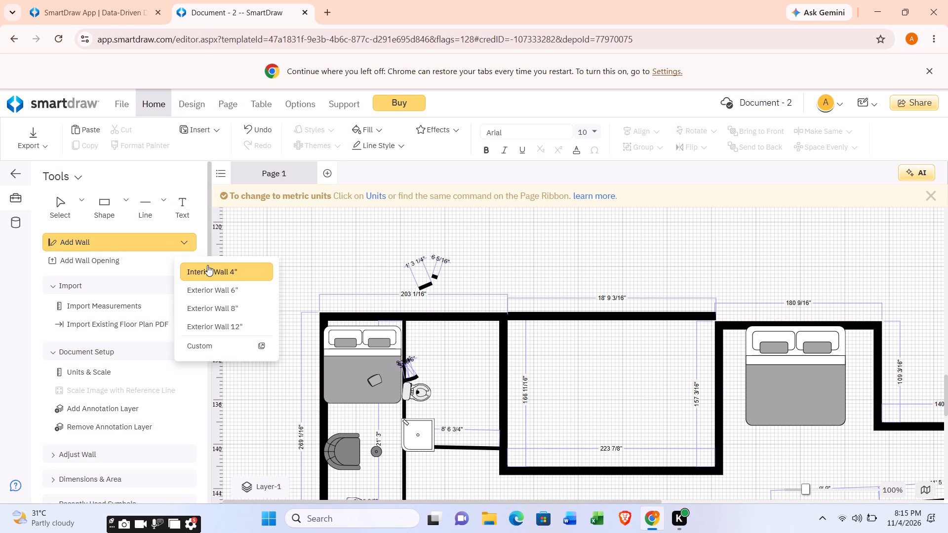
click(122, 206)
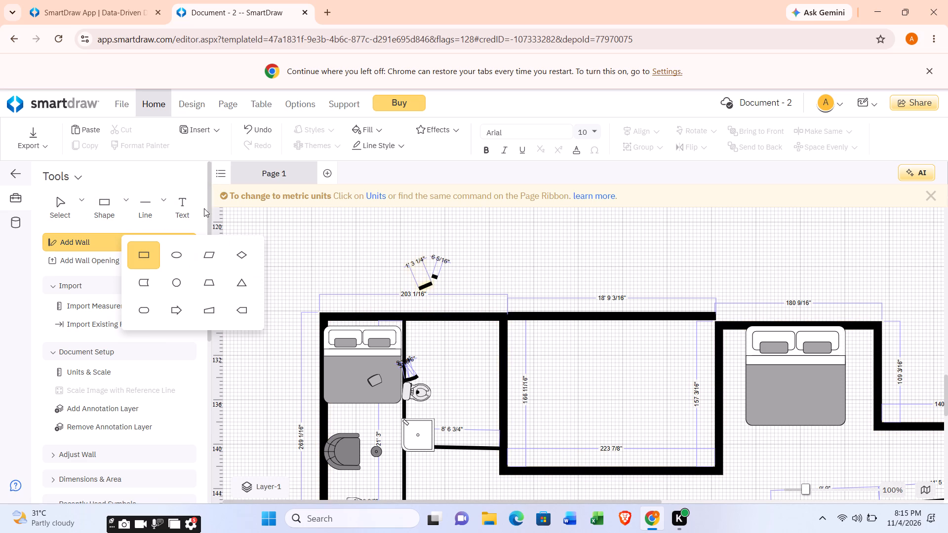
click(110, 220)
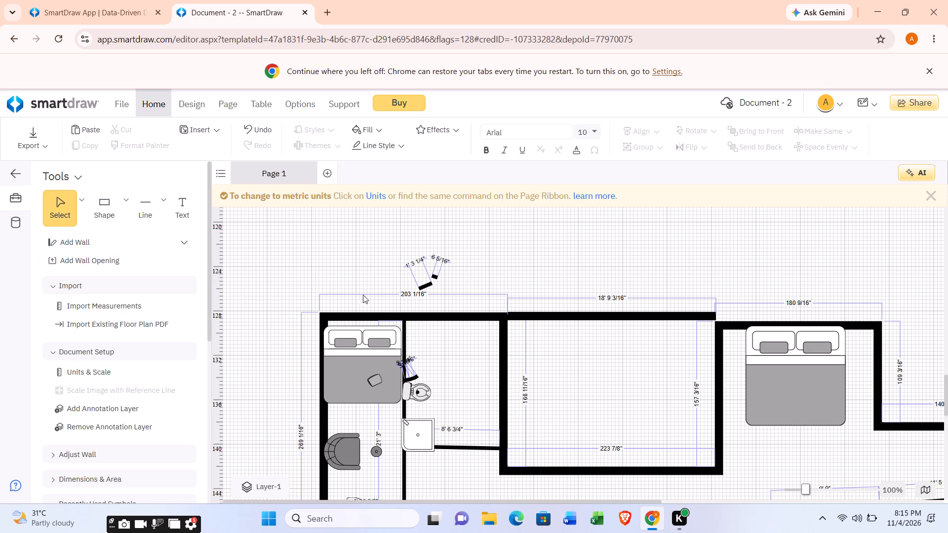
Delete the 1' 3 1/4" wall piece outside the building above its upper wall.
click(425, 290)
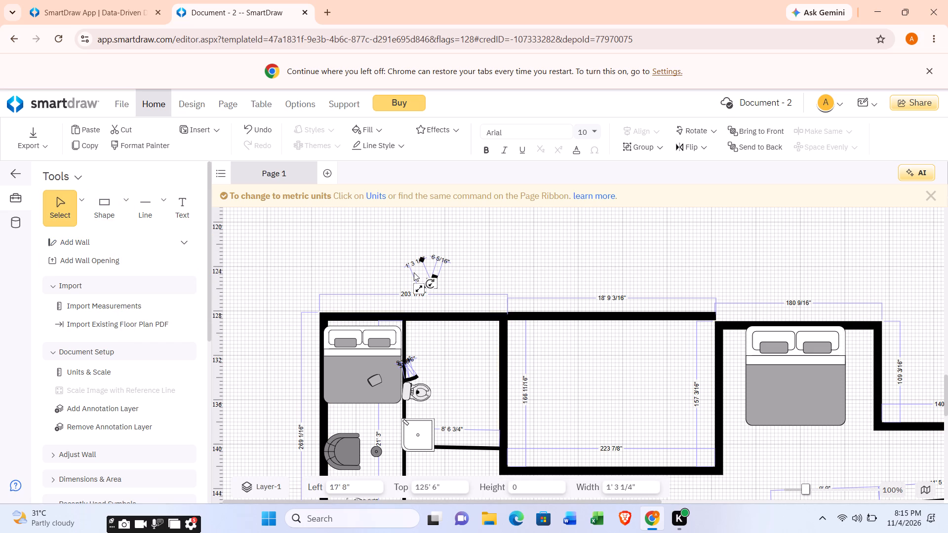
key(Delete)
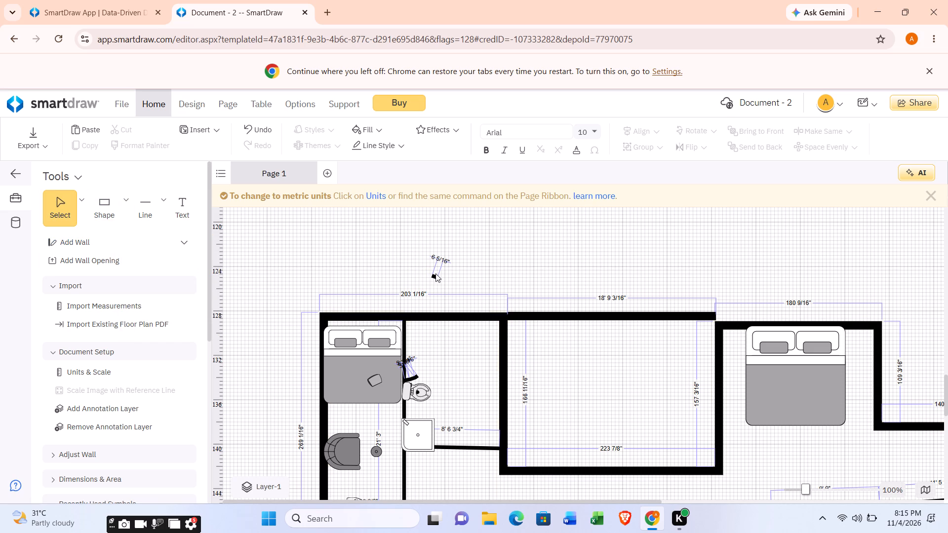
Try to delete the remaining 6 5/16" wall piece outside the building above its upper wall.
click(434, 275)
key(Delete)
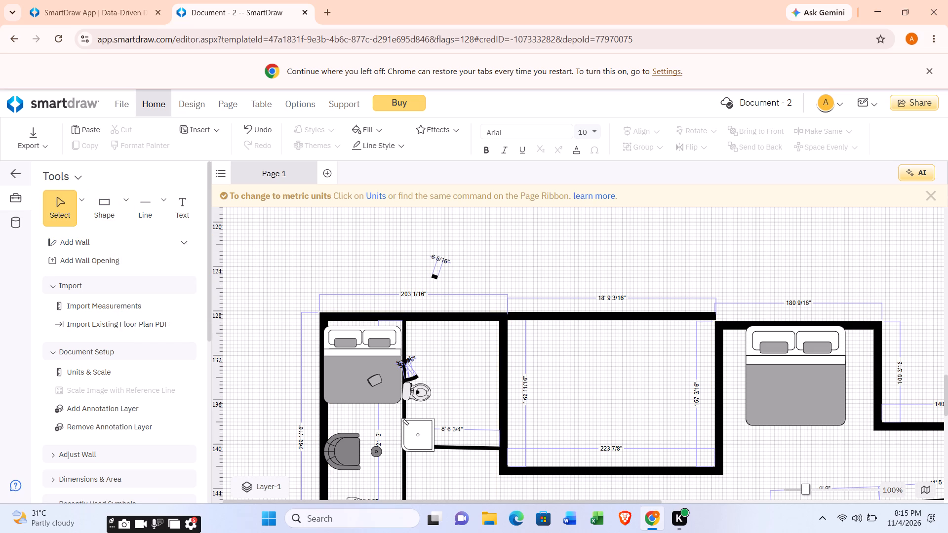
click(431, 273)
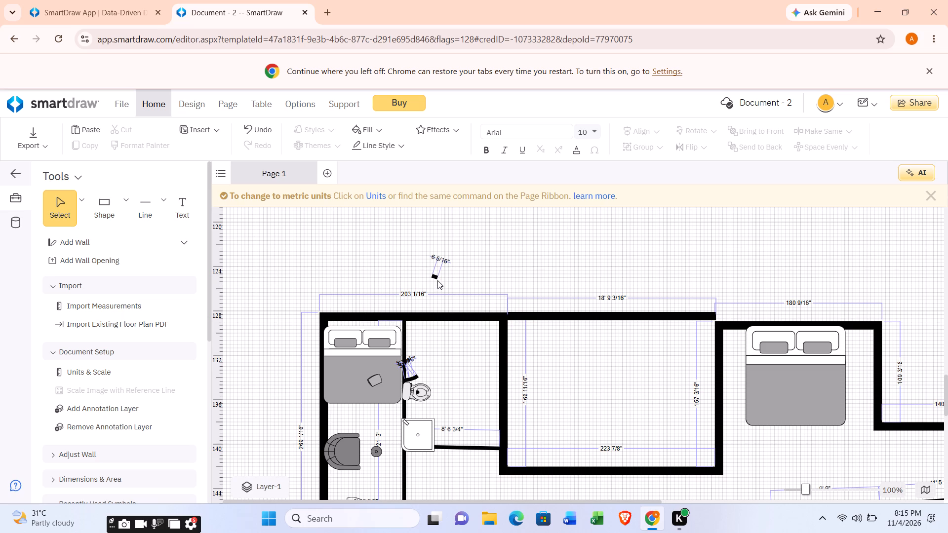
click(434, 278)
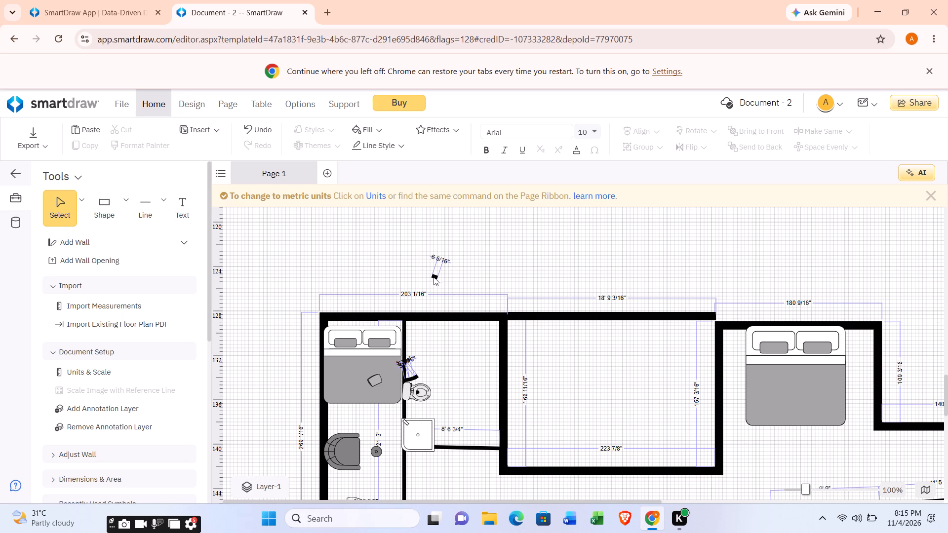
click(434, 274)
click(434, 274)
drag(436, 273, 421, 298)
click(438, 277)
Delete the short wall pieces branching from the narrow bedroom's wall just above the new toilet.
click(412, 381)
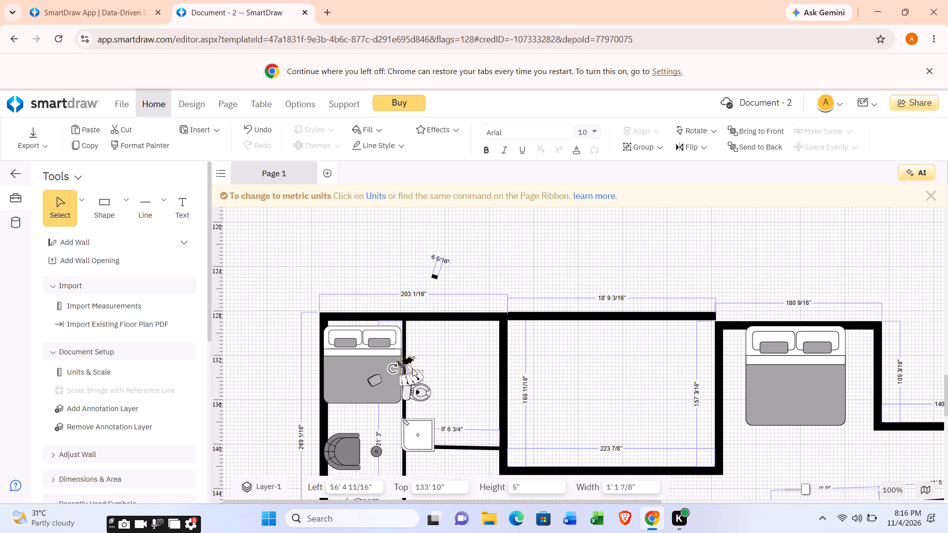
key(Delete)
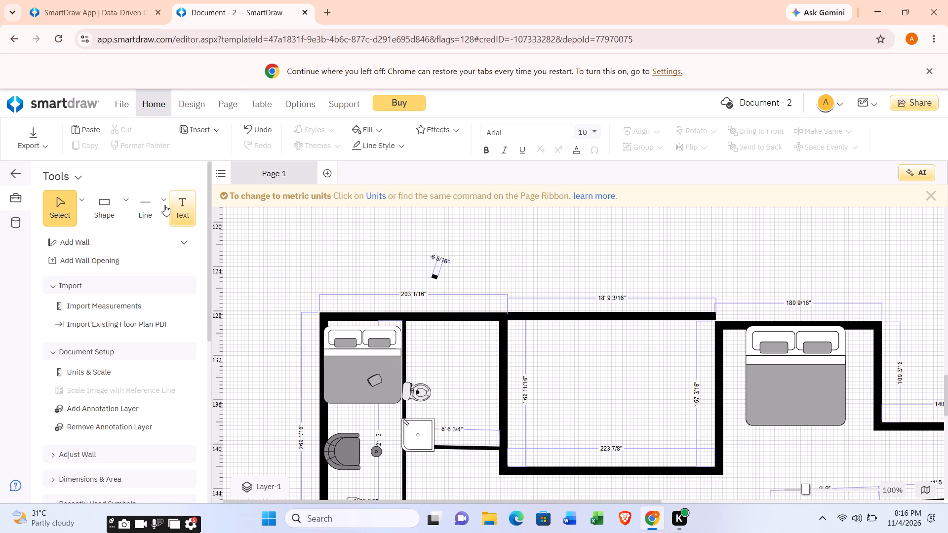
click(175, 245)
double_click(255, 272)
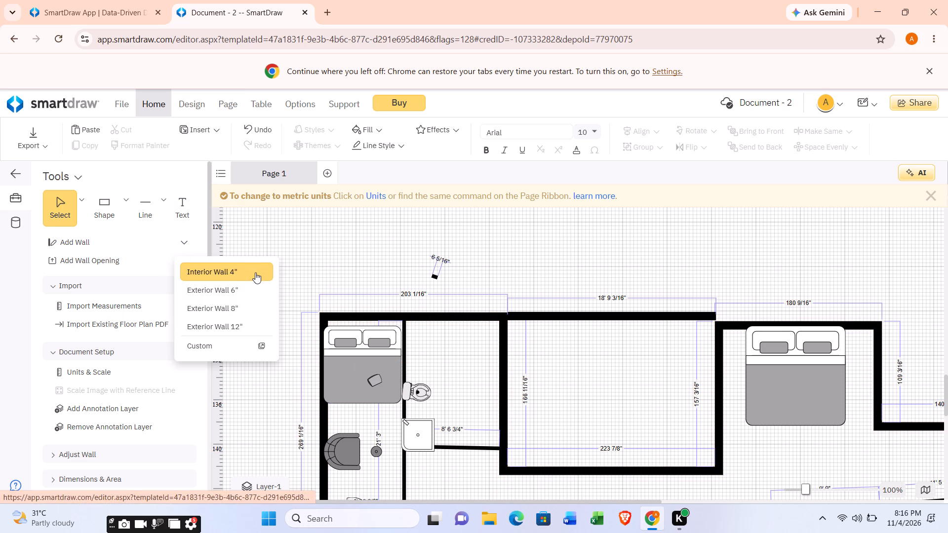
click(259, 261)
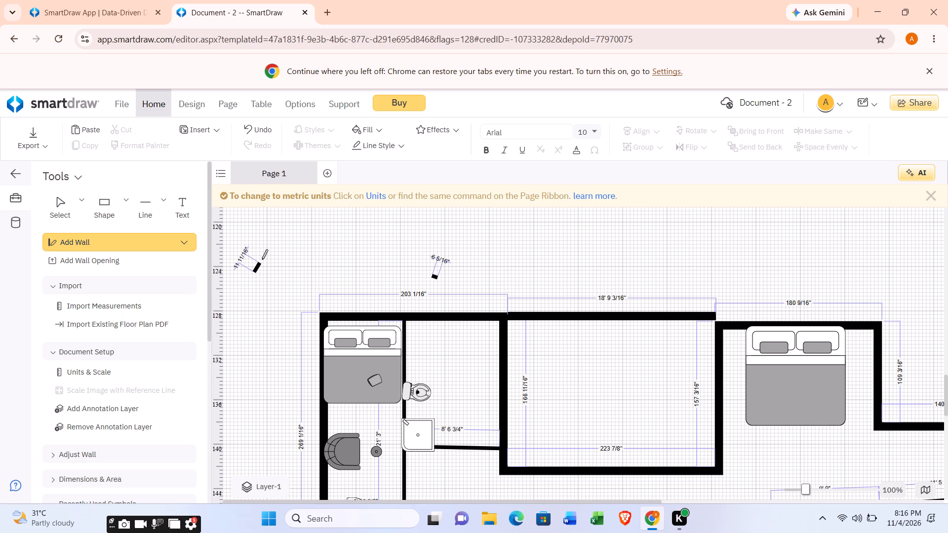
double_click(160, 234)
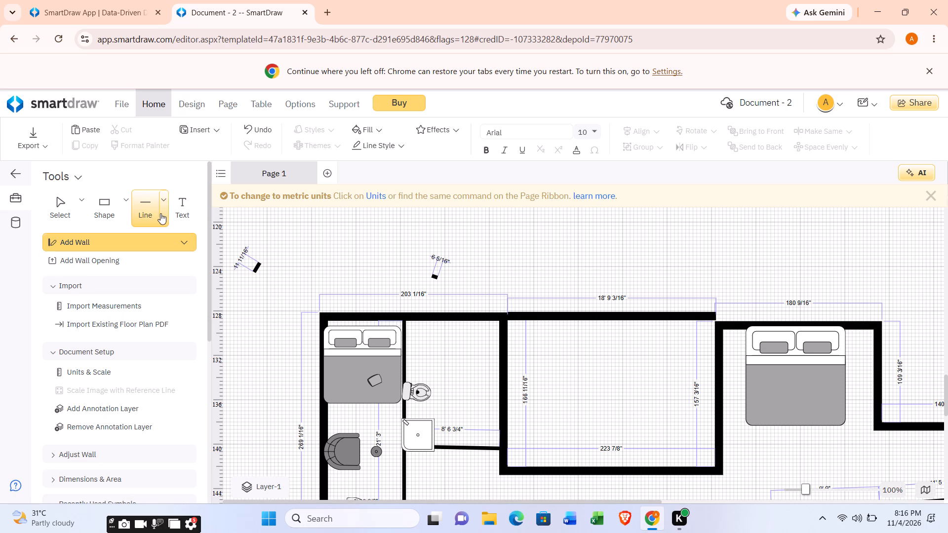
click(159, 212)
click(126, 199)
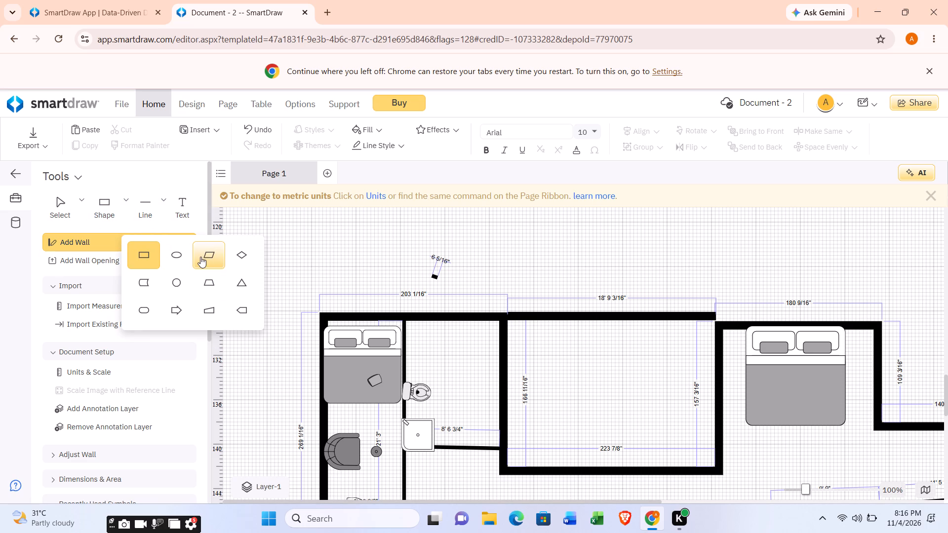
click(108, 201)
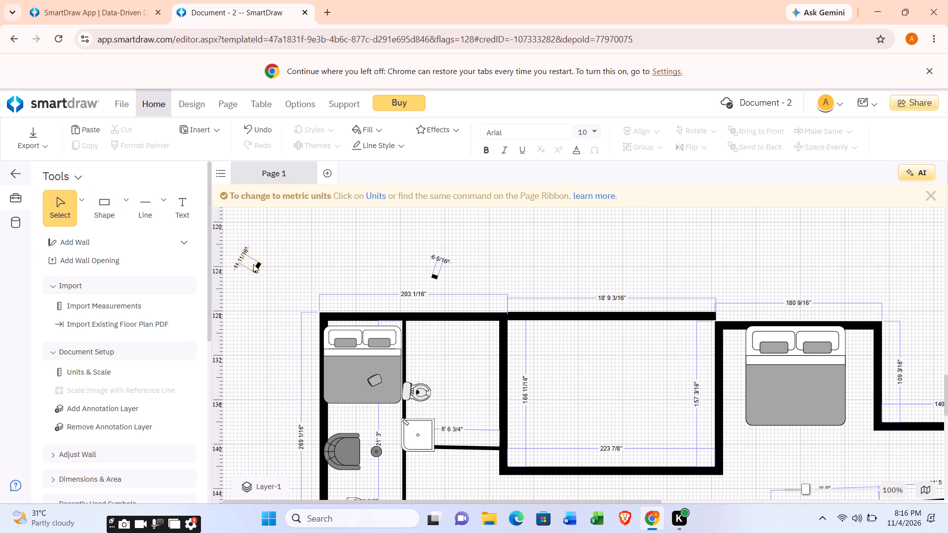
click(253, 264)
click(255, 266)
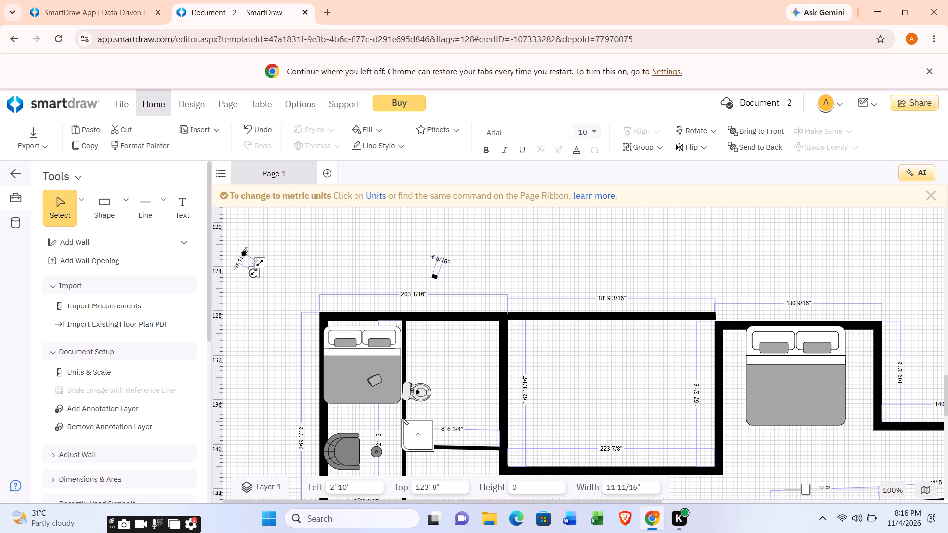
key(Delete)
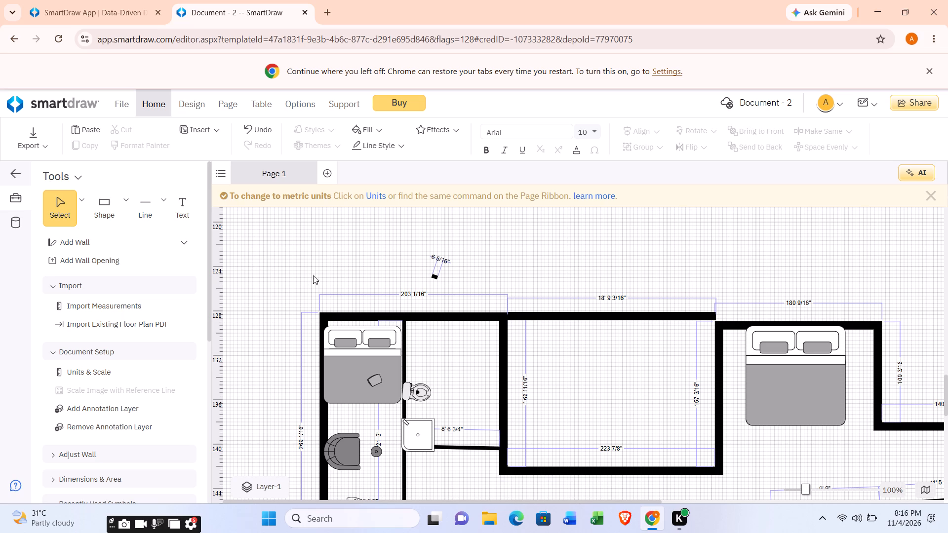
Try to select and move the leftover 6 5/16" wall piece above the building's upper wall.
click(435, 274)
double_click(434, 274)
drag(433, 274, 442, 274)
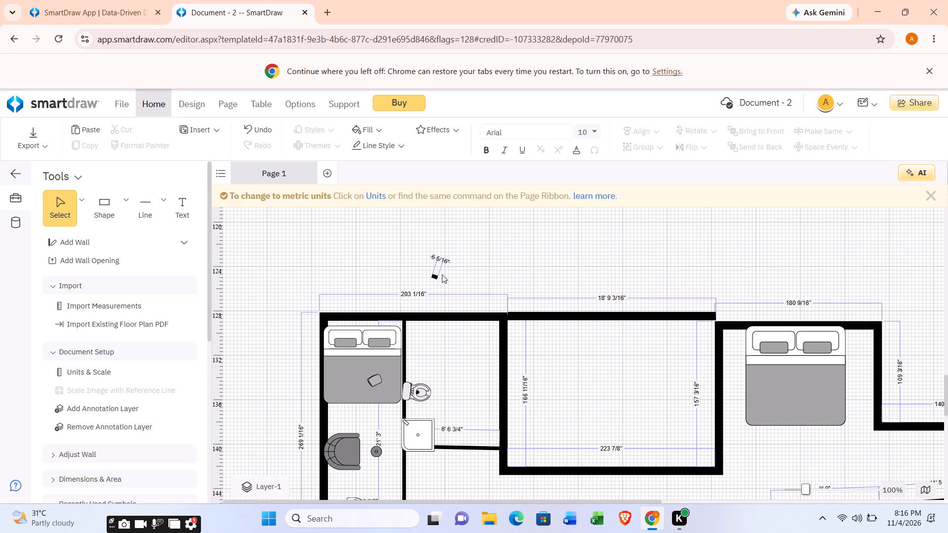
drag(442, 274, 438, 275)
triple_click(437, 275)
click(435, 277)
Enclose the toilet and square tub with Interior Wall 4": 4' across from the narrow bedroom's wall, and about 6' 1 1/4" down to the lower wall.
click(107, 247)
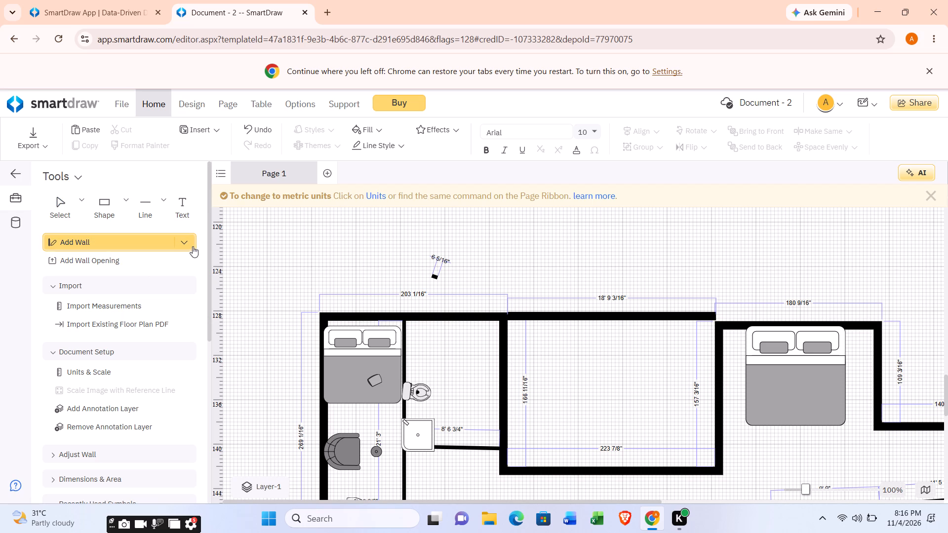
click(195, 240)
click(192, 267)
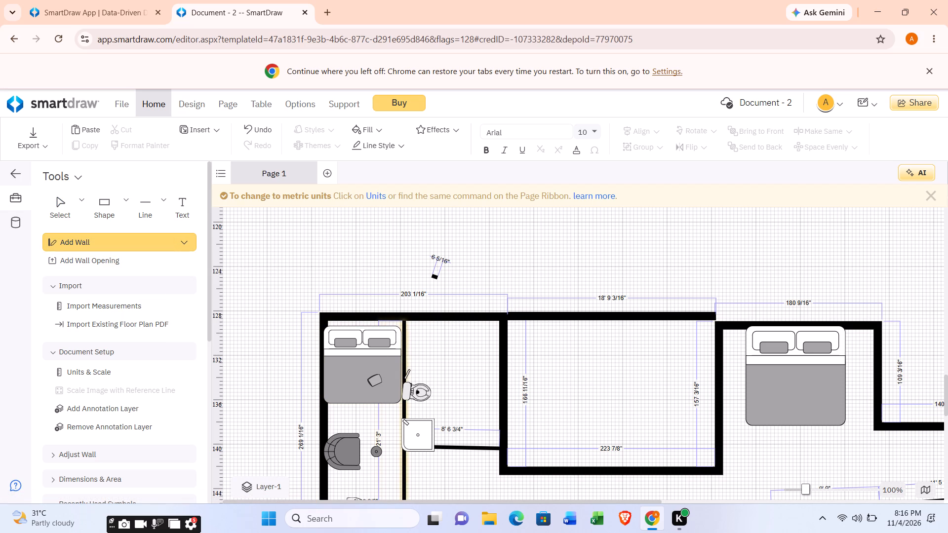
drag(404, 379, 445, 381)
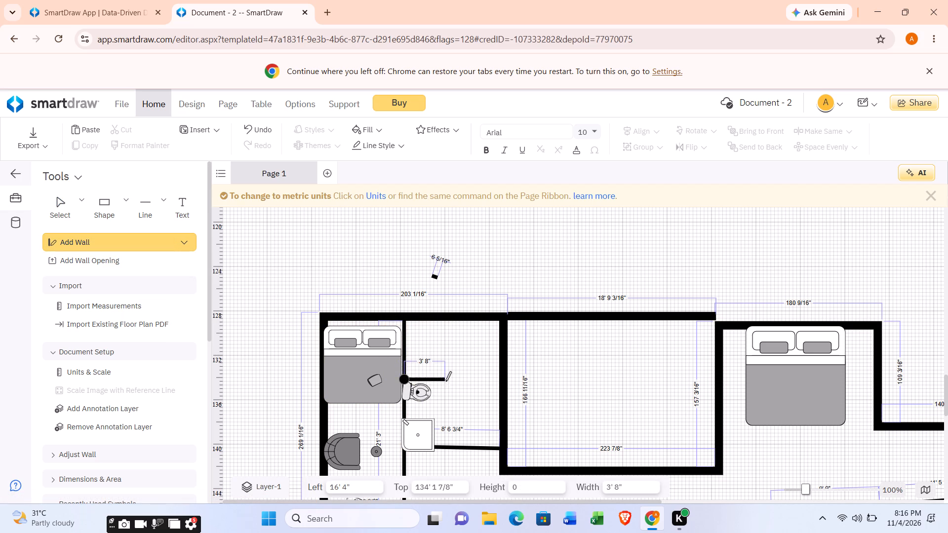
drag(445, 381, 448, 381)
drag(448, 381, 449, 381)
drag(445, 381, 436, 416)
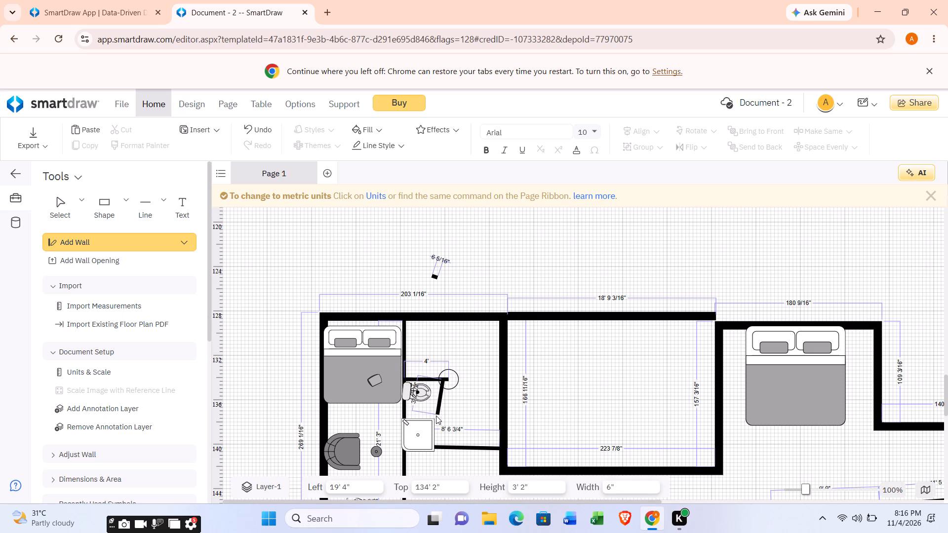
drag(436, 416, 445, 439)
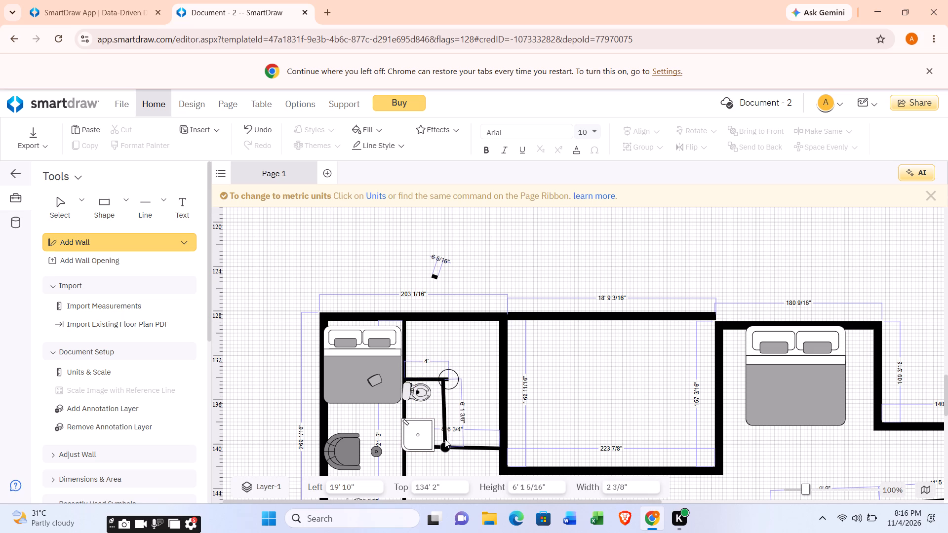
drag(445, 439, 441, 440)
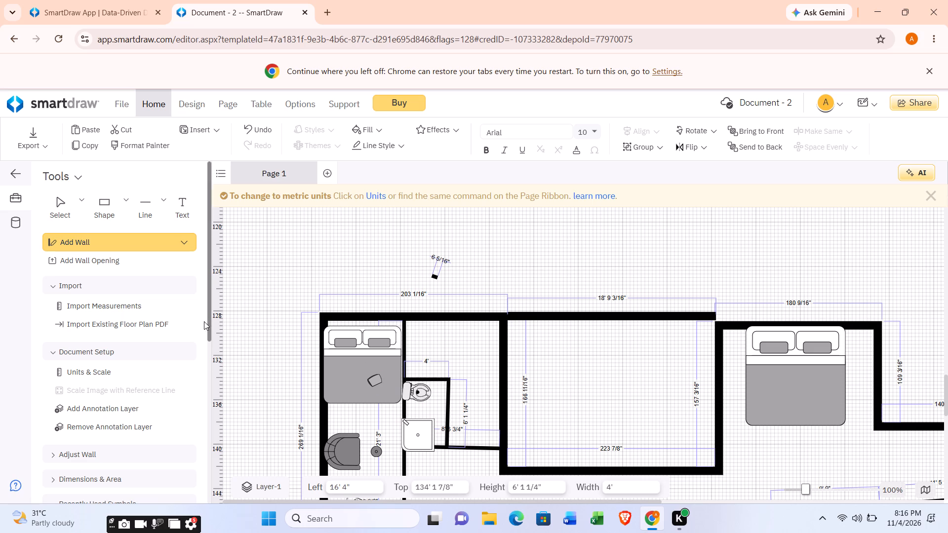
Place a Door (28") near the upper end of the new bathroom's vertical wall, at about 219 1/8" left and 1613 3/4" top.
scroll(161, 306, down, 3)
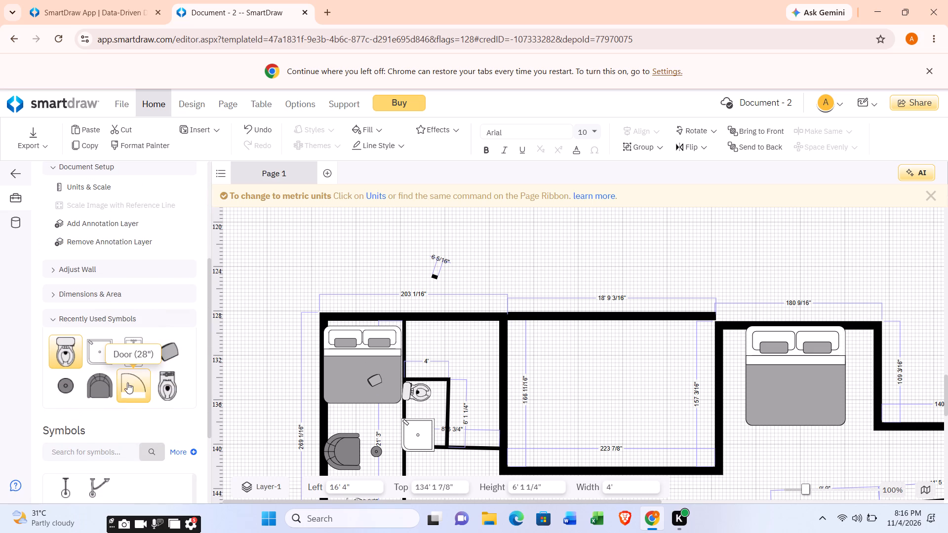
drag(139, 386, 380, 426)
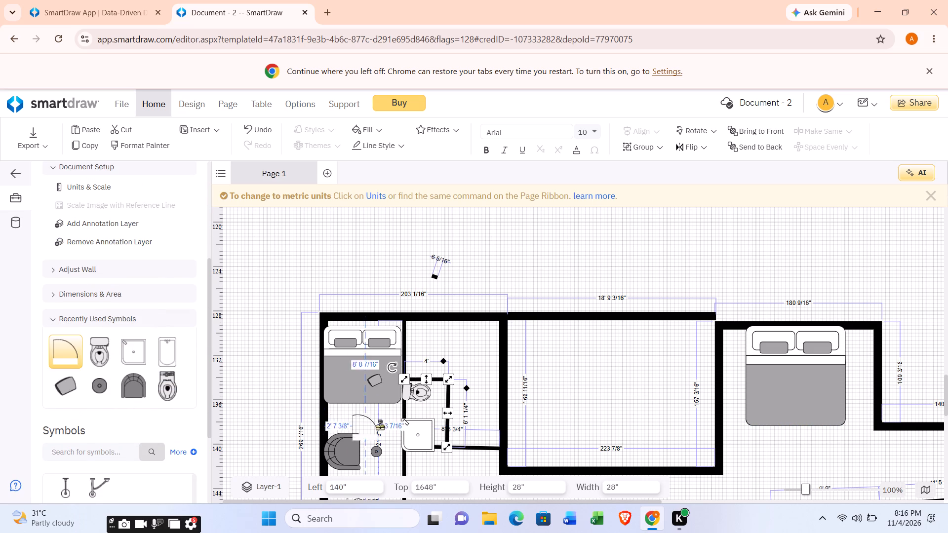
drag(380, 426, 453, 385)
drag(445, 375, 443, 383)
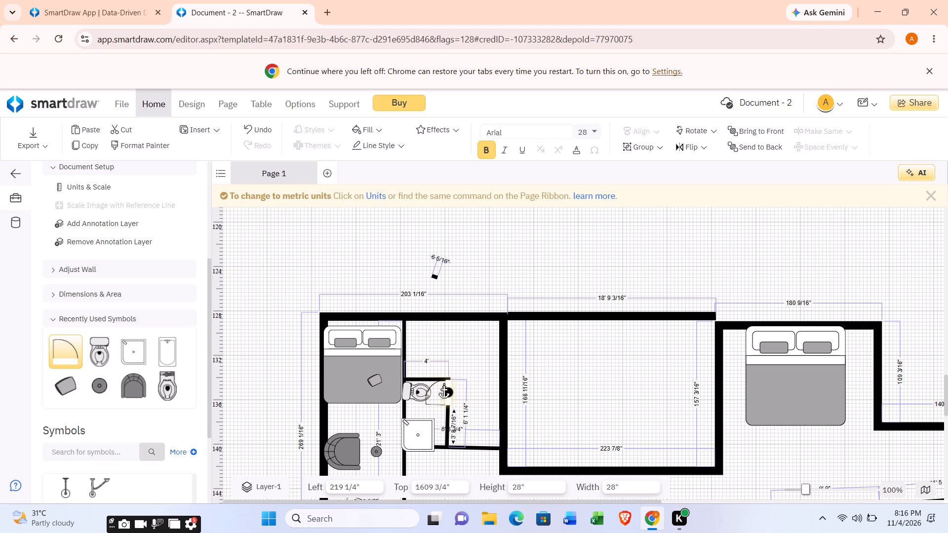
drag(443, 383, 442, 384)
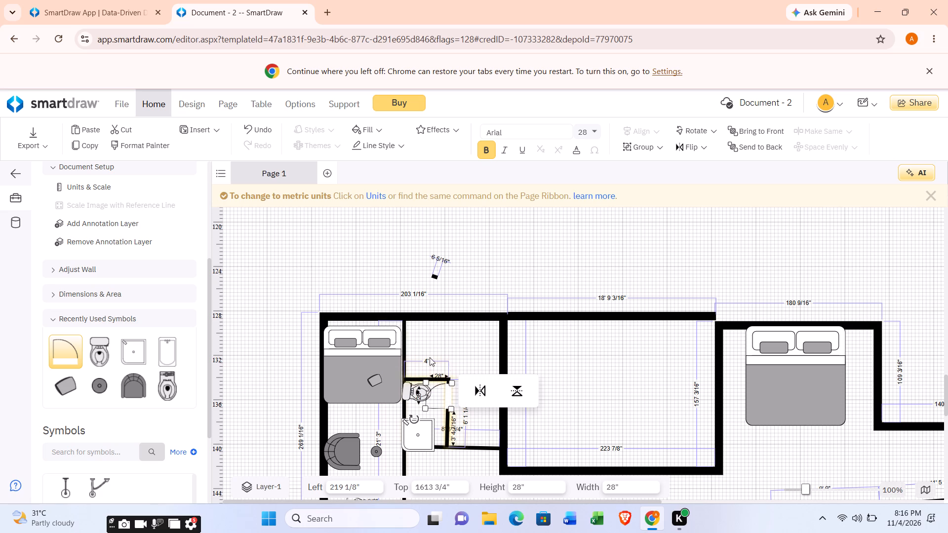
Collapse the Toilets symbol group and browse the bathroom accessory and sofa symbols in the library.
scroll(273, 312, down, 1)
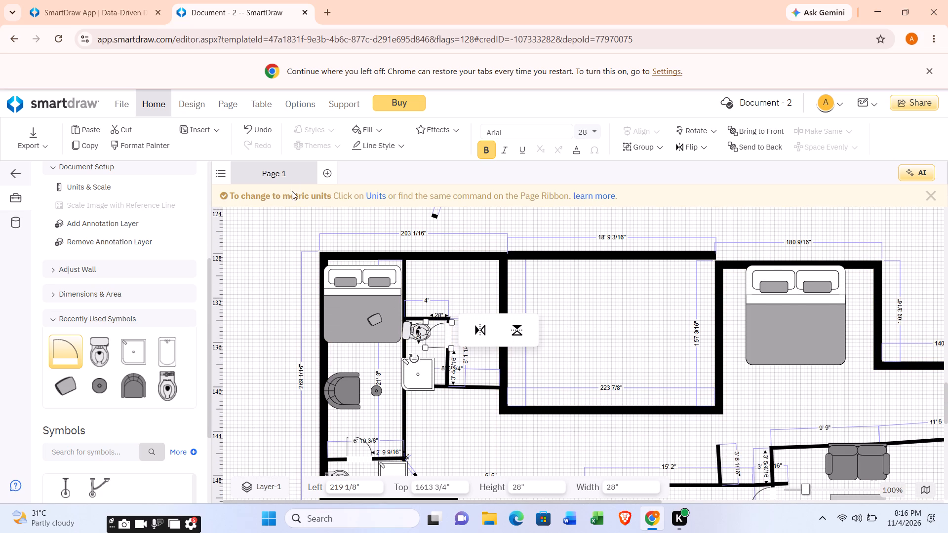
scroll(146, 254, down, 8)
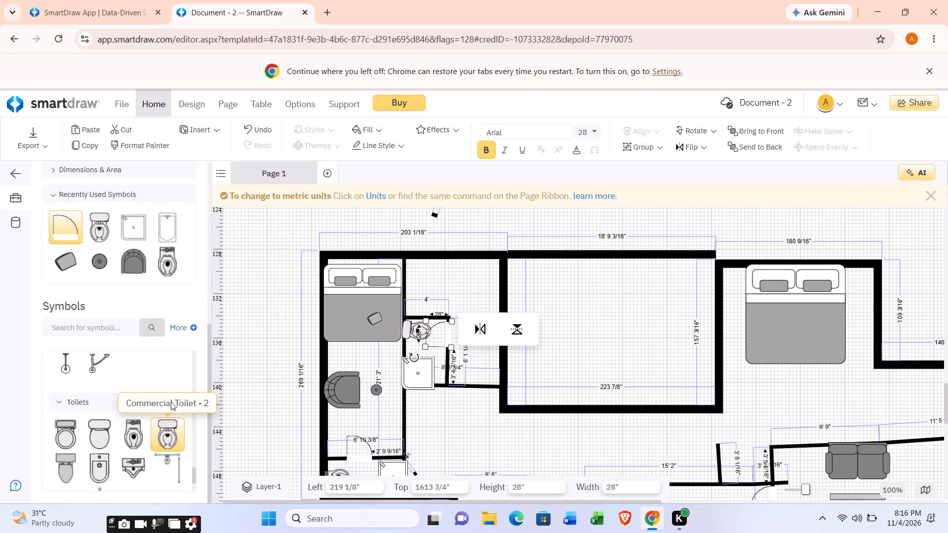
click(60, 399)
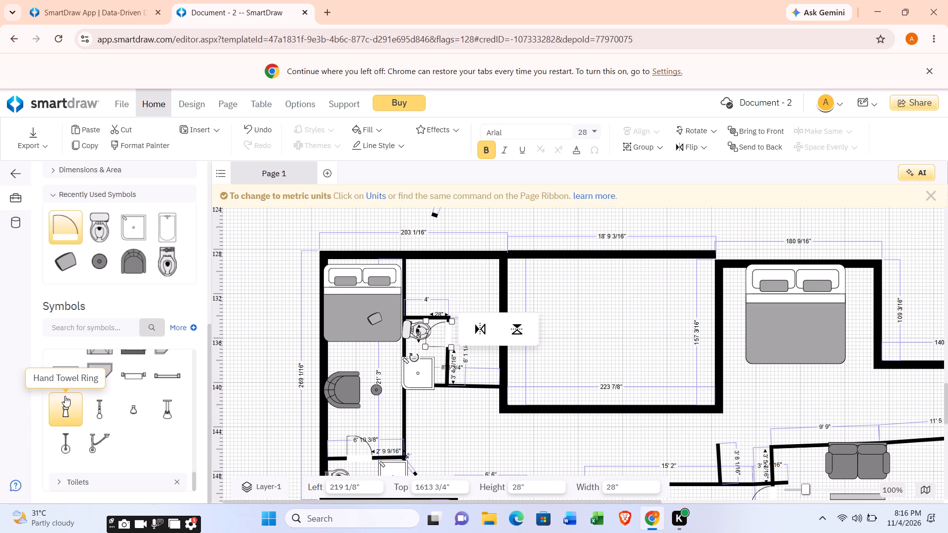
scroll(72, 391, down, 1)
scroll(86, 377, up, 6)
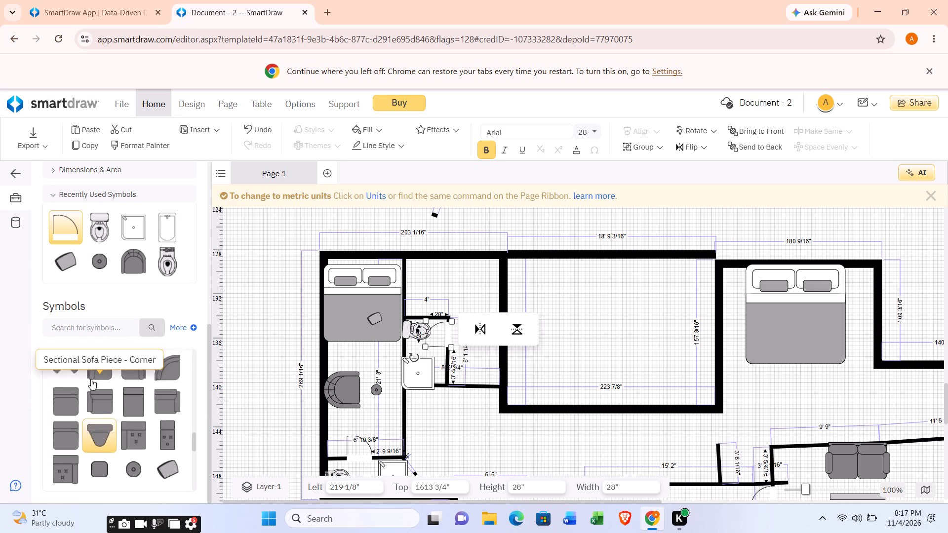
scroll(91, 379, up, 3)
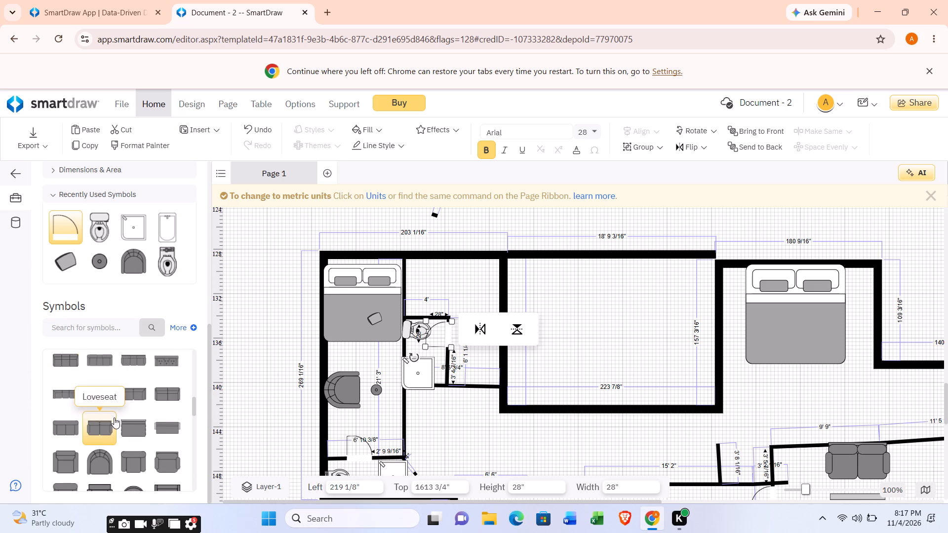
scroll(114, 418, up, 14)
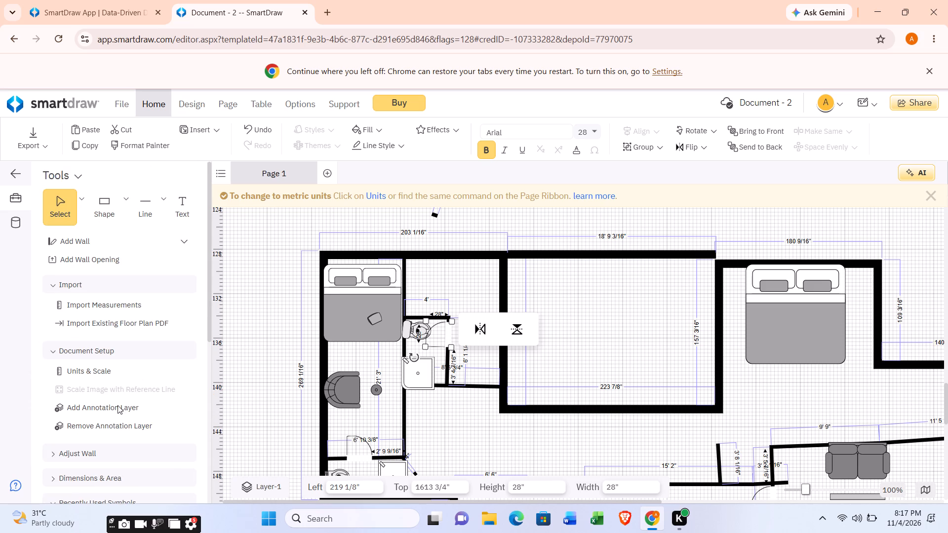
Place a Bunk Bed from the Beds symbols in the small bedroom above the new bathroom, at about 16' 8" left and 127' 11" top.
scroll(118, 405, down, 4)
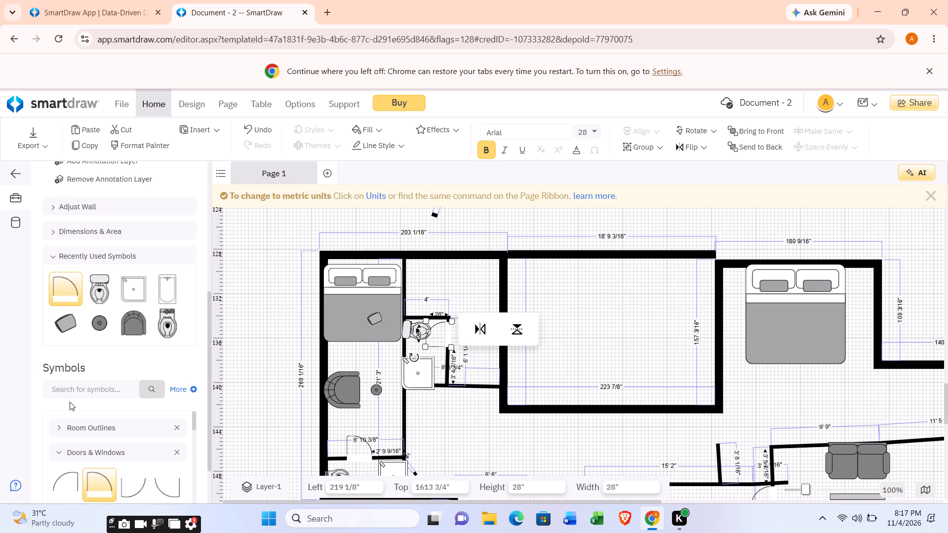
scroll(70, 399, down, 2)
click(60, 389)
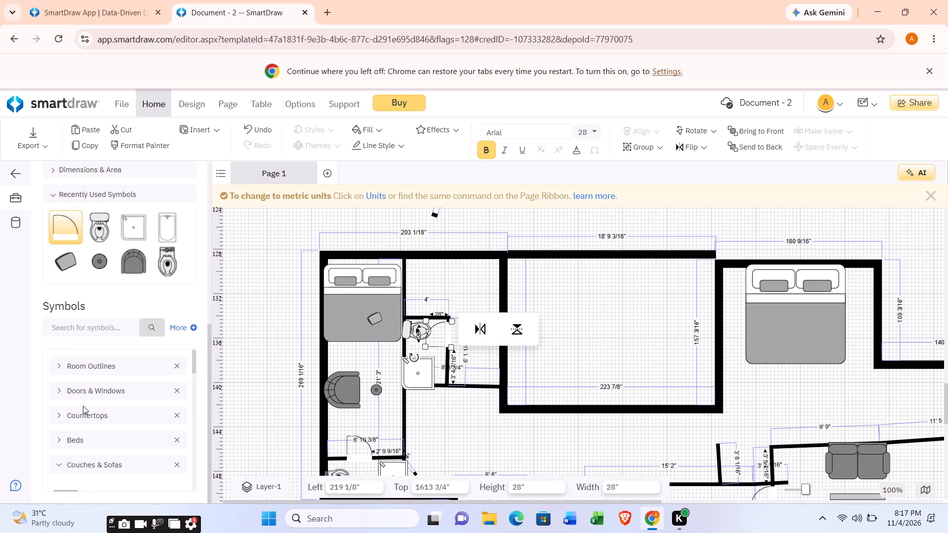
scroll(90, 413, down, 1)
click(57, 404)
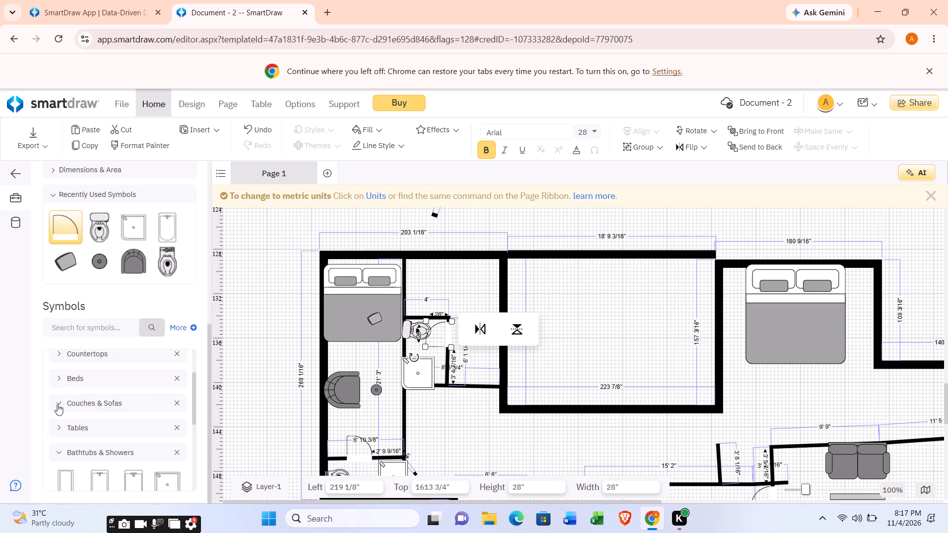
click(60, 378)
scroll(70, 391, down, 1)
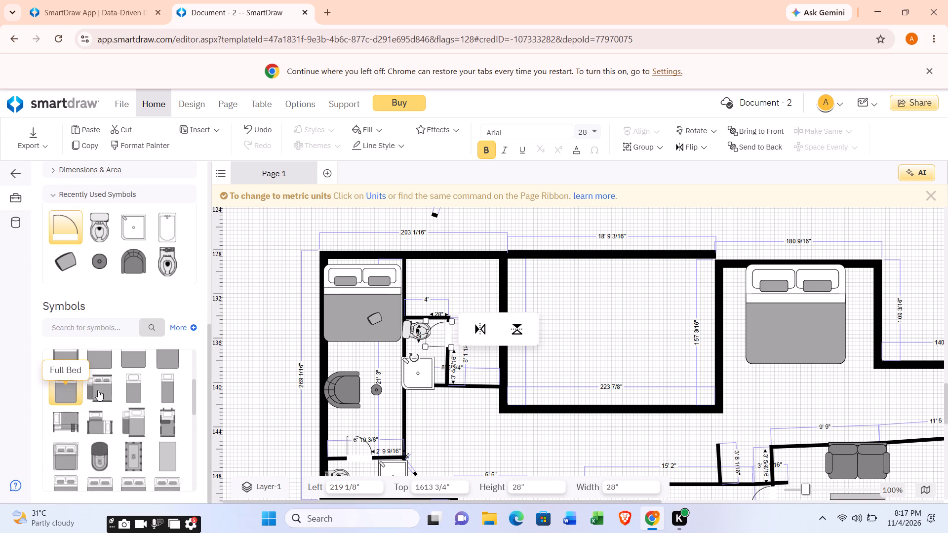
scroll(105, 388, up, 1)
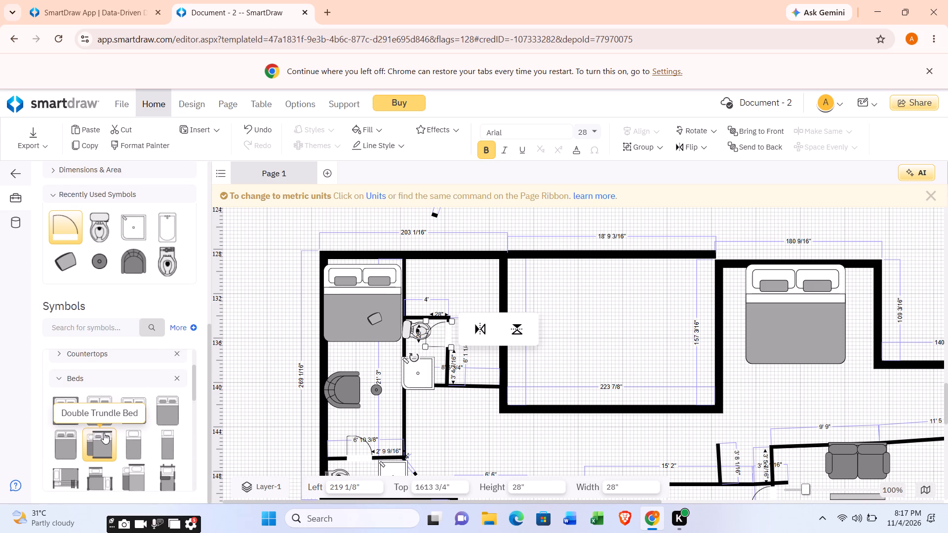
scroll(93, 416, down, 1)
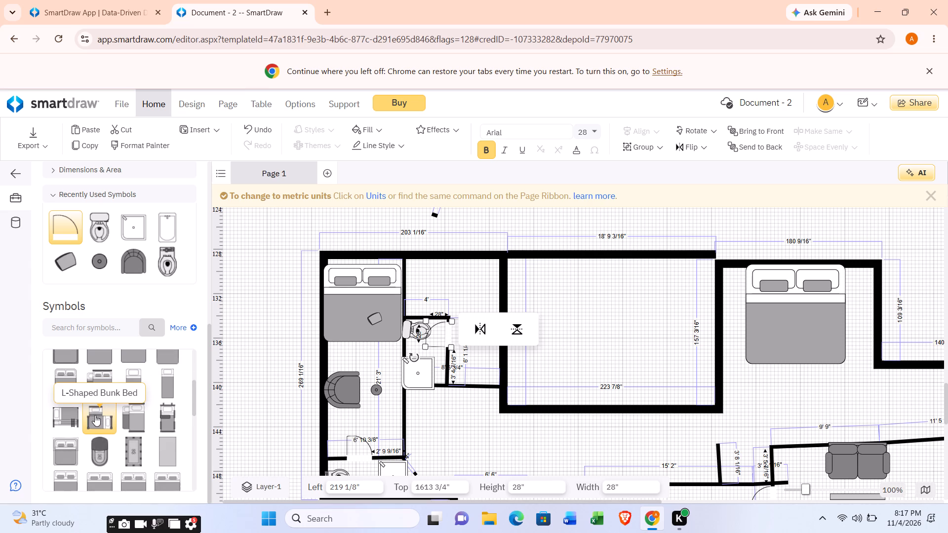
drag(71, 415, 84, 411)
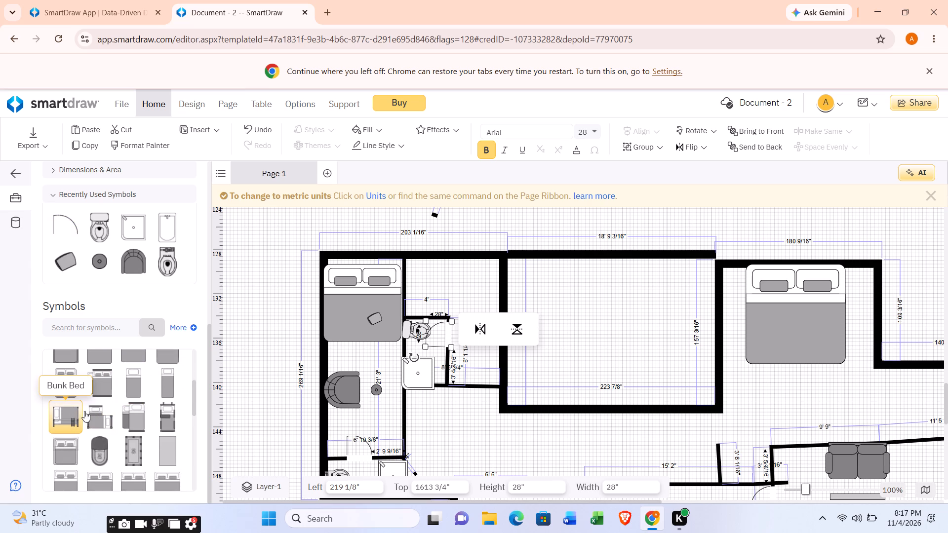
drag(84, 411, 461, 290)
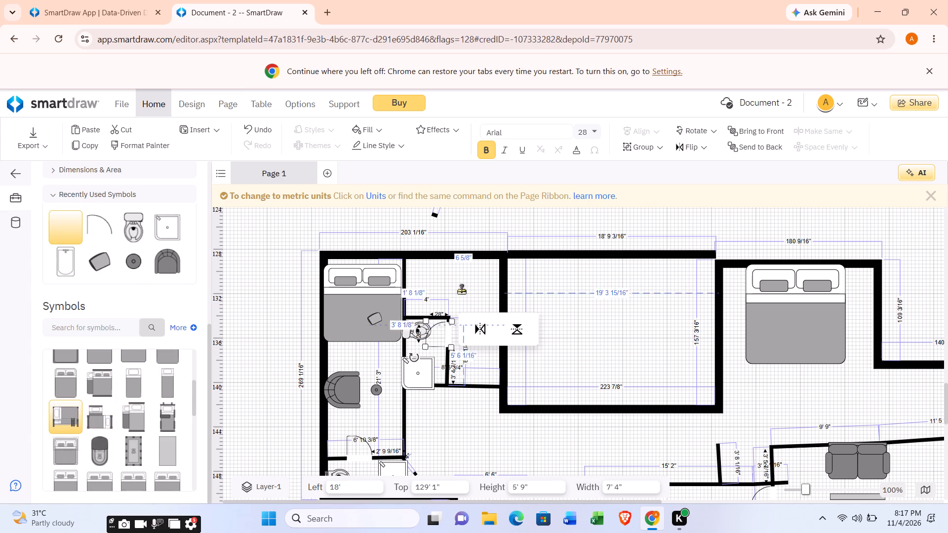
drag(461, 290, 413, 312)
click(409, 311)
drag(412, 308, 449, 271)
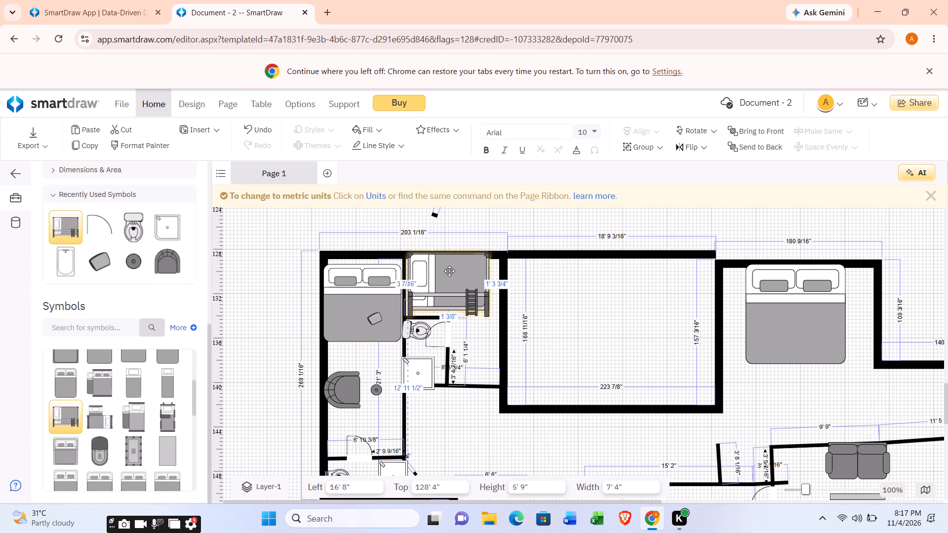
drag(449, 271, 446, 273)
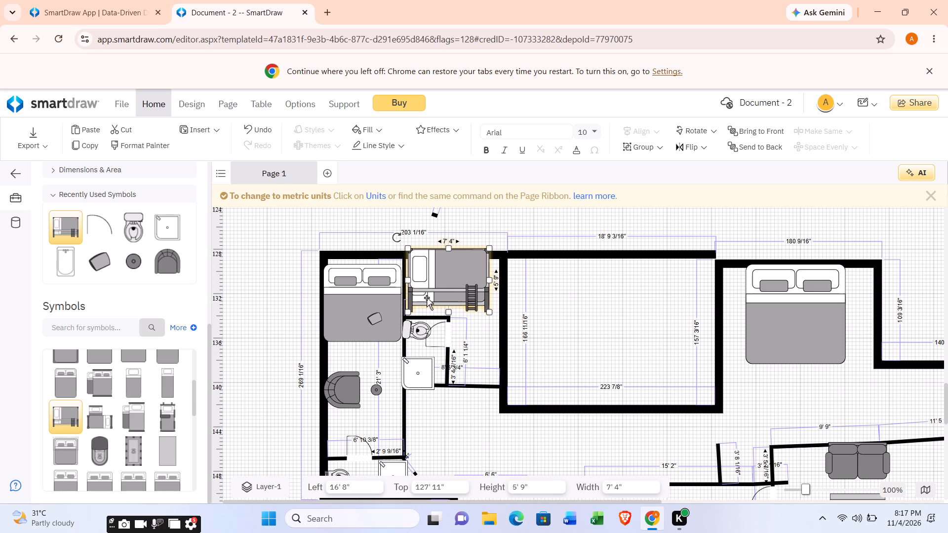
Reposition the bunk bed between the small bedroom's side walls, at about 17' left and 127' 11" top.
click(416, 305)
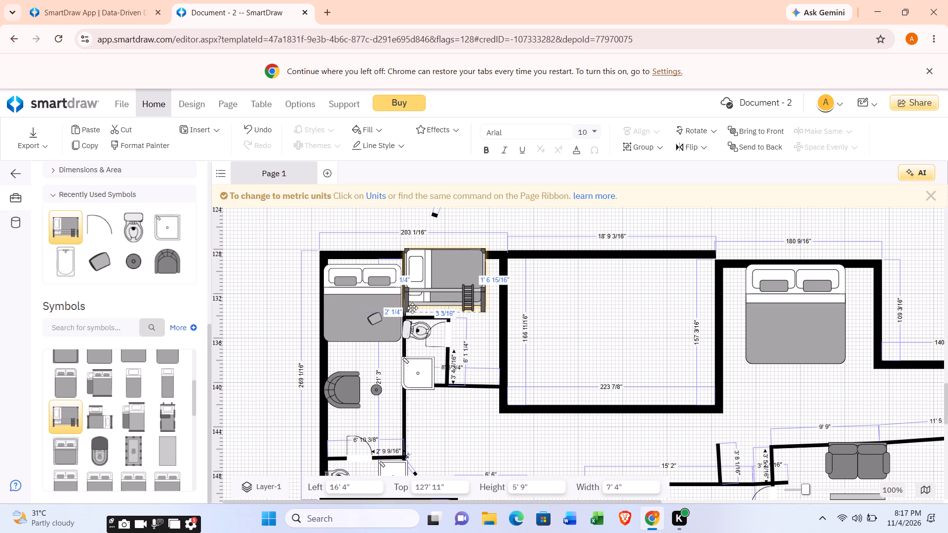
click(426, 298)
click(446, 276)
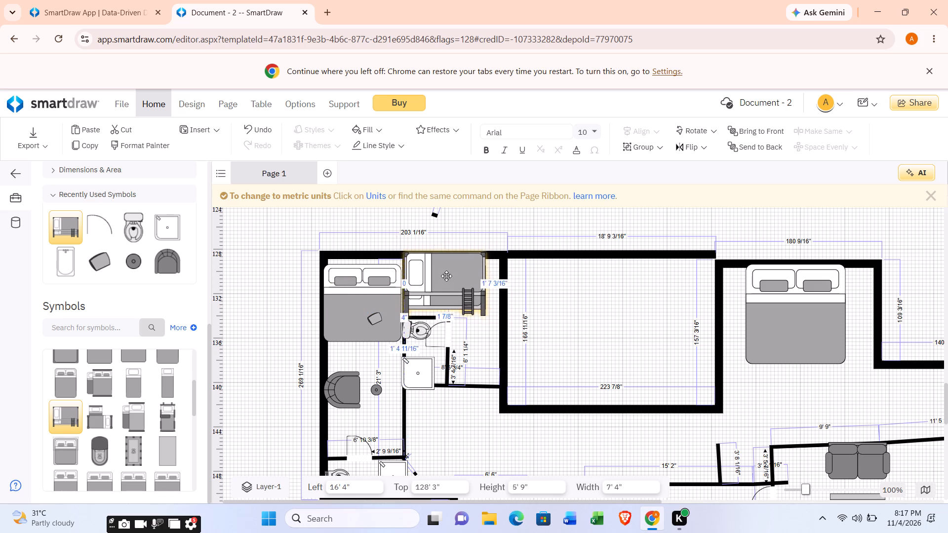
right_click(447, 297)
drag(421, 268, 420, 264)
drag(420, 264, 420, 263)
drag(419, 276, 426, 272)
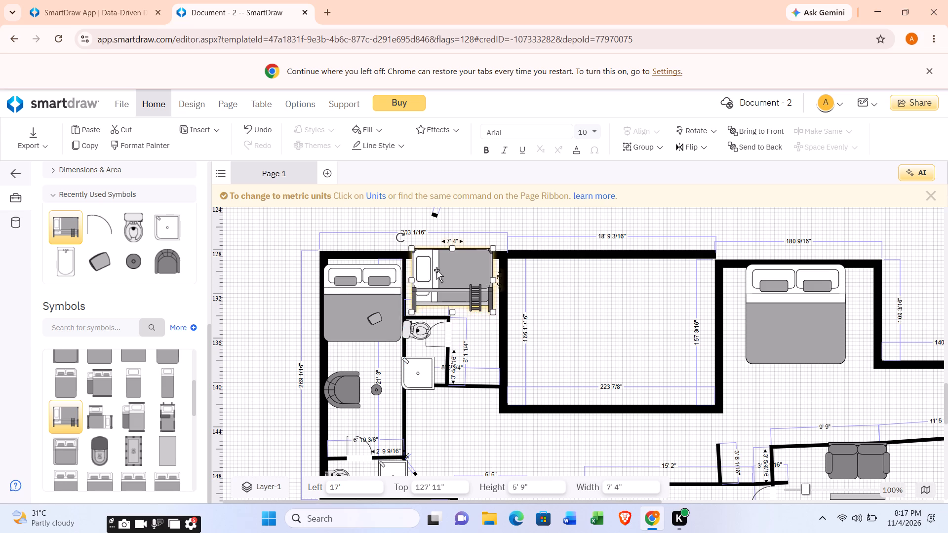
click(436, 270)
click(436, 270)
click(528, 294)
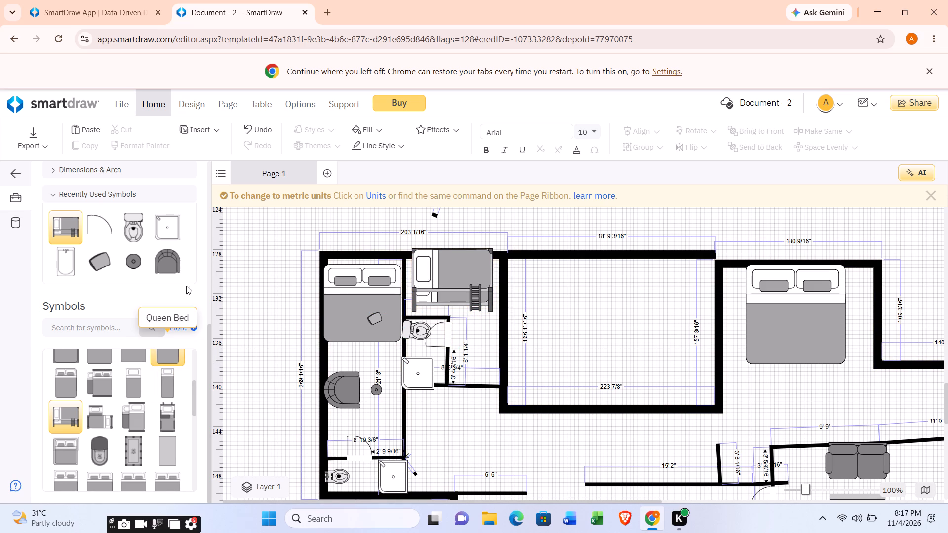
Place a 3' 4" rounded armchair in the small bedroom's lower corner, at about 22' 4" left and 137' 4" top, rotated diagonally into the room.
scroll(137, 415, down, 1)
scroll(141, 409, up, 1)
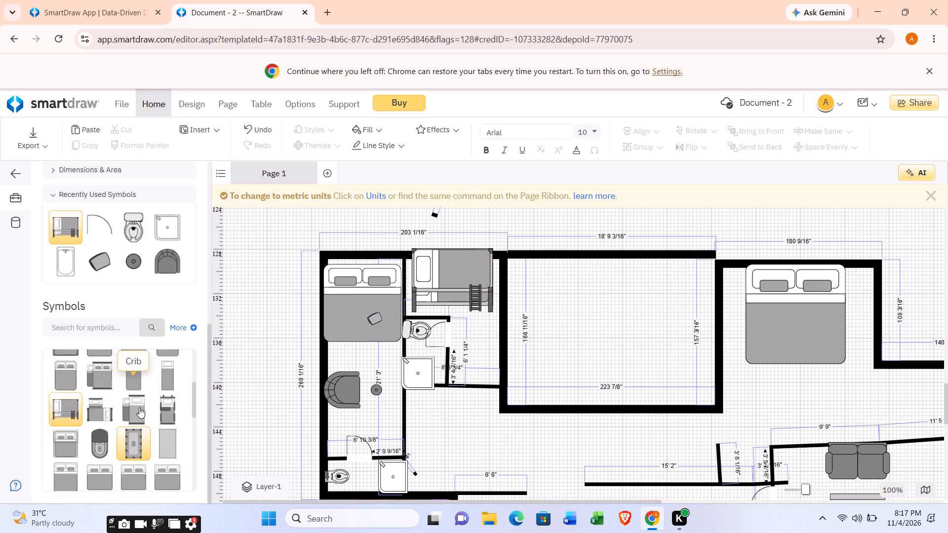
scroll(138, 408, up, 2)
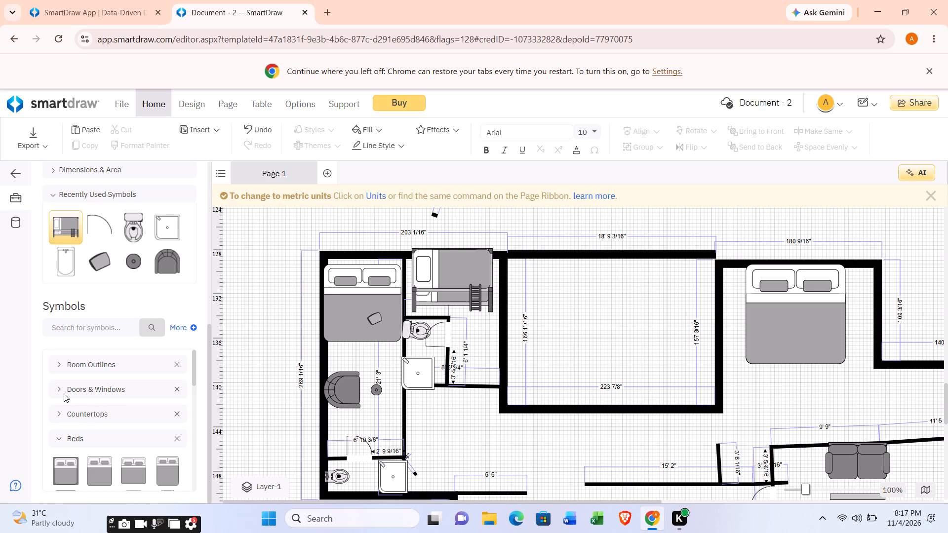
click(58, 444)
scroll(67, 433, down, 1)
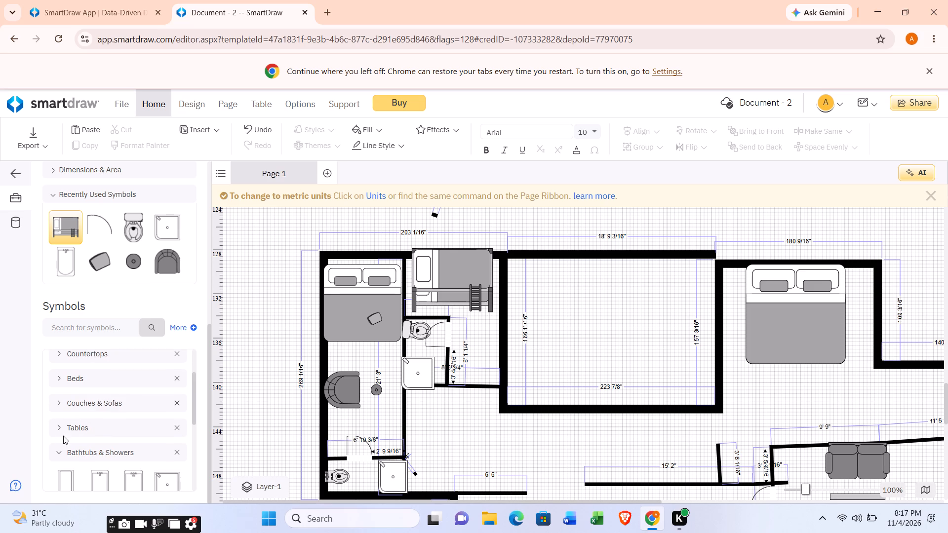
click(61, 400)
scroll(100, 422, down, 1)
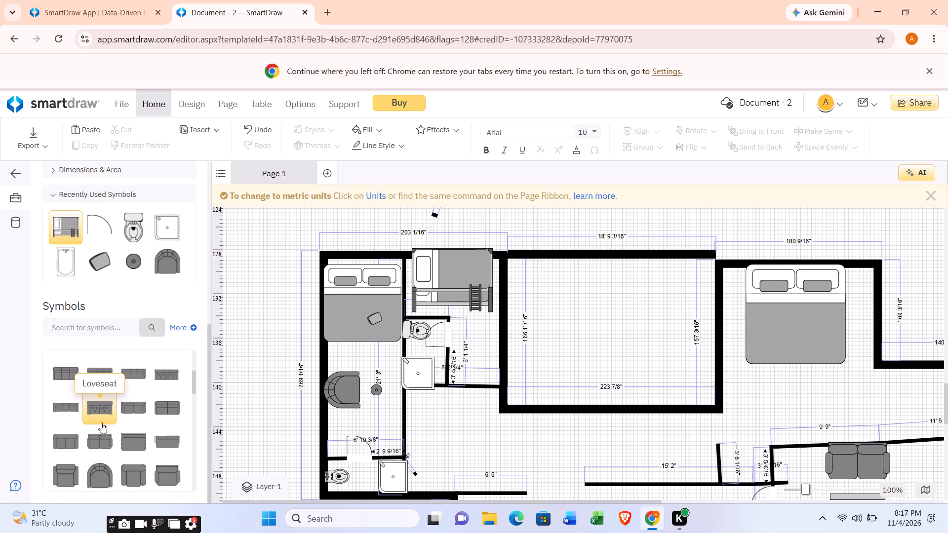
scroll(101, 422, down, 2)
scroll(113, 382, up, 1)
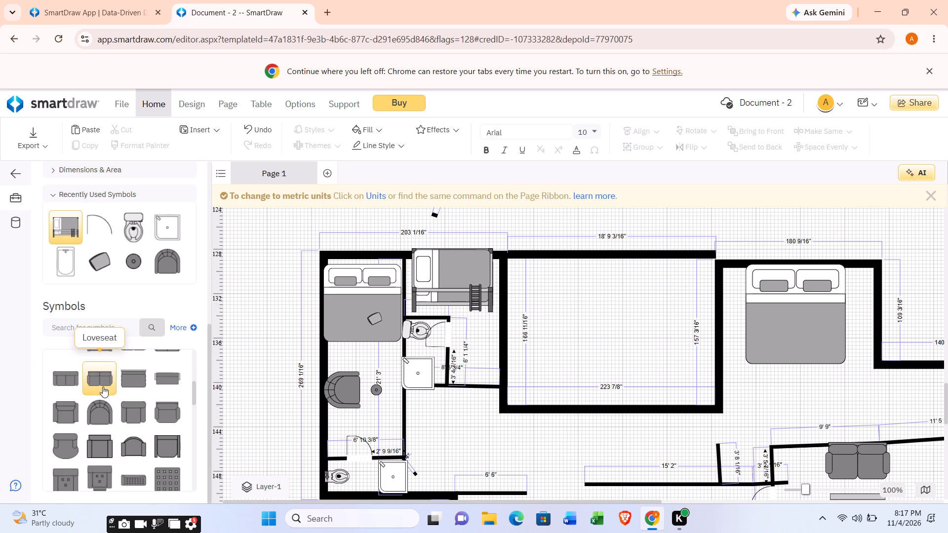
drag(99, 409, 462, 396)
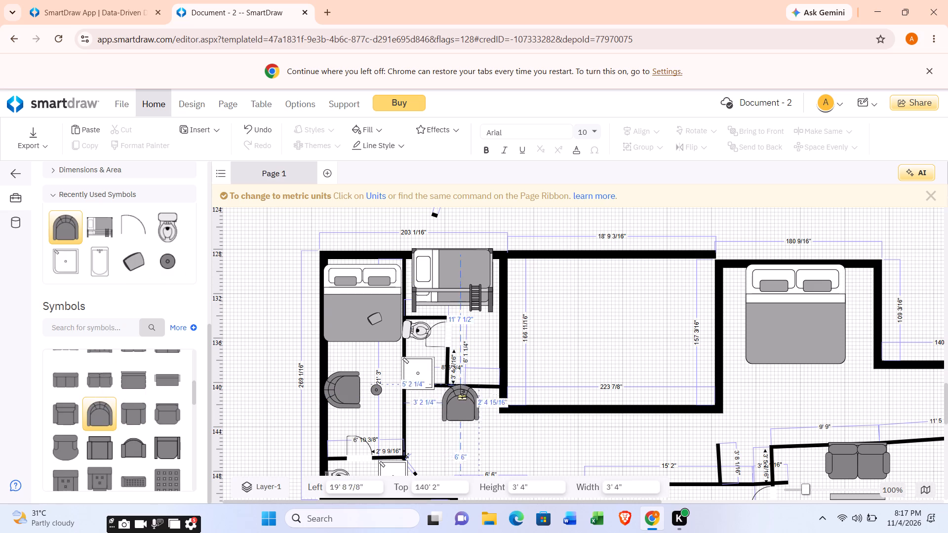
drag(462, 396, 488, 369)
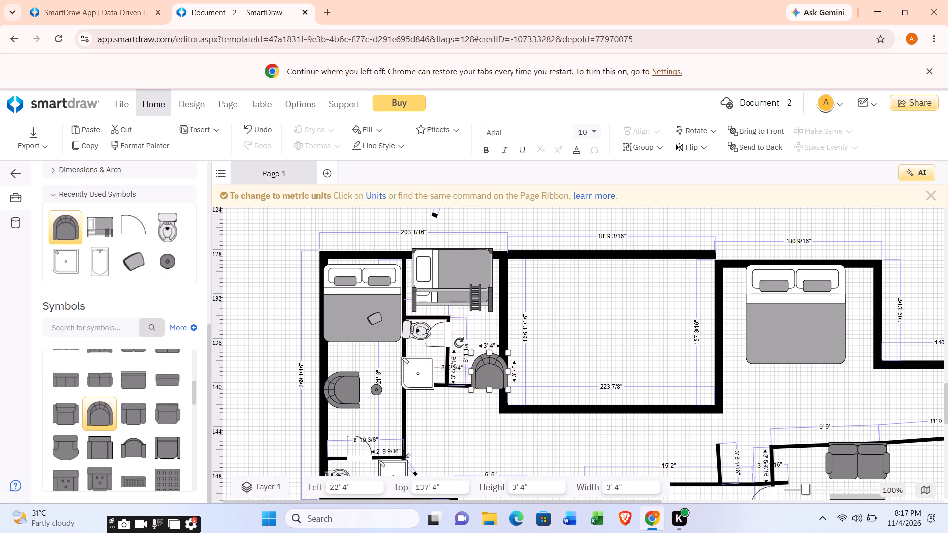
drag(458, 343, 487, 408)
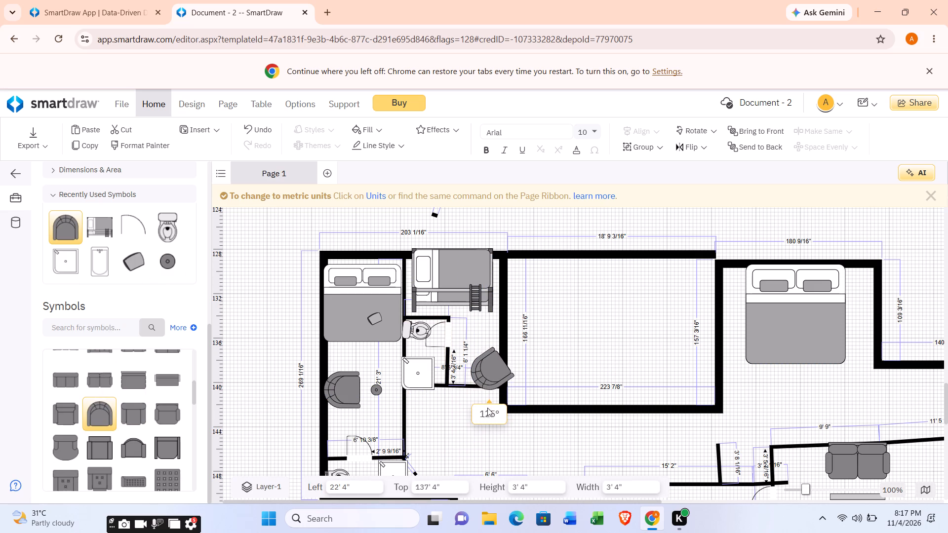
drag(487, 408, 513, 368)
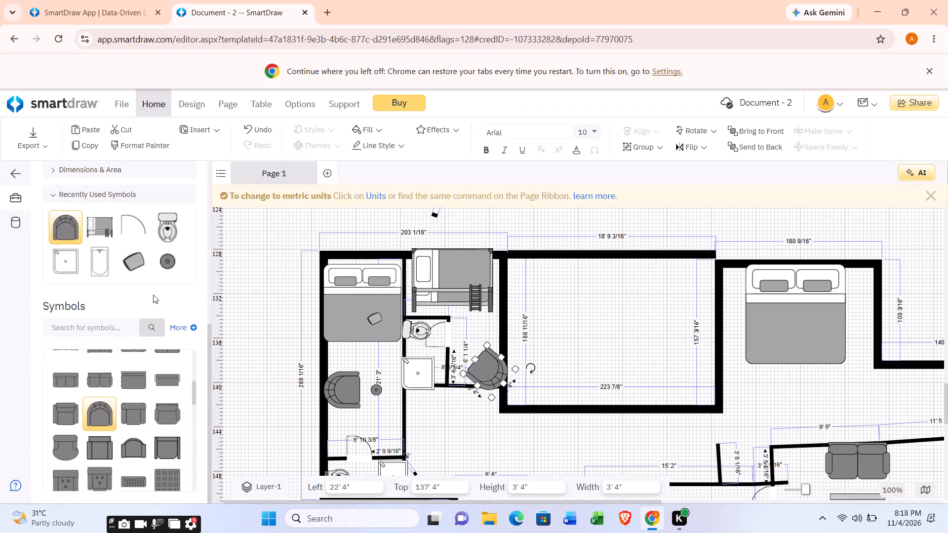
Place a 1' round table beside the small bedroom's armchair, at about 21' 4" left and 136' 8" top.
click(166, 258)
drag(163, 262, 218, 309)
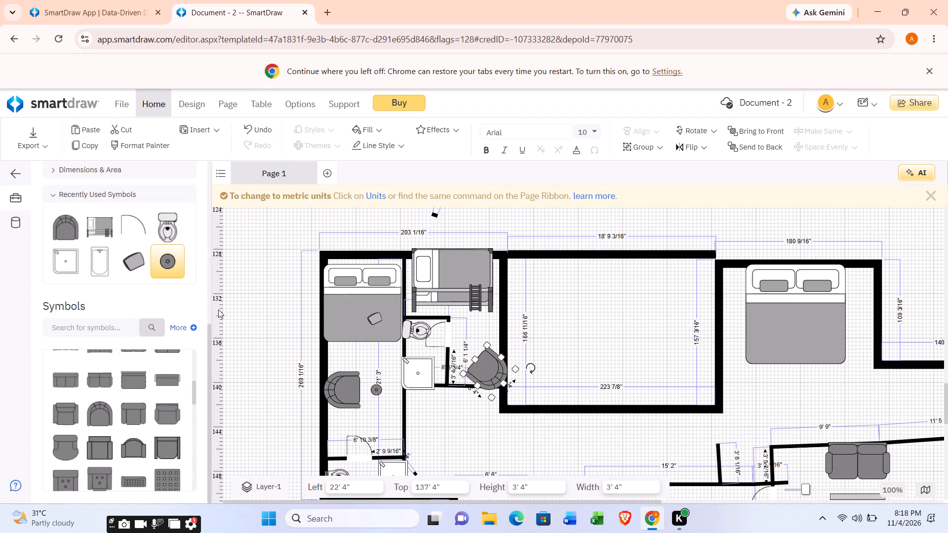
drag(218, 309, 468, 348)
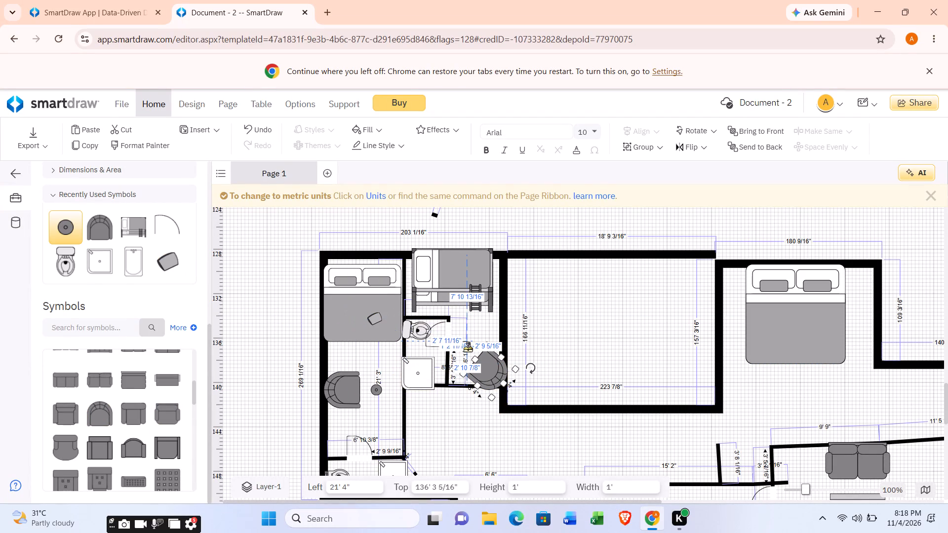
drag(468, 348, 467, 350)
click(467, 350)
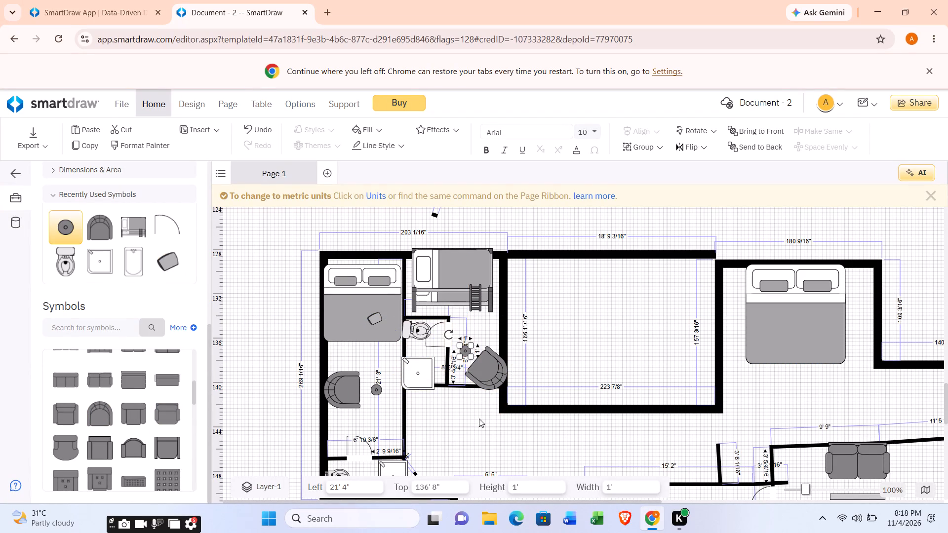
click(478, 402)
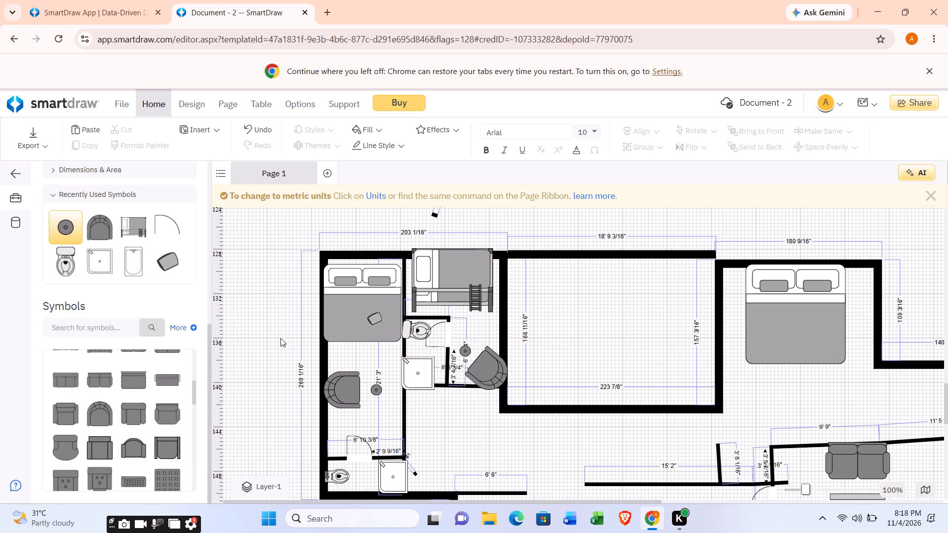
Place a 28" door in the small bedroom's lower wall, rotated to swing outward, at about 238" left and 1679 15/16" top.
drag(164, 222, 207, 298)
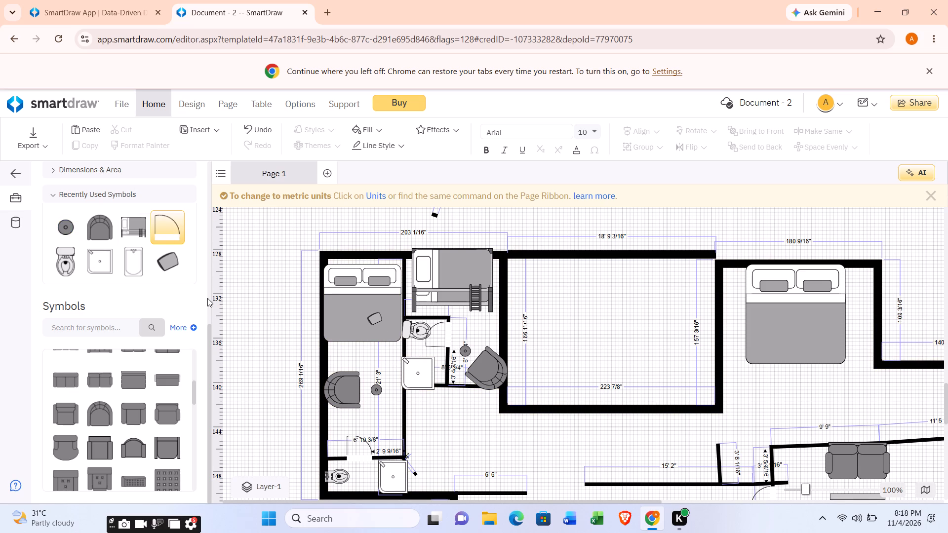
drag(207, 298, 458, 402)
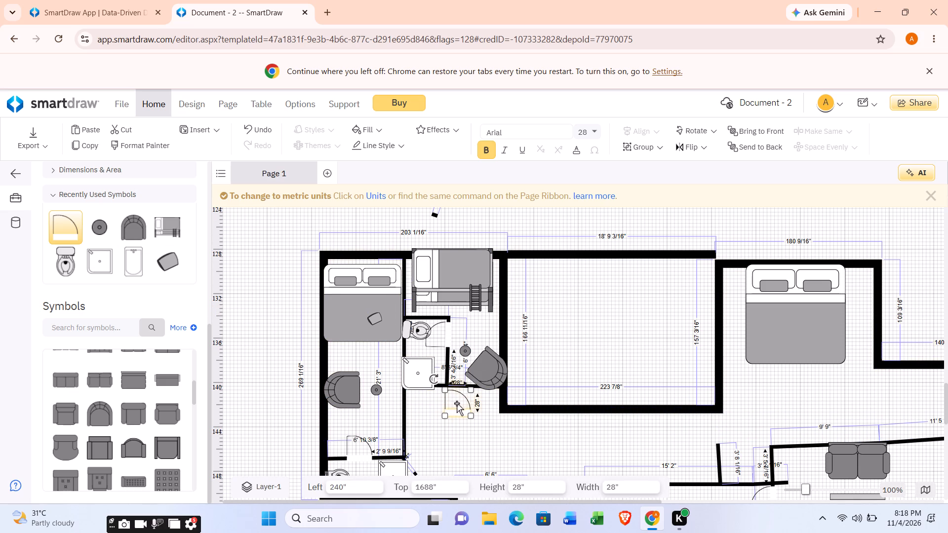
drag(435, 379, 470, 446)
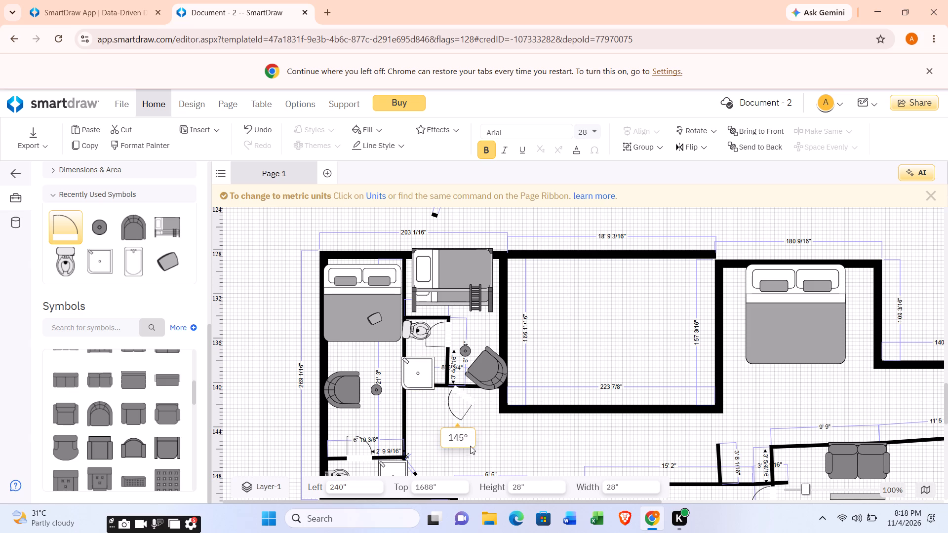
drag(470, 446, 475, 417)
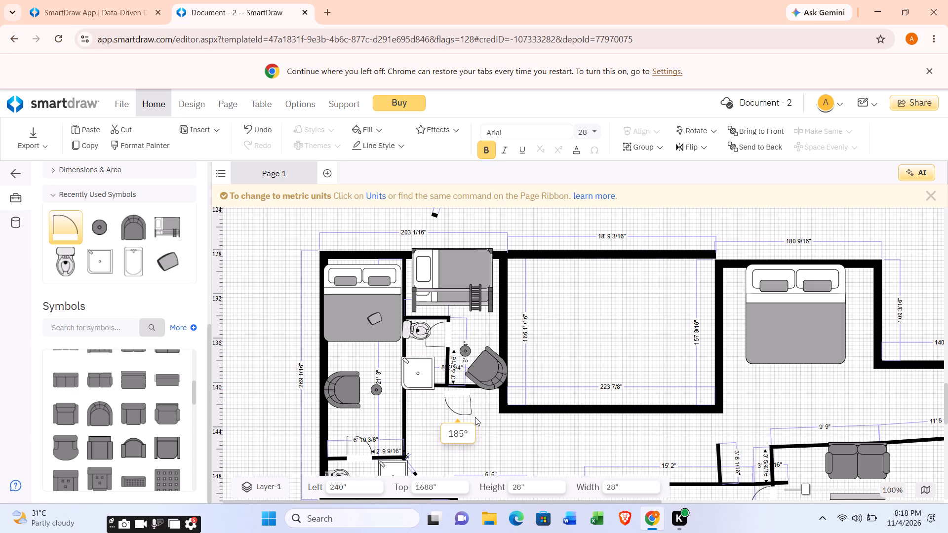
click(475, 417)
click(473, 413)
click(469, 410)
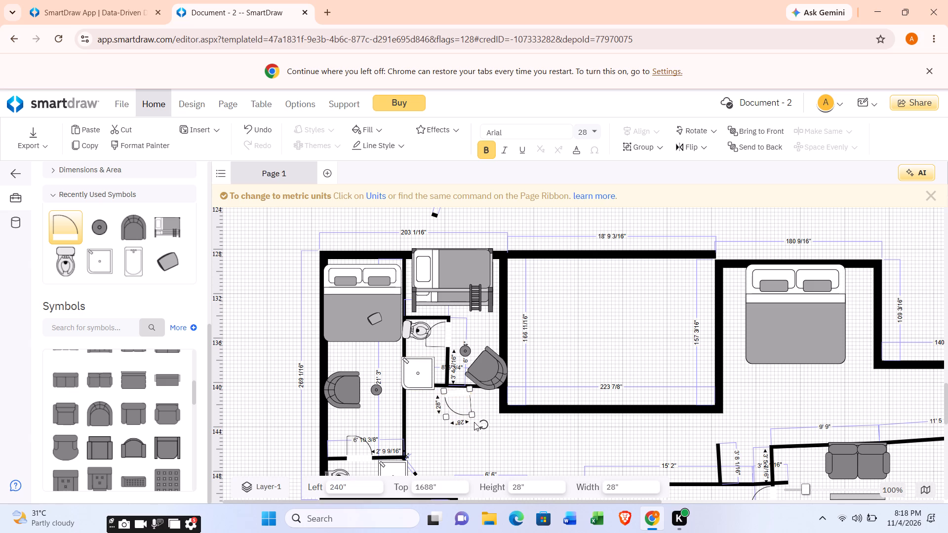
click(483, 422)
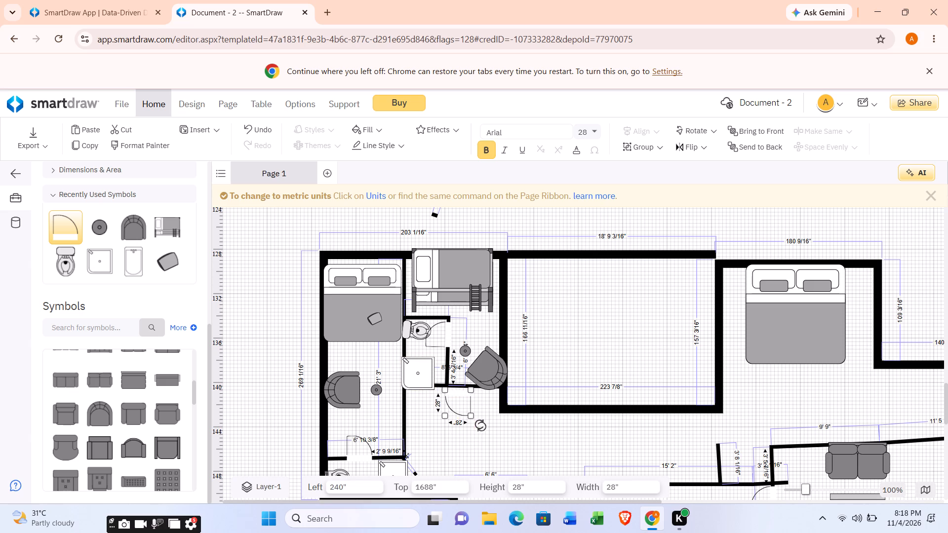
drag(452, 410, 449, 405)
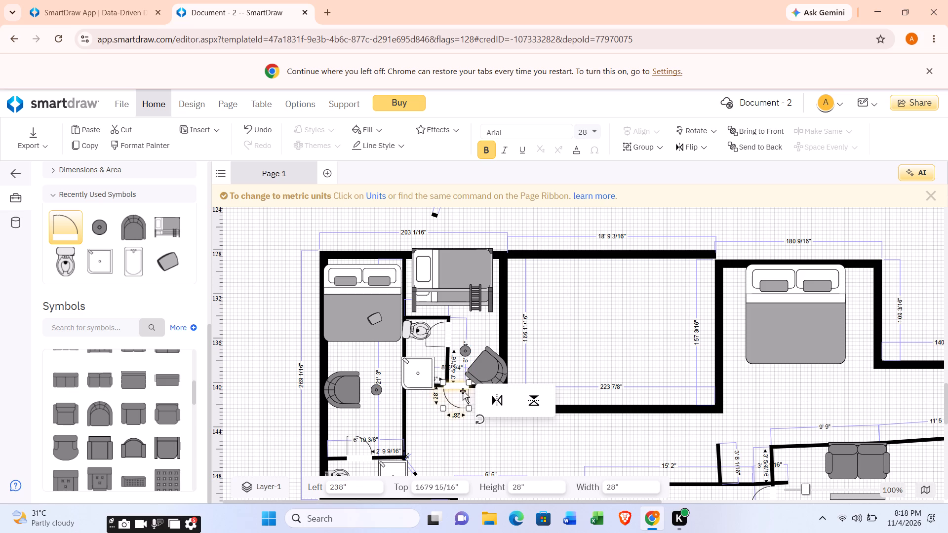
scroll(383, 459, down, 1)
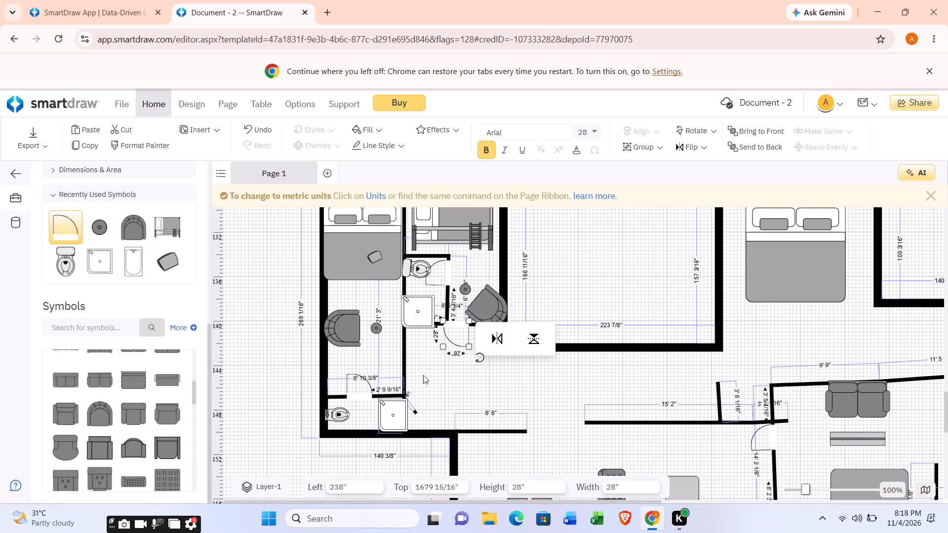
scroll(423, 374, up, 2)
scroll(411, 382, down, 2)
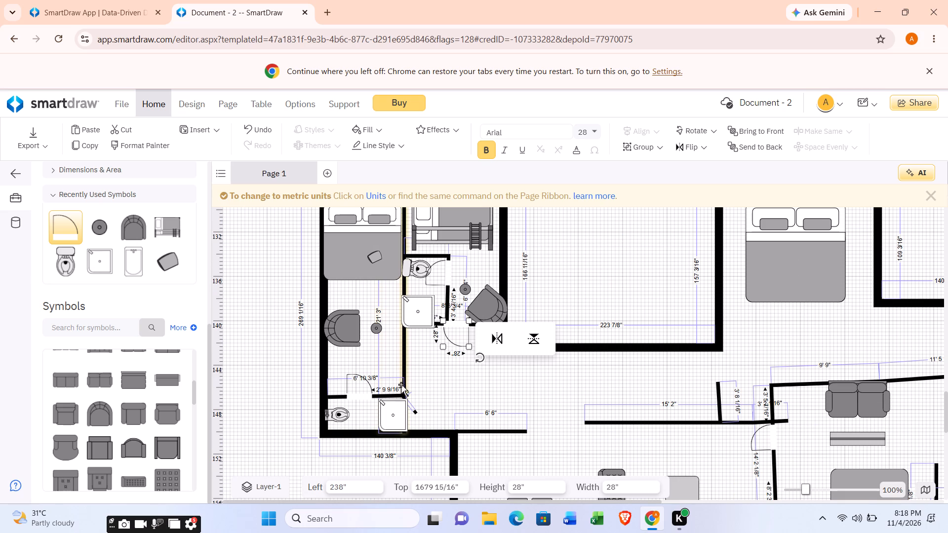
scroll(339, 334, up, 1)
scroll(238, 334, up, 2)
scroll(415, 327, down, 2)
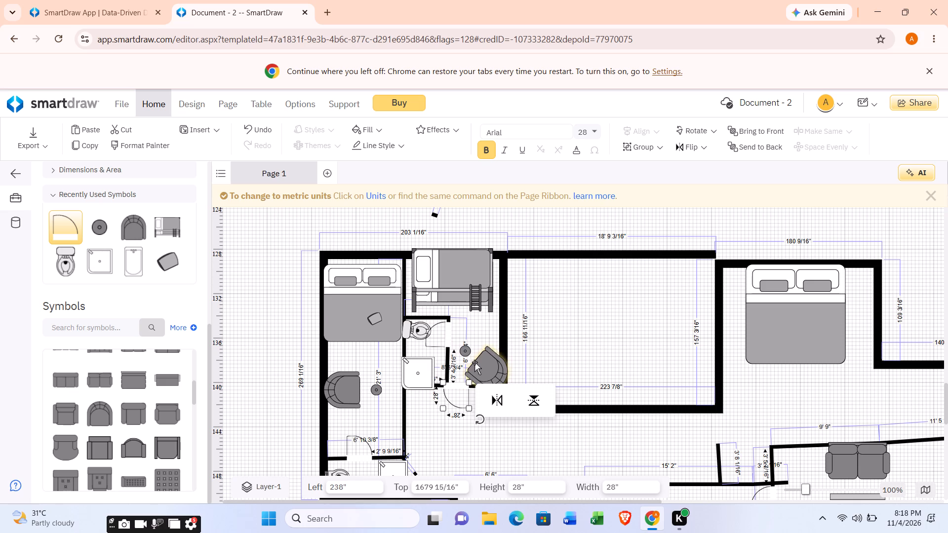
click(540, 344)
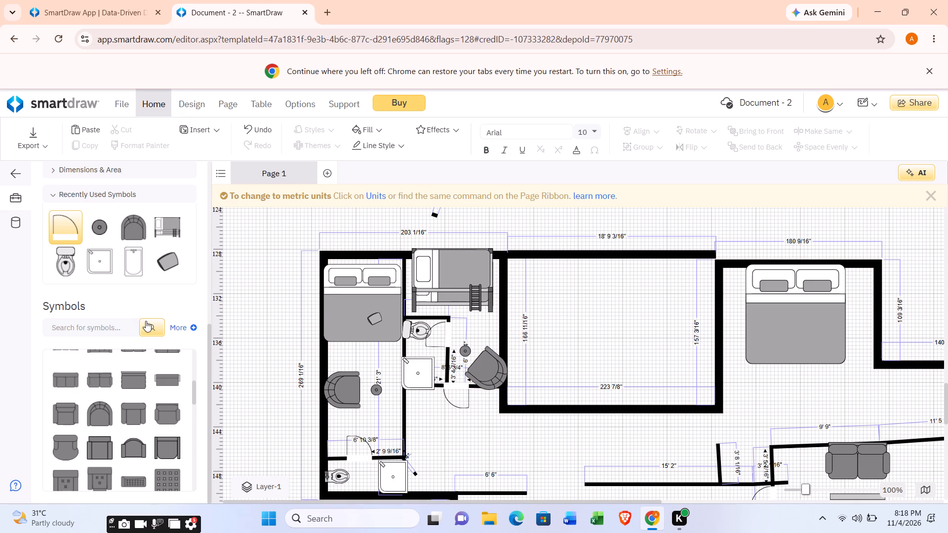
Place a 16' wide, 8' deep opening symbol from Doors & Windows in the empty middle room's upper wall, at 26' 4" left and 120' 7 1/2" top.
scroll(143, 322, down, 1)
scroll(141, 369, up, 2)
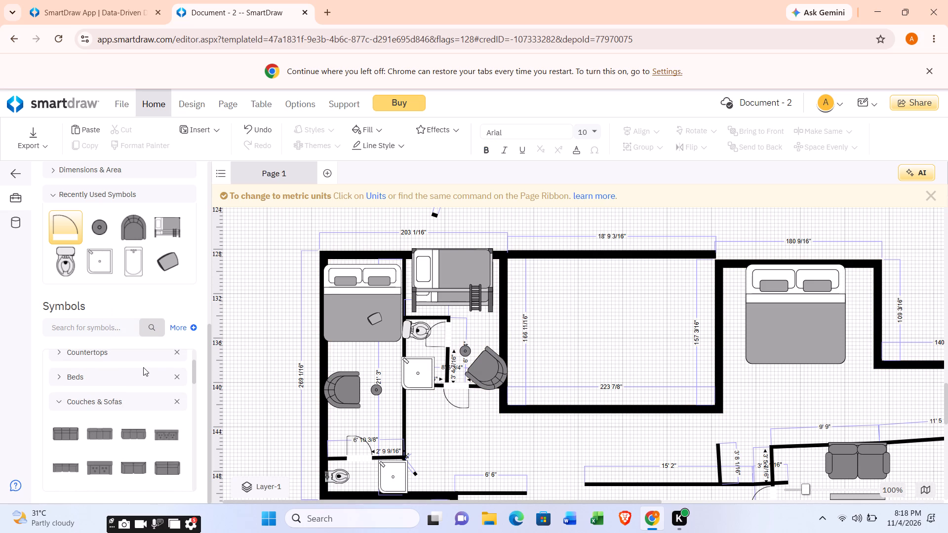
click(62, 403)
scroll(91, 386, up, 1)
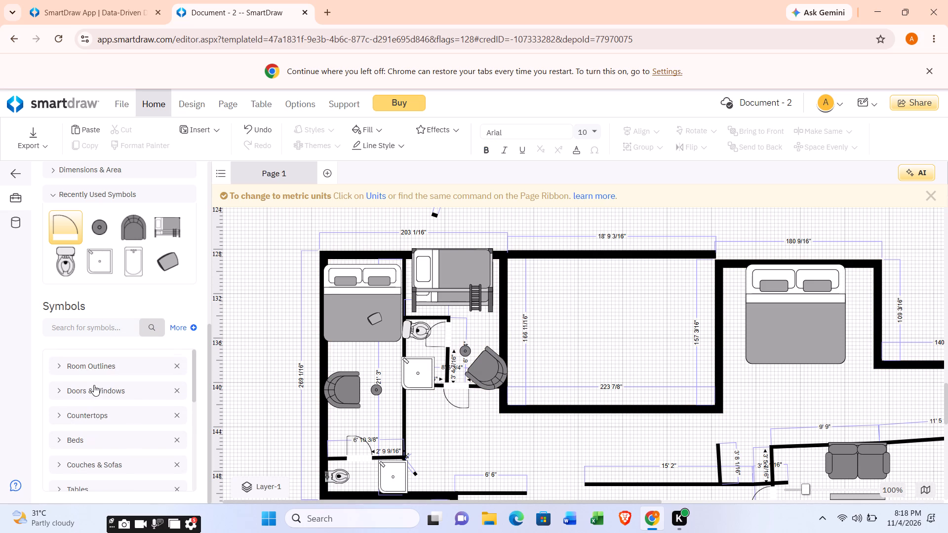
scroll(94, 385, up, 5)
click(58, 390)
scroll(97, 383, down, 2)
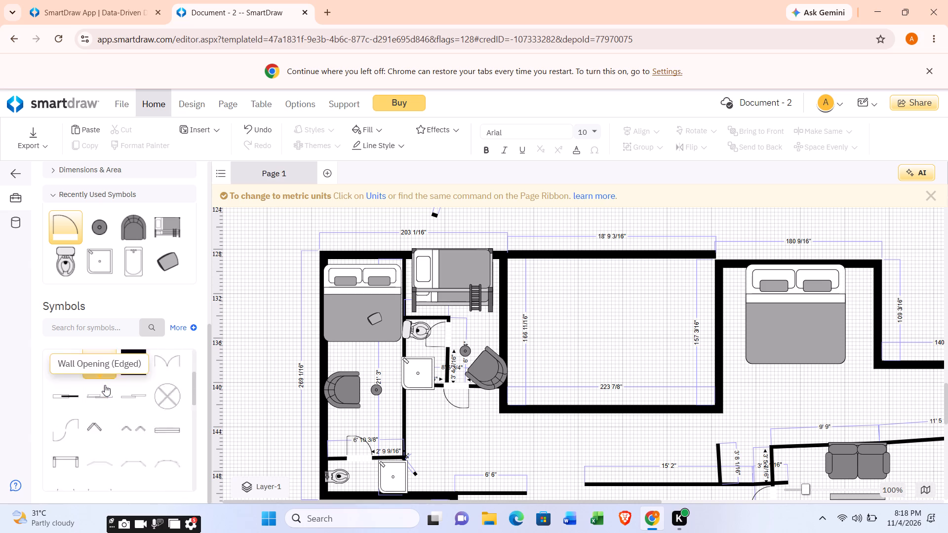
scroll(108, 393, down, 1)
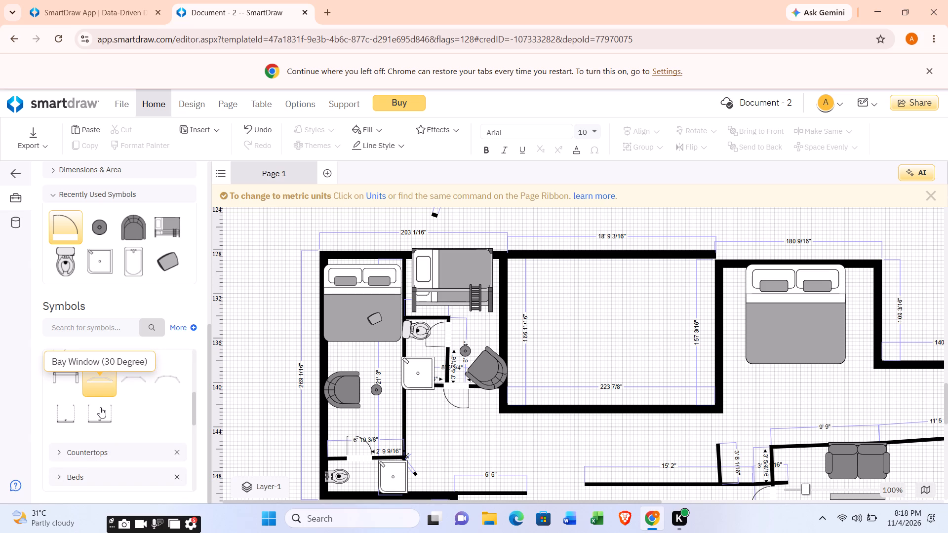
click(100, 407)
drag(100, 407, 390, 368)
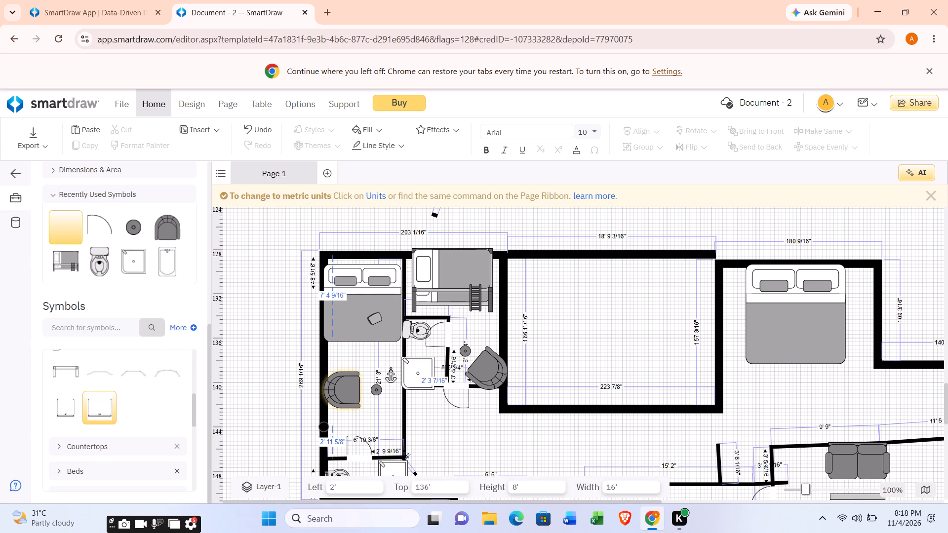
drag(390, 368, 599, 325)
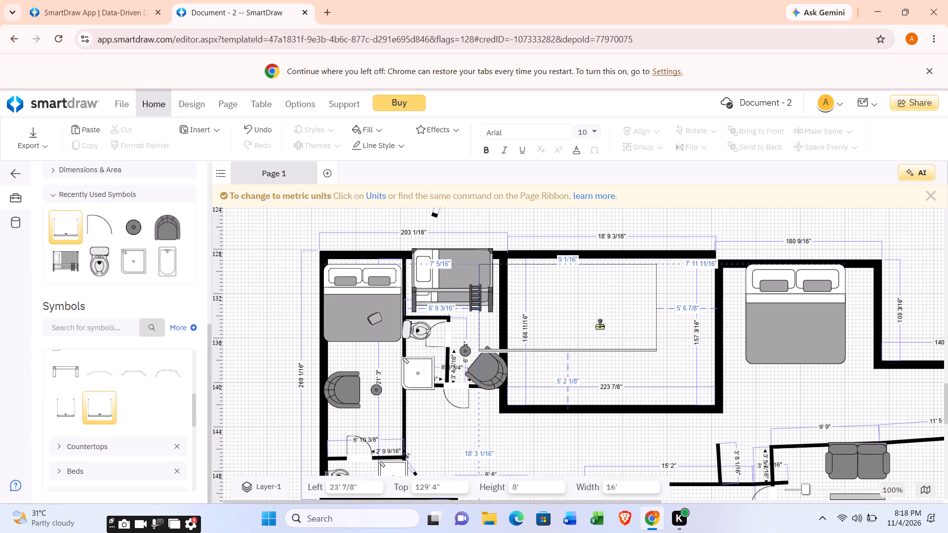
drag(599, 325, 601, 257)
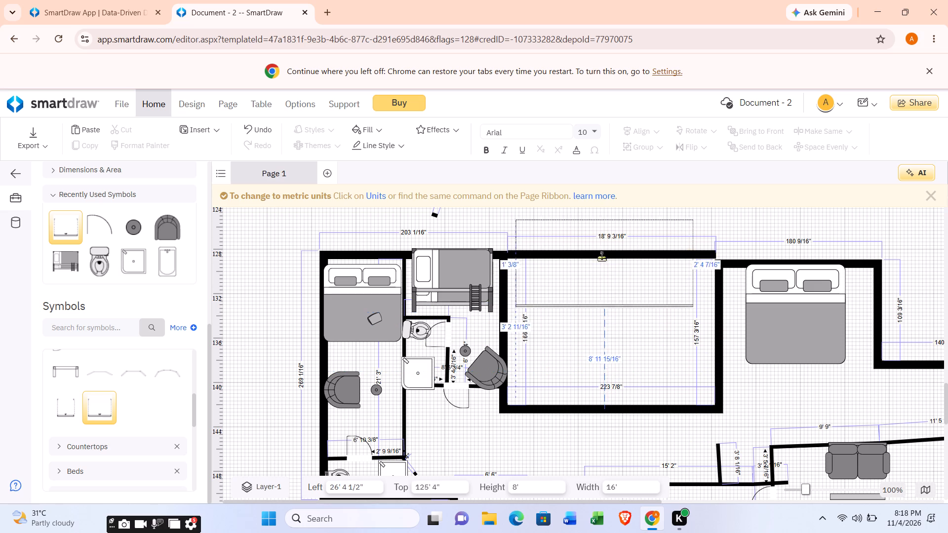
drag(601, 257, 606, 213)
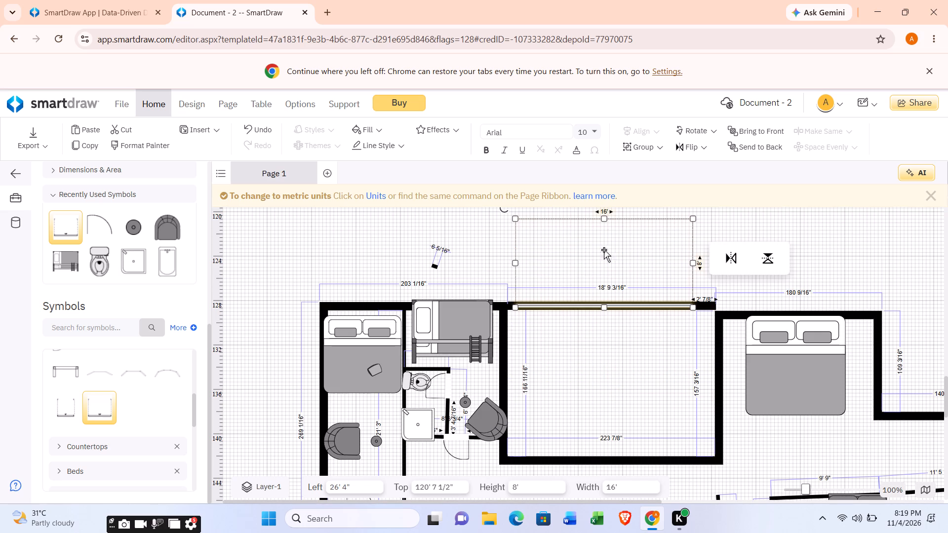
Reposition the 16' wide opening symbol along the empty middle room's upper wall, at 26' 8" left and 120' 7 1/2" top.
drag(600, 221, 604, 308)
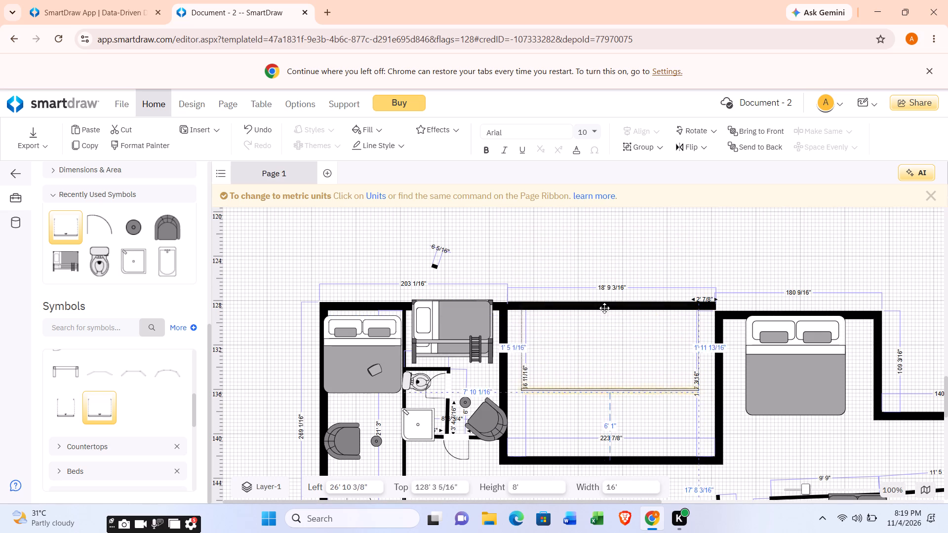
drag(604, 308, 602, 309)
drag(574, 391, 561, 344)
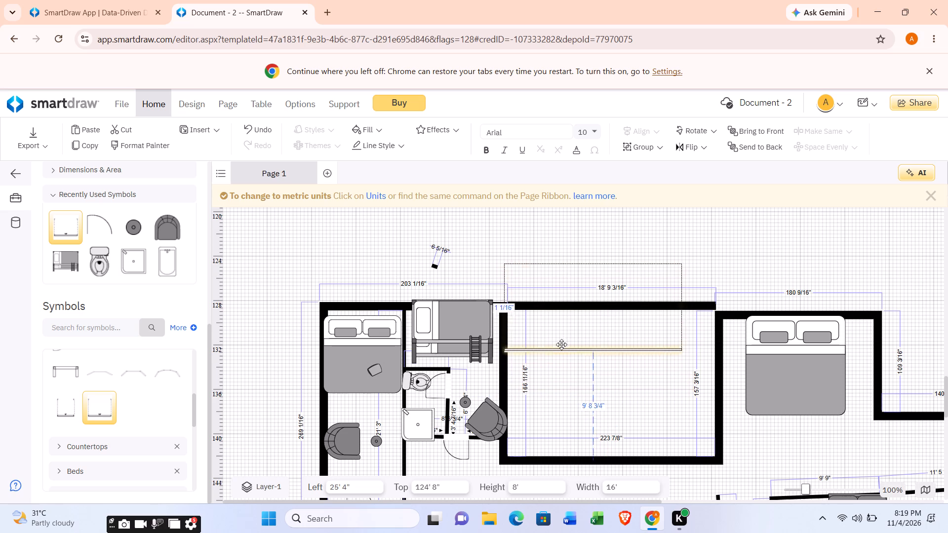
drag(561, 344, 577, 303)
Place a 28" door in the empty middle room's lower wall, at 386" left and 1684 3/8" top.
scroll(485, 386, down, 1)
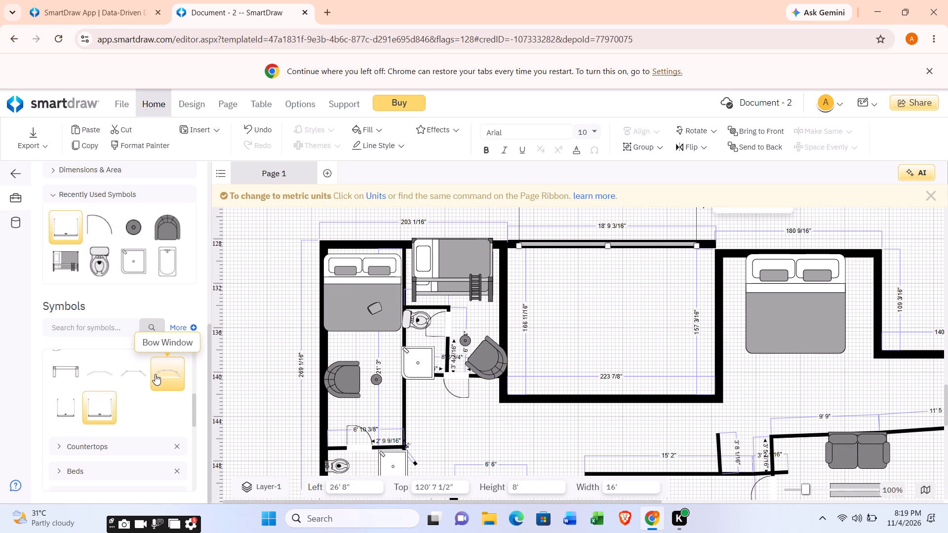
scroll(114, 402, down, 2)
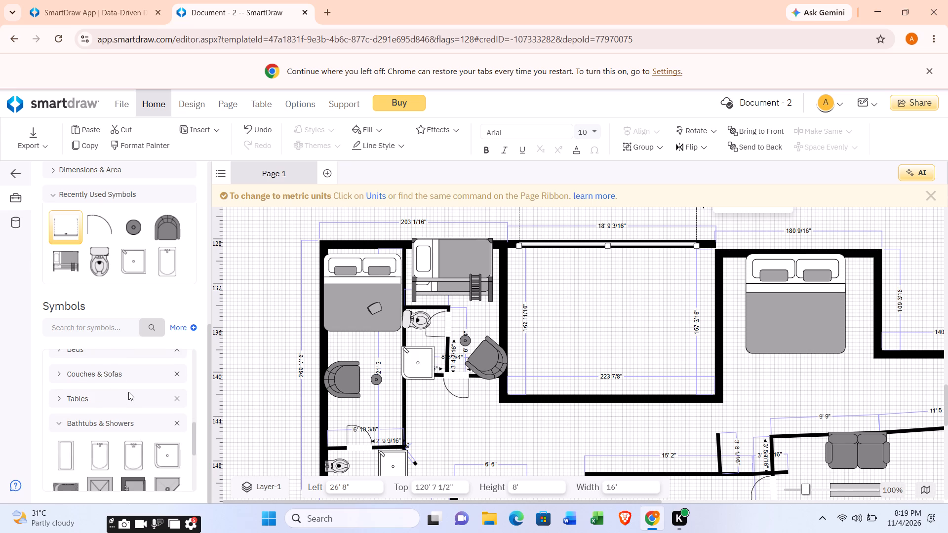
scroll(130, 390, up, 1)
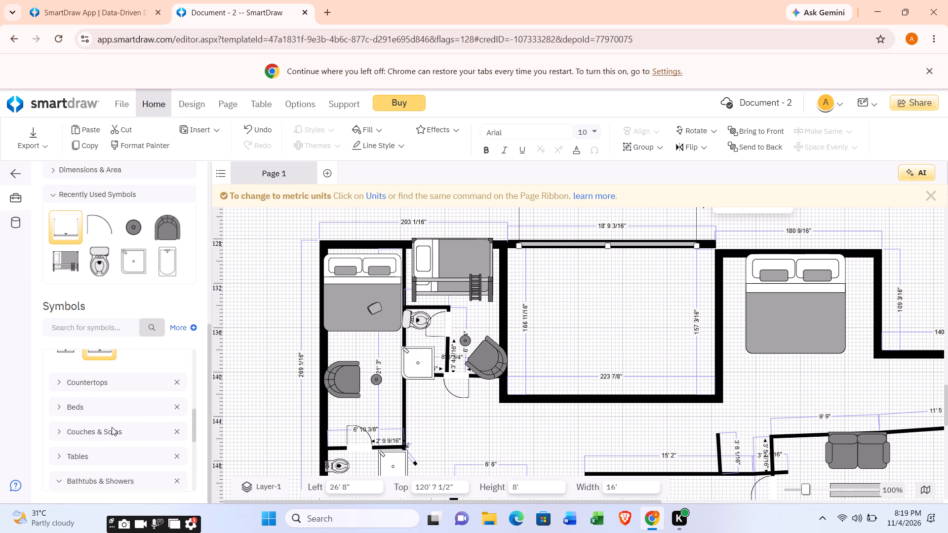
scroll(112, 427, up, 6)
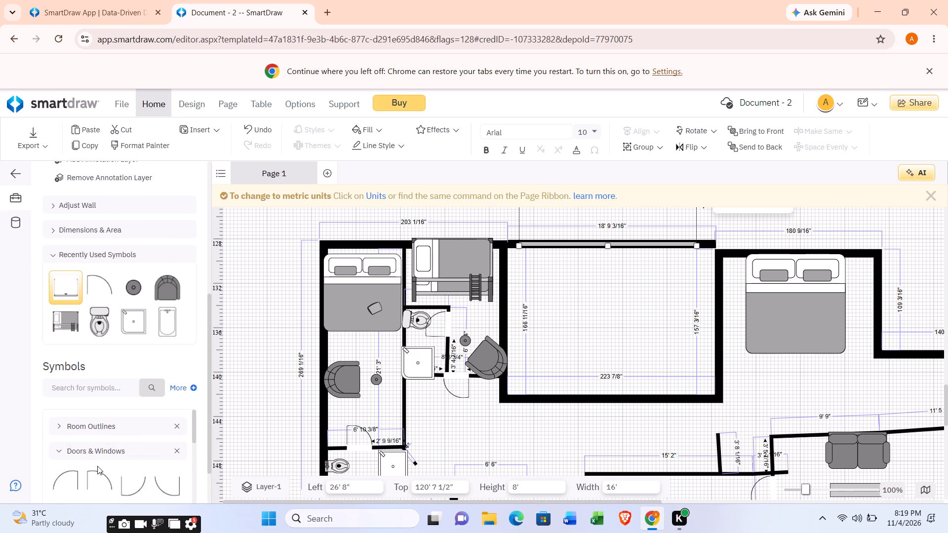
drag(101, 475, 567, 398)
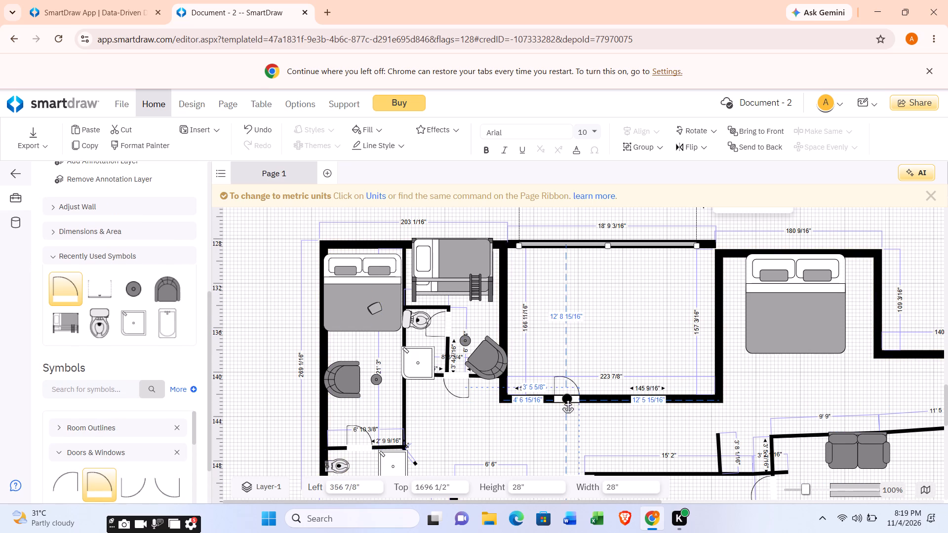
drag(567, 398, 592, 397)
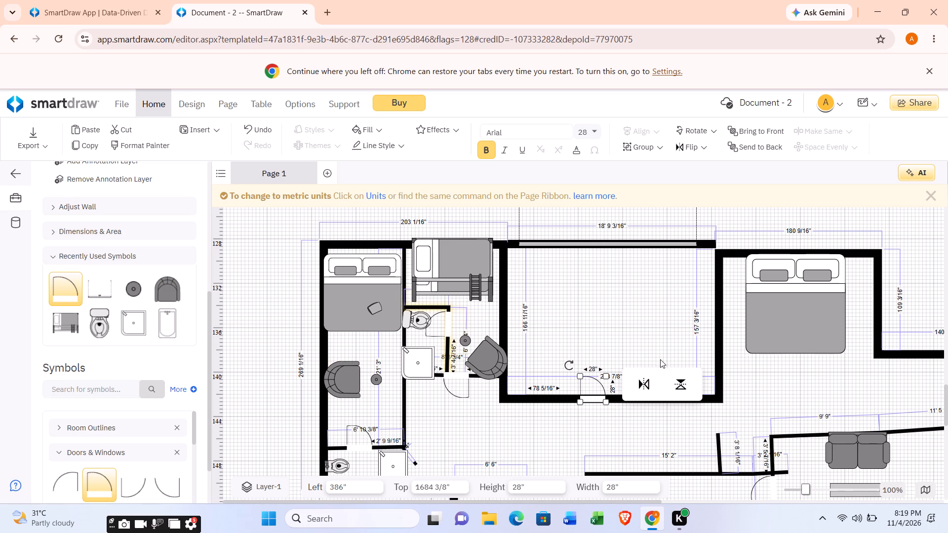
Delete the interior walls around the small bedroom's bathroom and the small bedroom's lower wall.
scroll(652, 378, down, 3)
scroll(629, 390, up, 1)
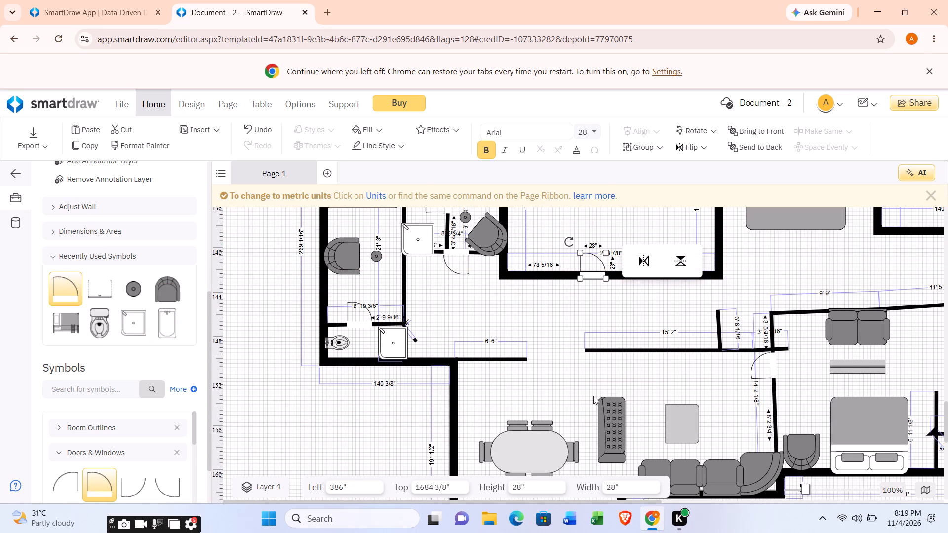
scroll(460, 374, up, 1)
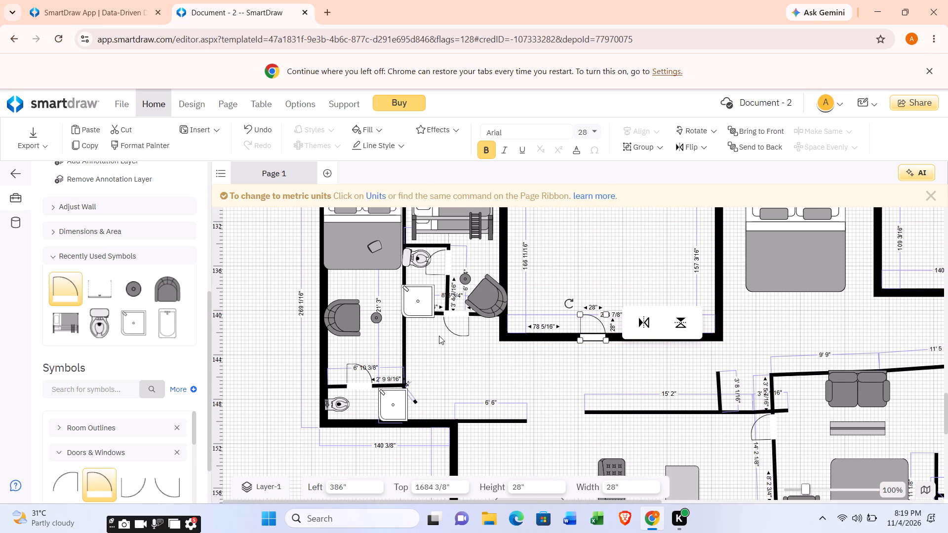
click(445, 300)
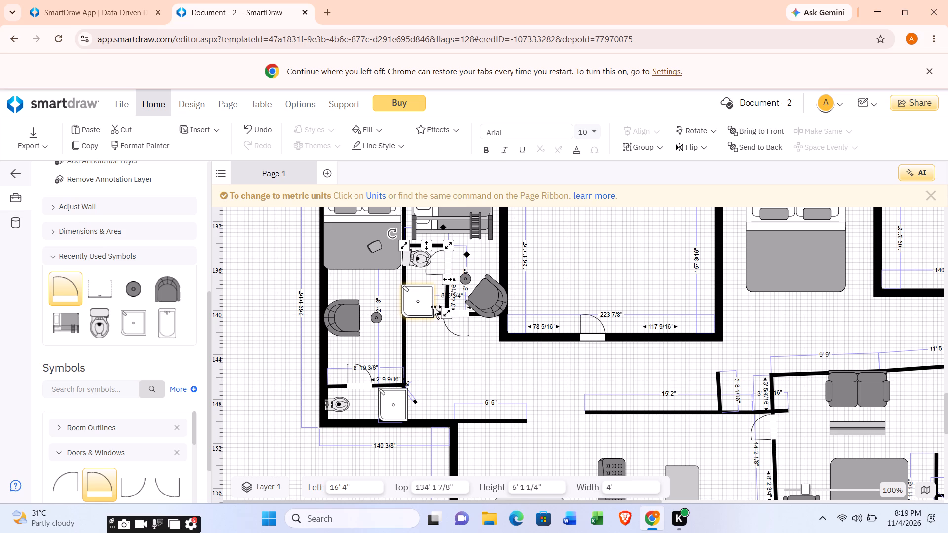
key(Delete)
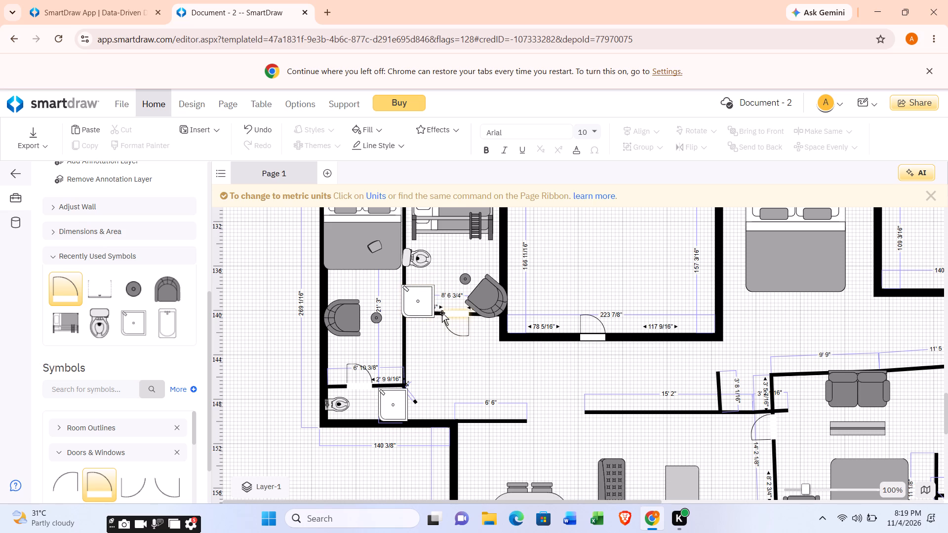
click(440, 313)
key(Delete)
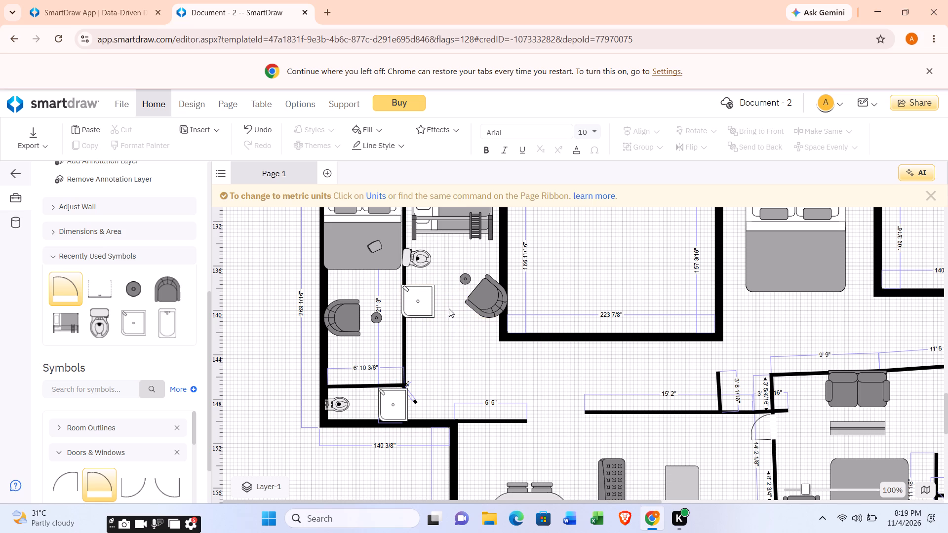
Draw 4" interior walls closing the small bedroom: 8' 8" across at about 144' 3" top, plus a short return up to the middle room's corner.
scroll(390, 327, down, 1)
scroll(397, 320, up, 1)
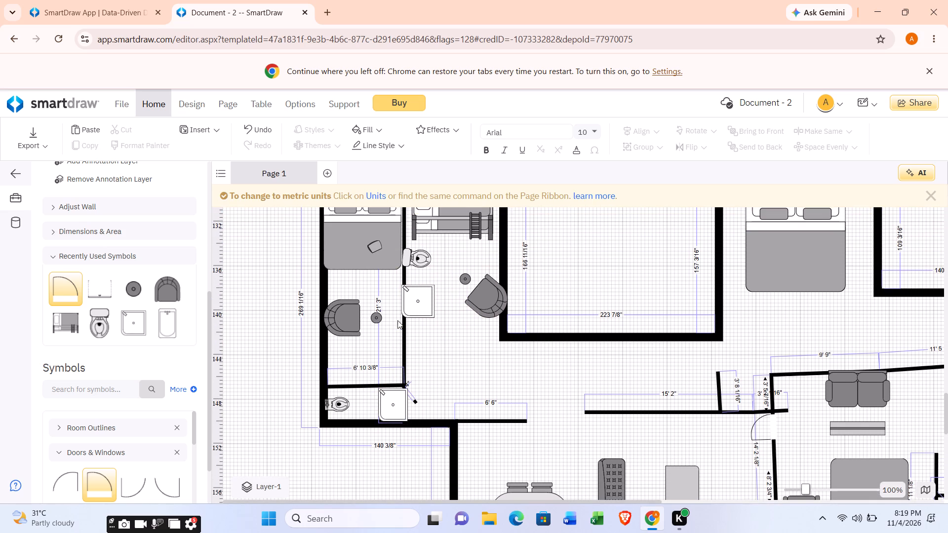
scroll(138, 318, up, 2)
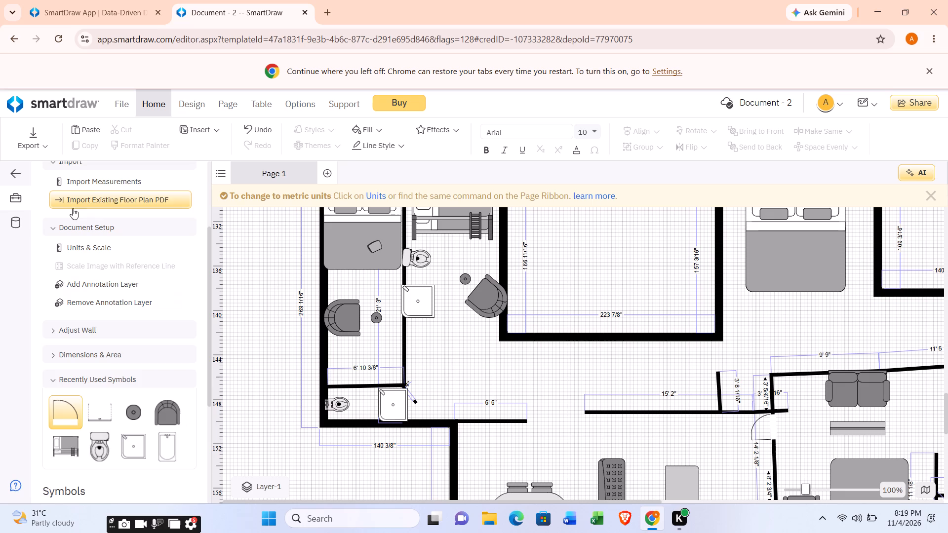
scroll(94, 204, up, 2)
click(137, 266)
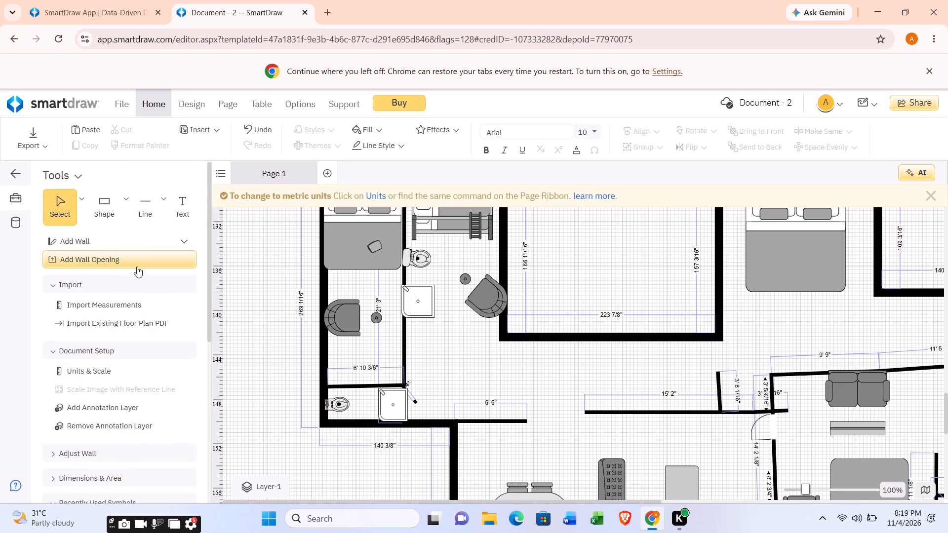
click(188, 235)
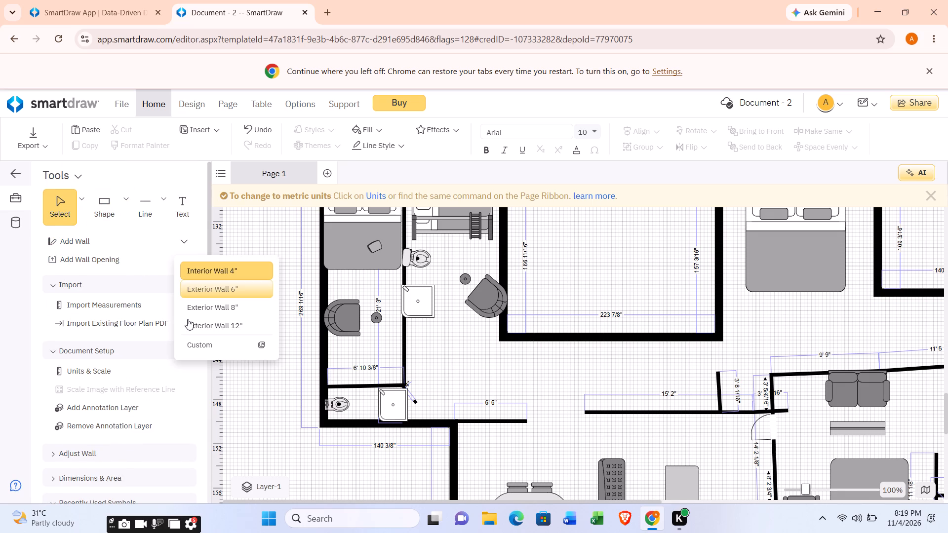
click(188, 319)
click(187, 240)
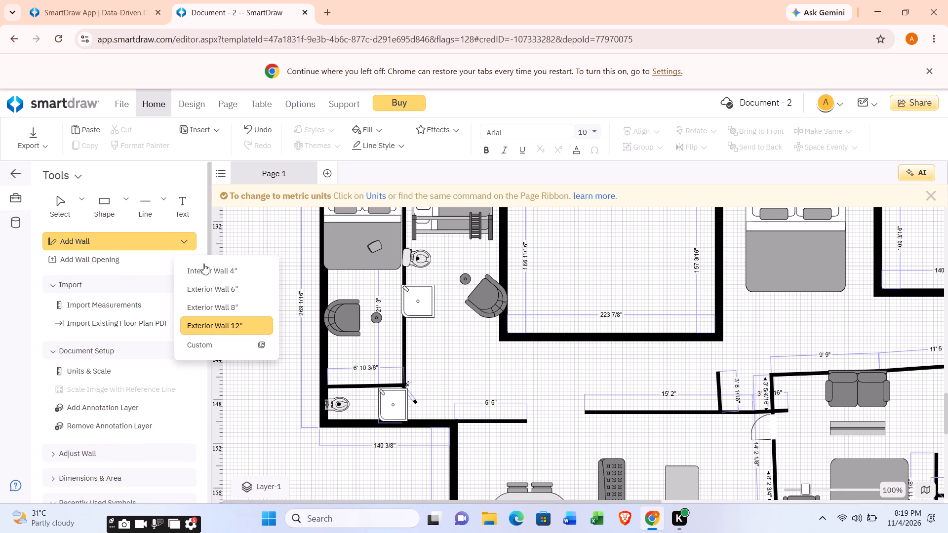
click(209, 267)
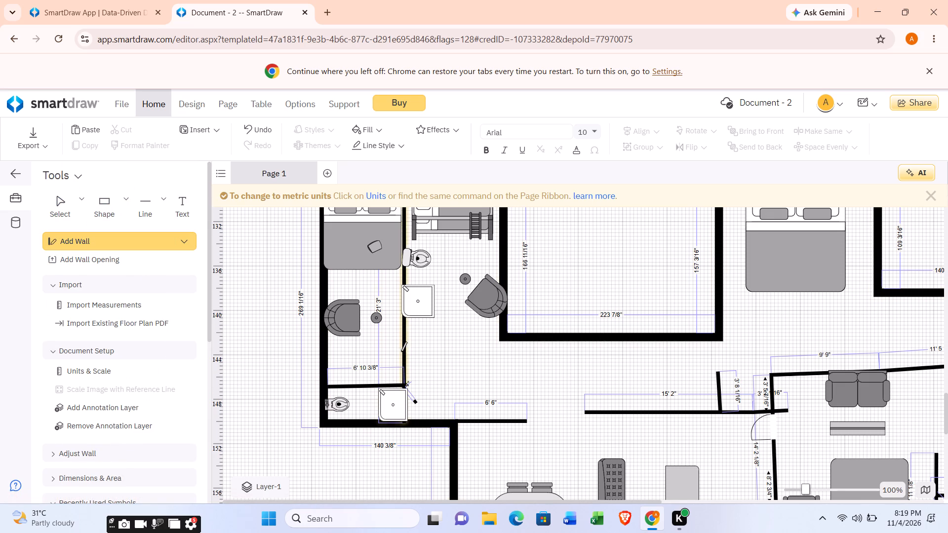
drag(405, 357, 404, 358)
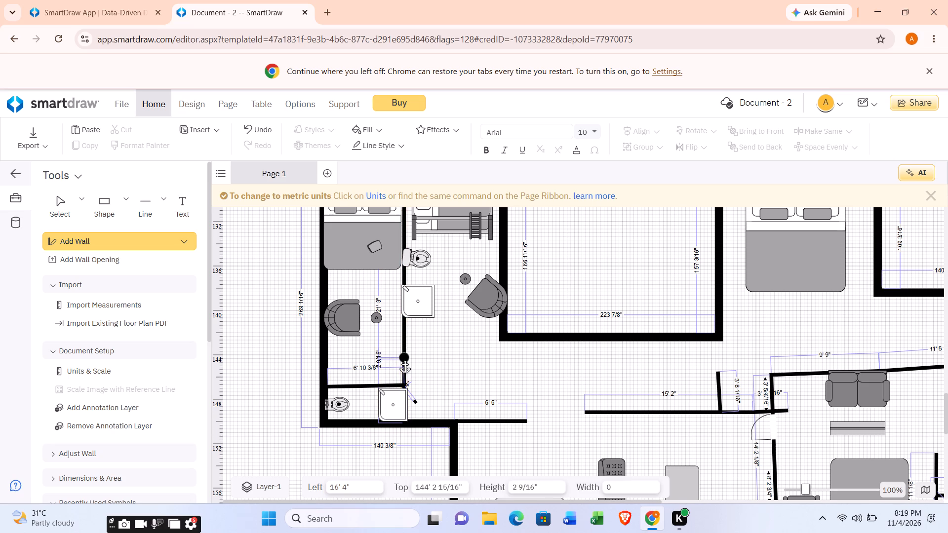
drag(404, 358, 500, 357)
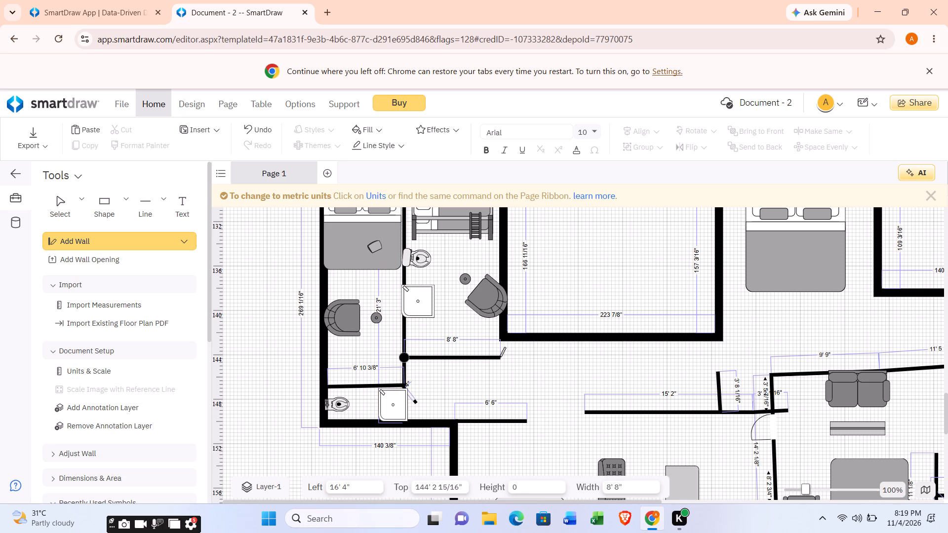
drag(500, 357, 500, 357)
drag(497, 339, 499, 347)
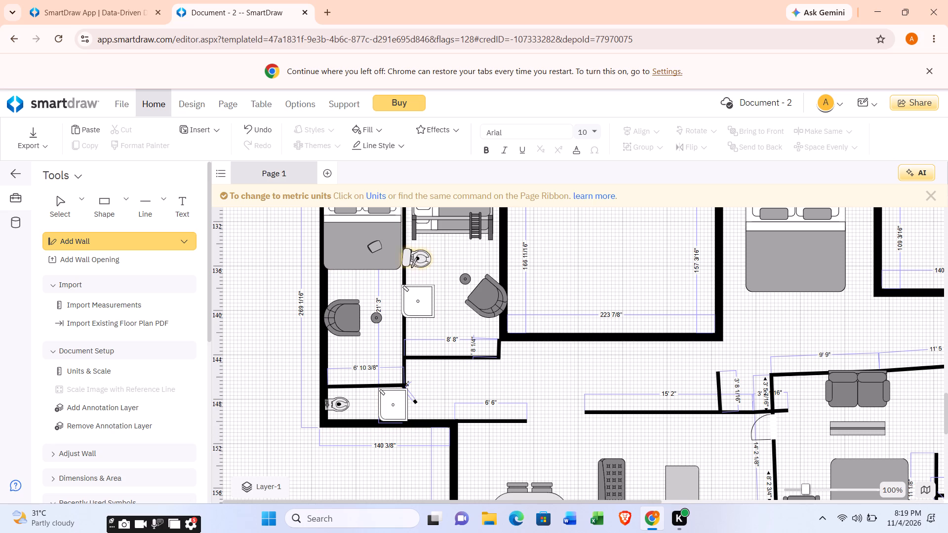
Draw a 1' 6" interior wall stub beside the small bedroom's dividing wall, at the shower.
click(409, 300)
drag(412, 295, 412, 313)
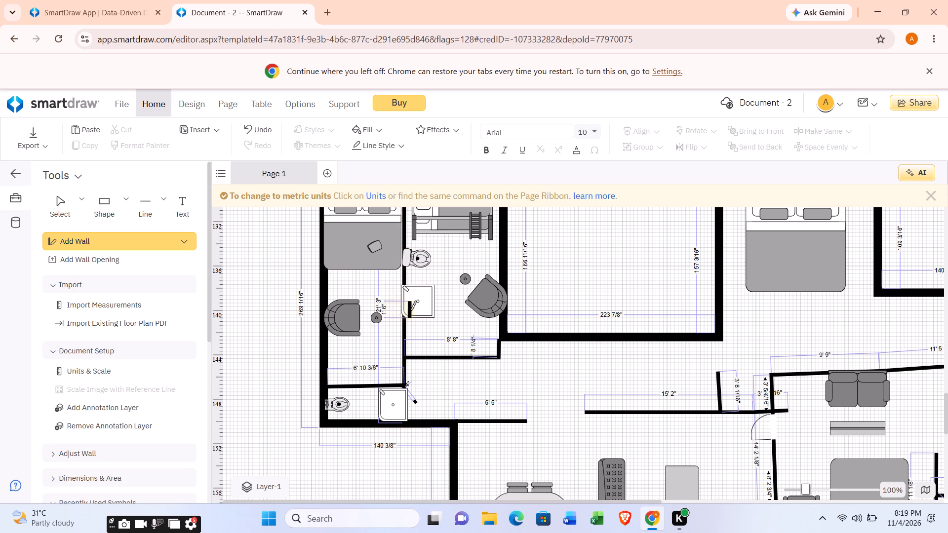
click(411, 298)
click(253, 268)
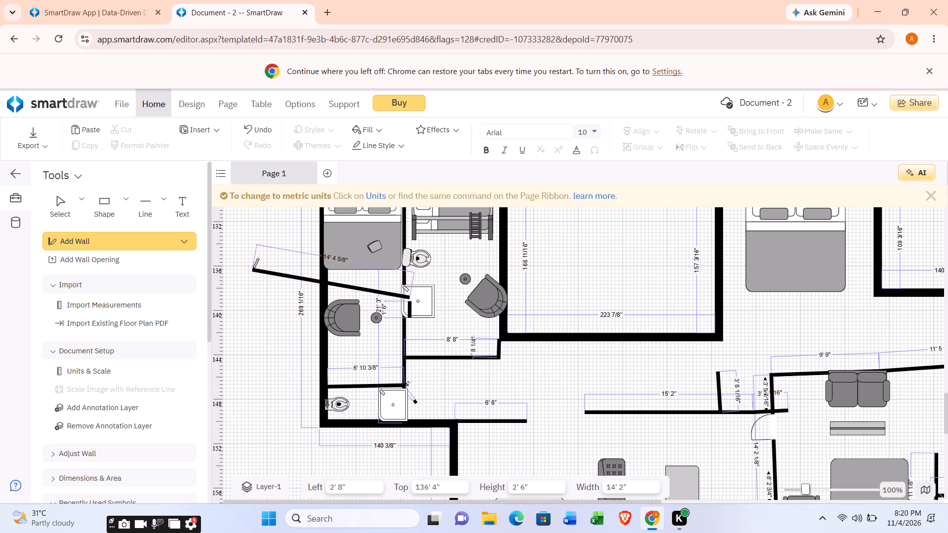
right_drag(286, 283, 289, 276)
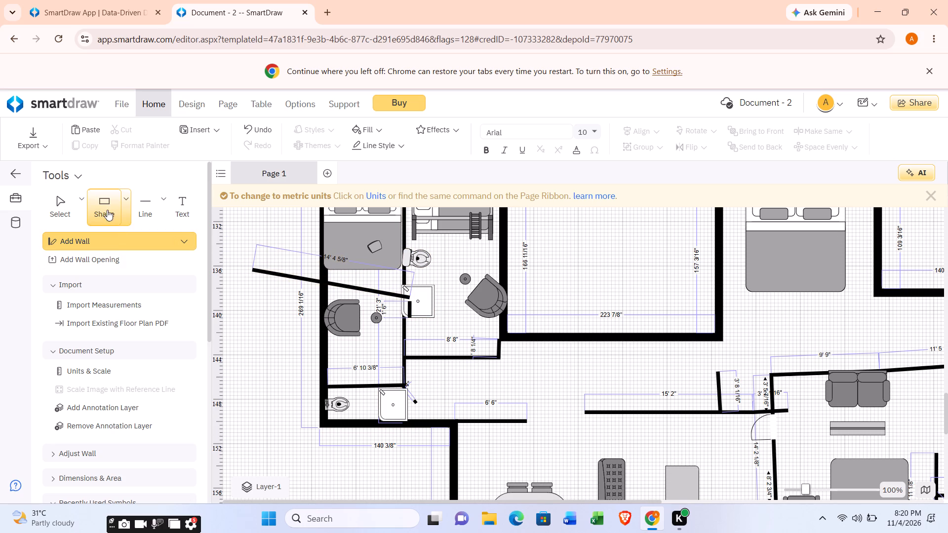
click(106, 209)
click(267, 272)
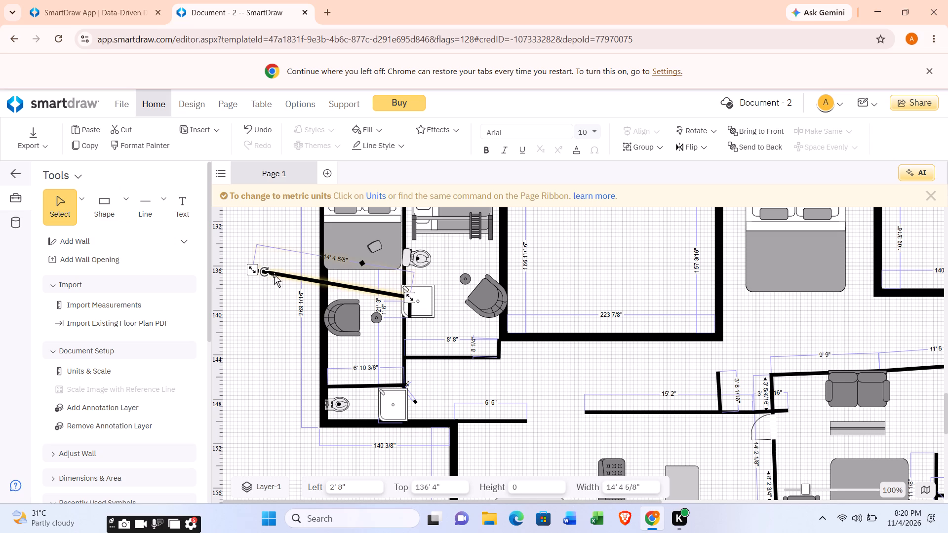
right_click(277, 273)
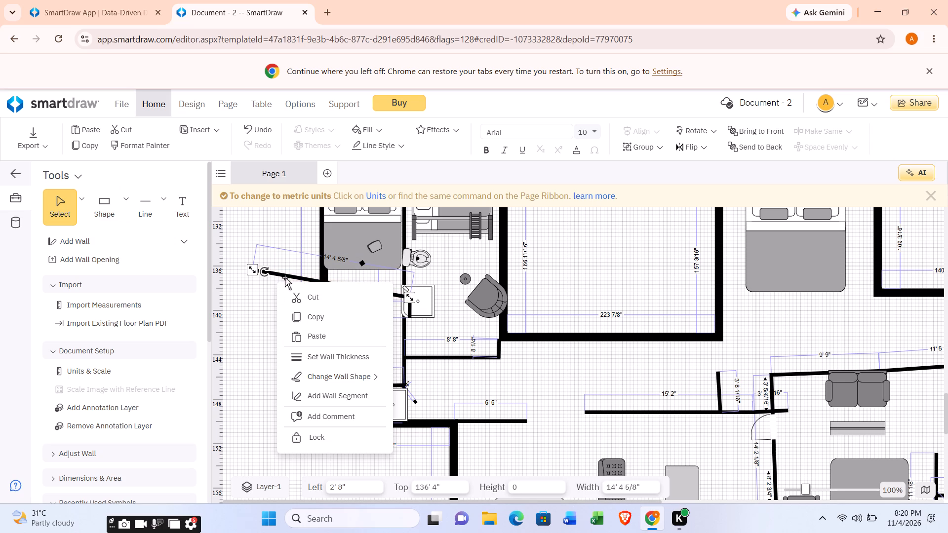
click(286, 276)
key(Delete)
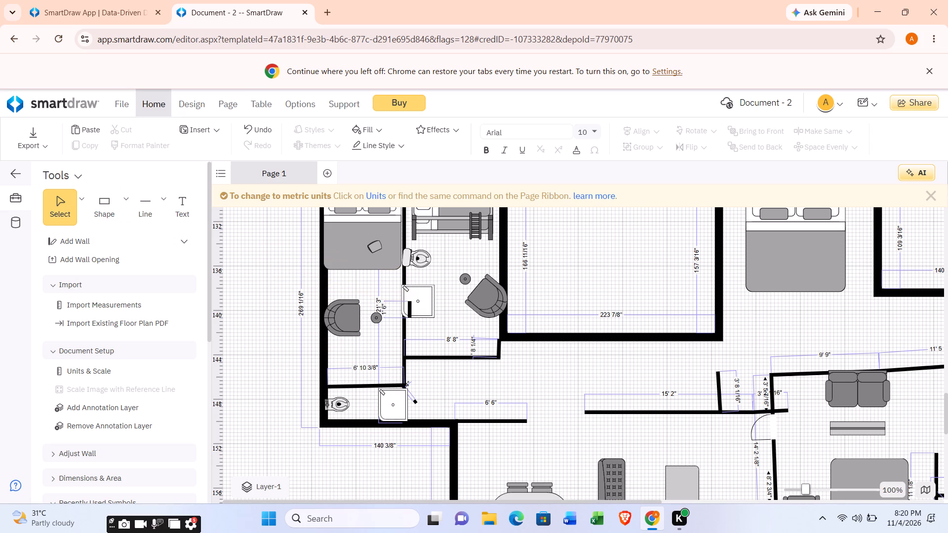
Move the small bedroom's shower to 15' 10 3/16" left, 141' 2" top, and its toilet to 16' 7 9/16" left, 137' 8 1/2" top.
drag(415, 295, 411, 302)
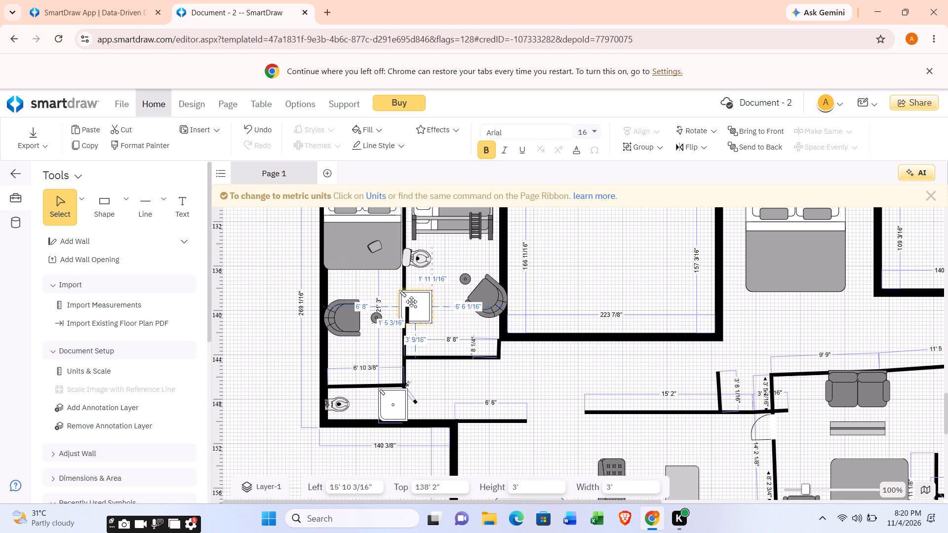
drag(411, 302, 411, 334)
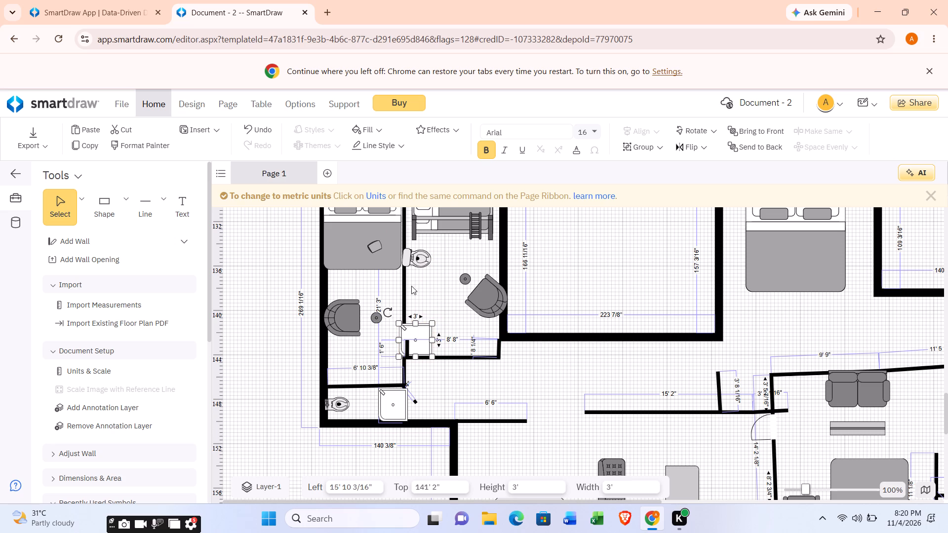
drag(418, 256, 419, 299)
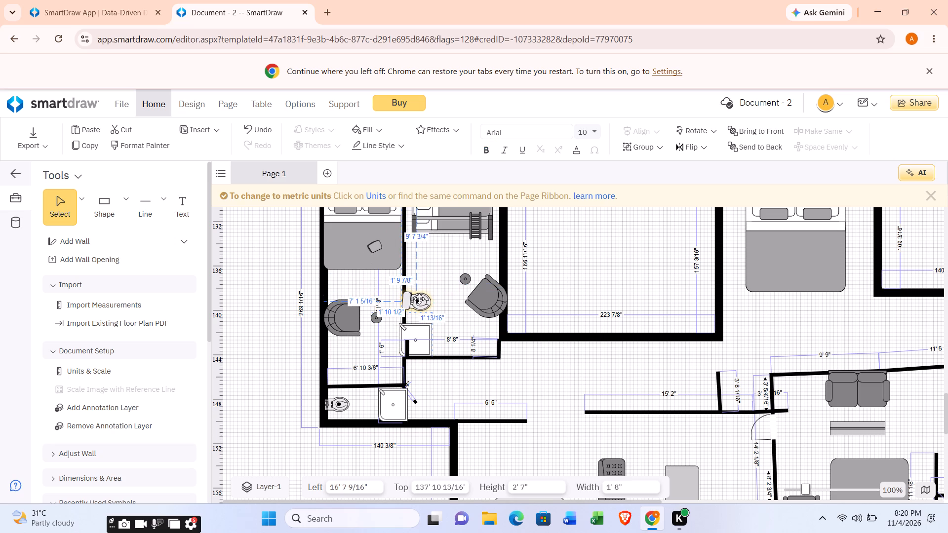
drag(419, 299, 417, 298)
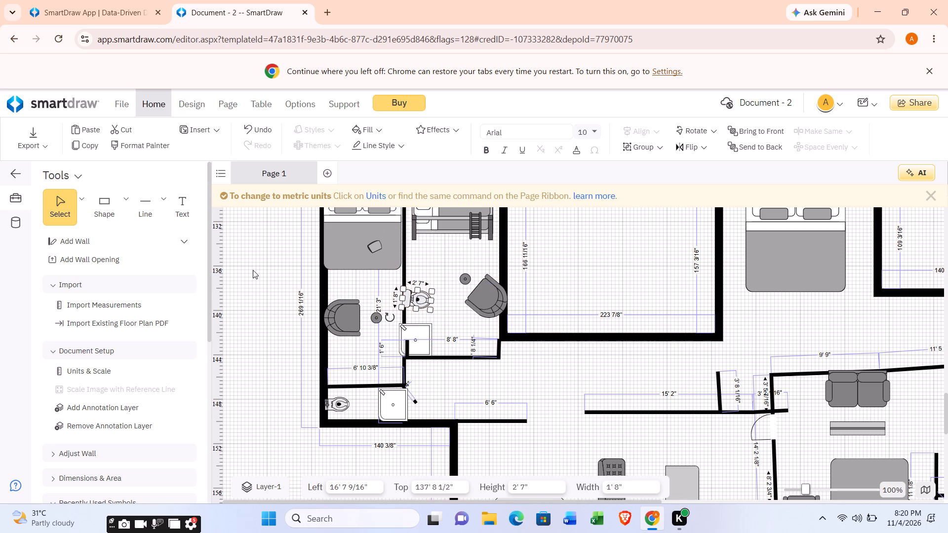
Enclose the small bedroom's toilet and shower with 4" interior walls, 3' 8" across and 6' 4 15/16" down to the lower wall.
click(188, 232)
click(186, 237)
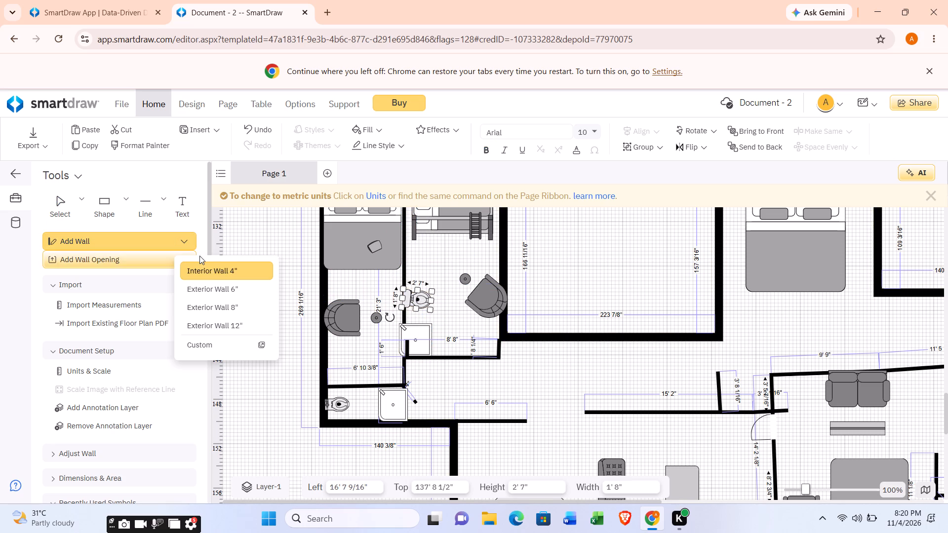
click(211, 268)
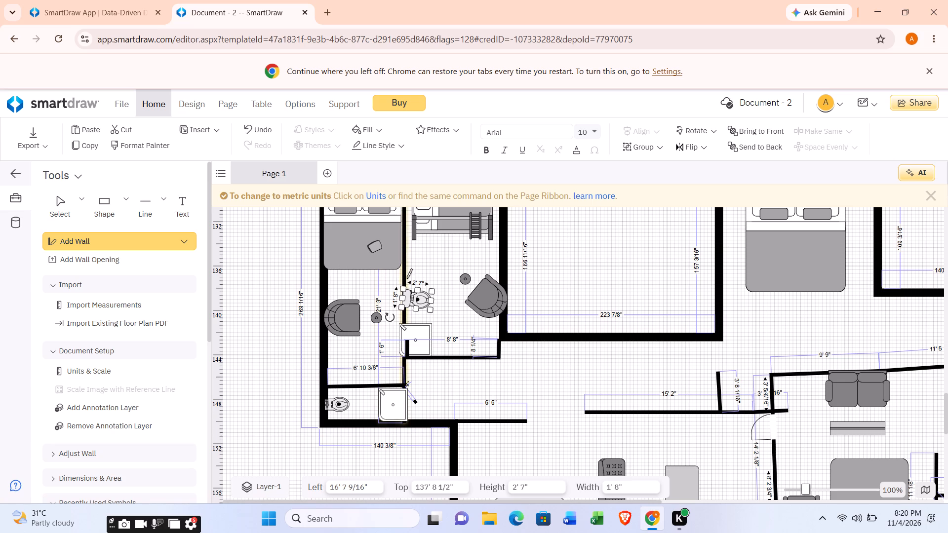
drag(405, 284, 442, 287)
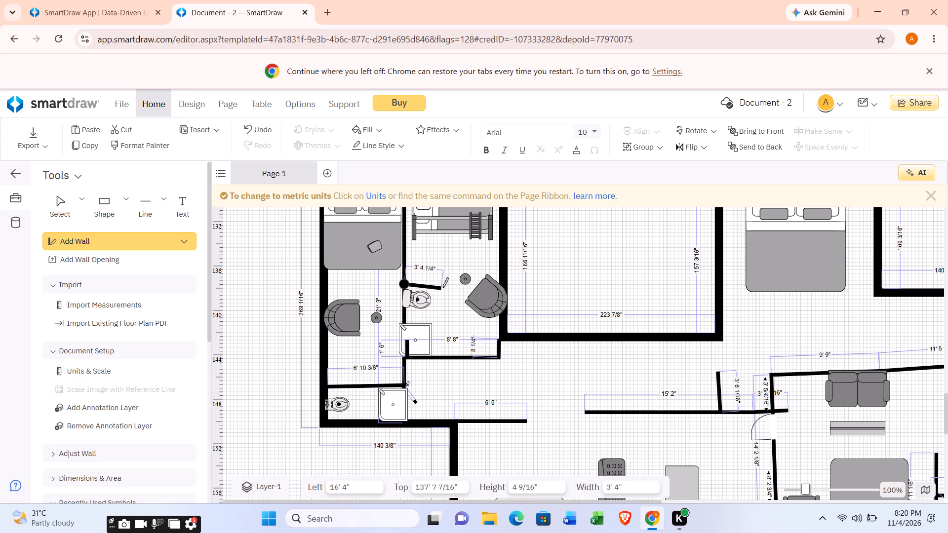
drag(442, 287, 446, 285)
drag(442, 288, 440, 306)
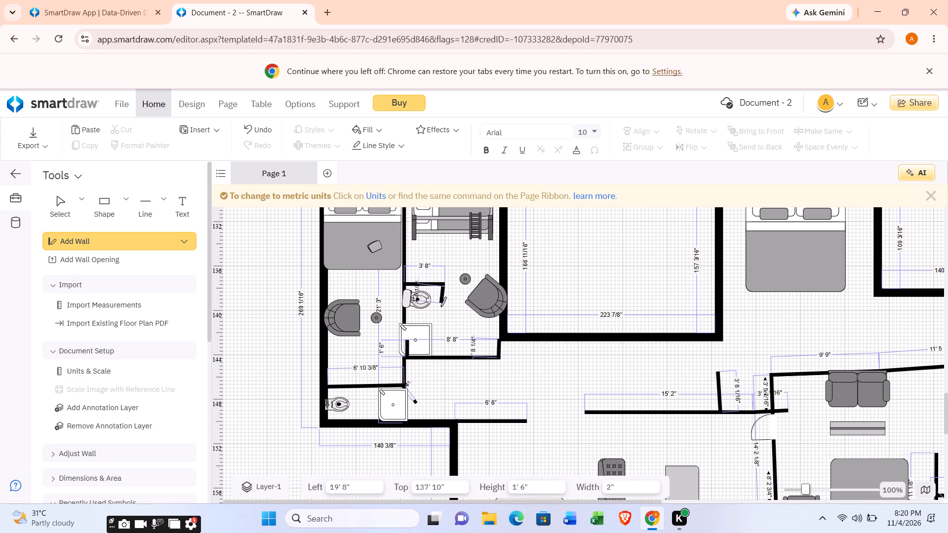
drag(440, 306, 444, 353)
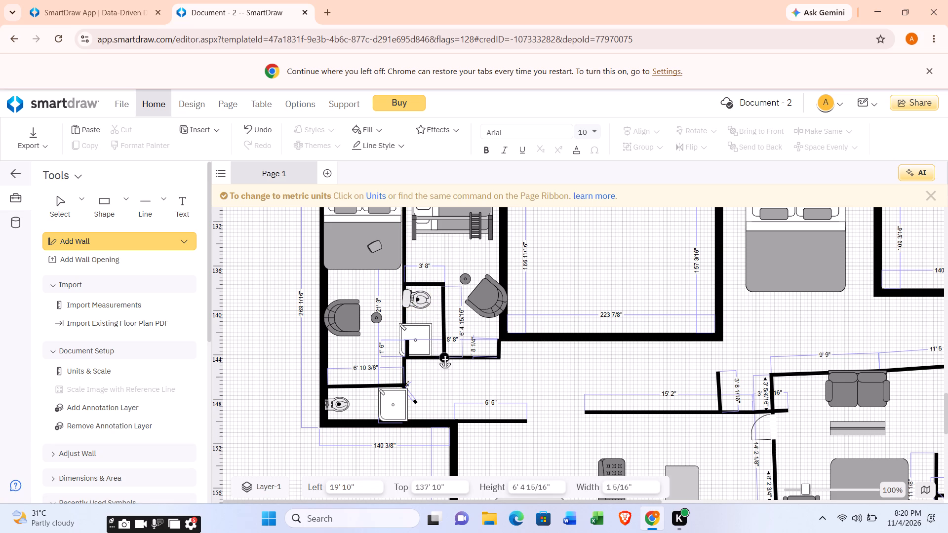
drag(444, 353, 443, 348)
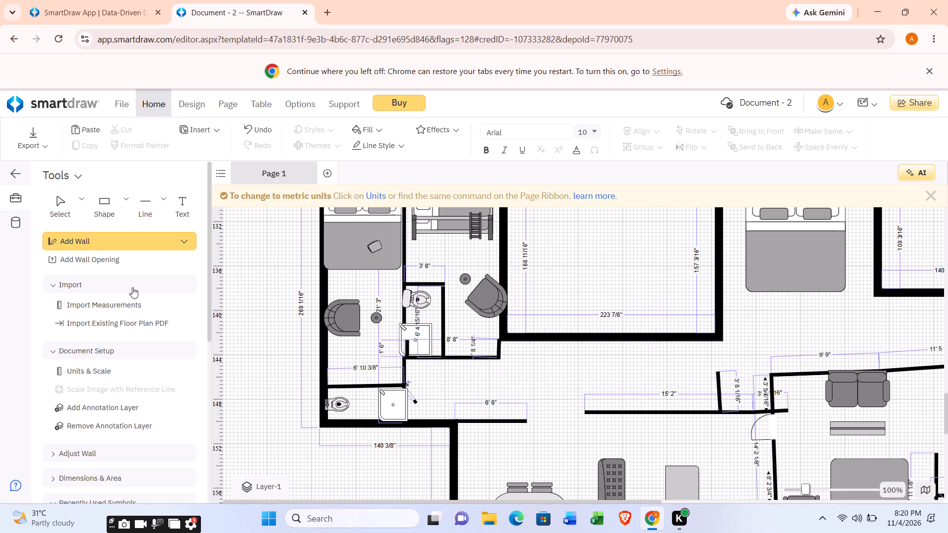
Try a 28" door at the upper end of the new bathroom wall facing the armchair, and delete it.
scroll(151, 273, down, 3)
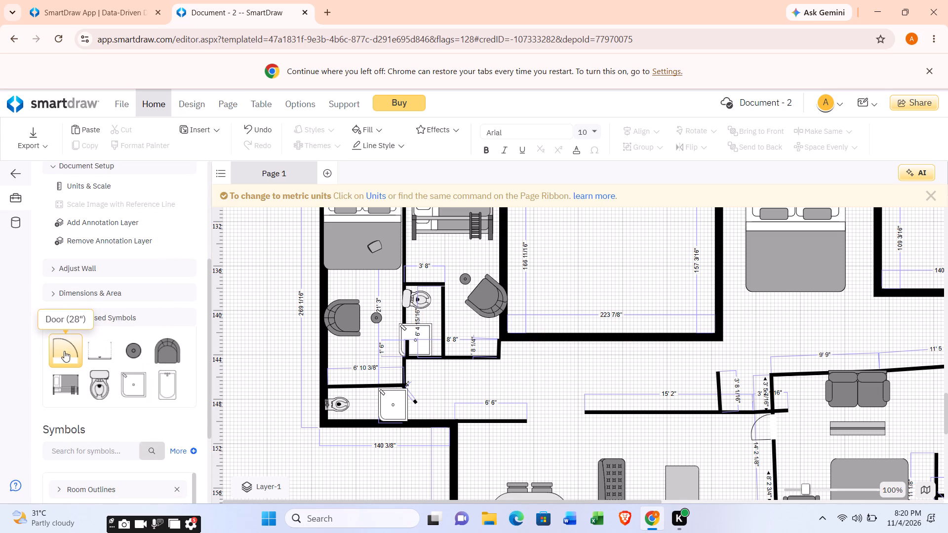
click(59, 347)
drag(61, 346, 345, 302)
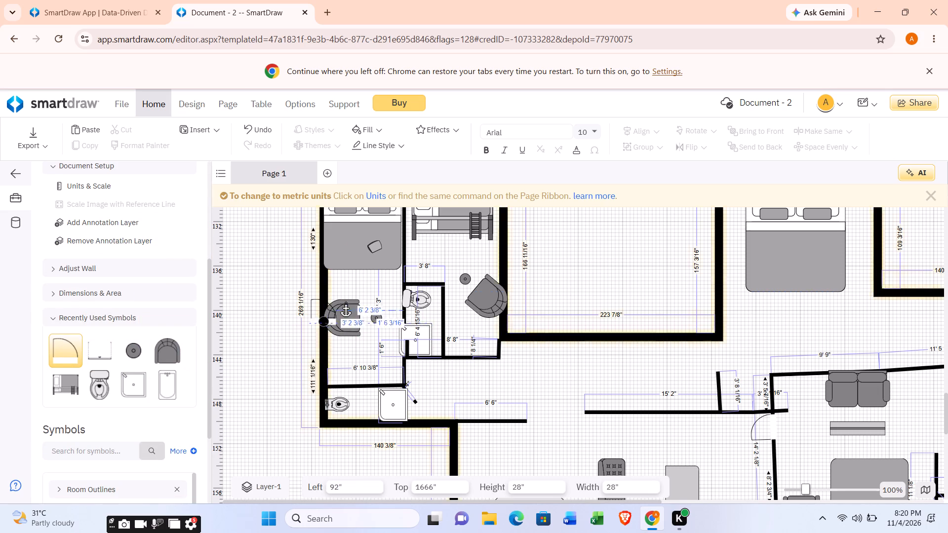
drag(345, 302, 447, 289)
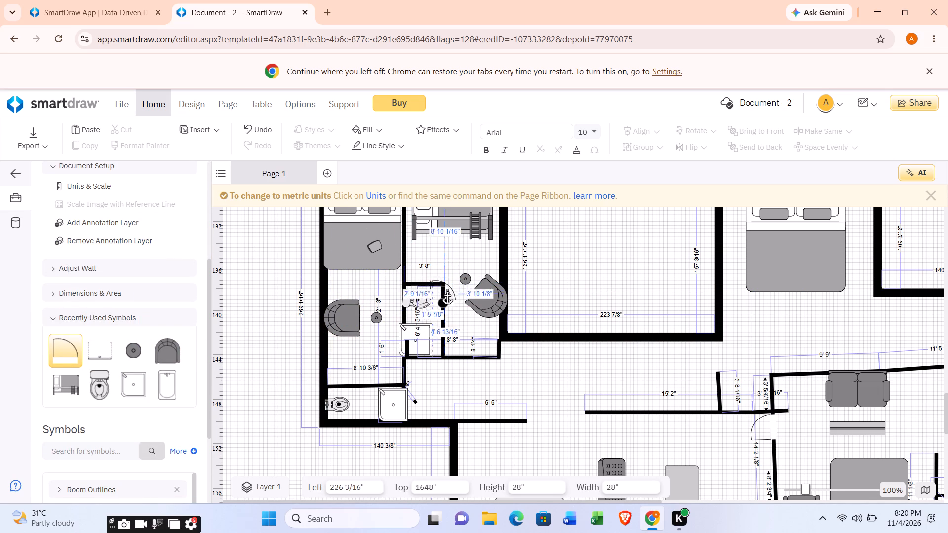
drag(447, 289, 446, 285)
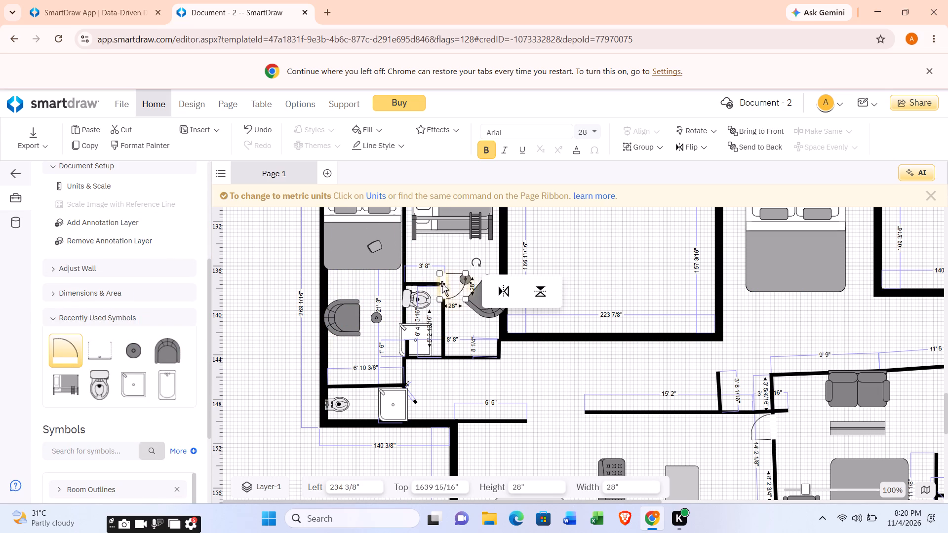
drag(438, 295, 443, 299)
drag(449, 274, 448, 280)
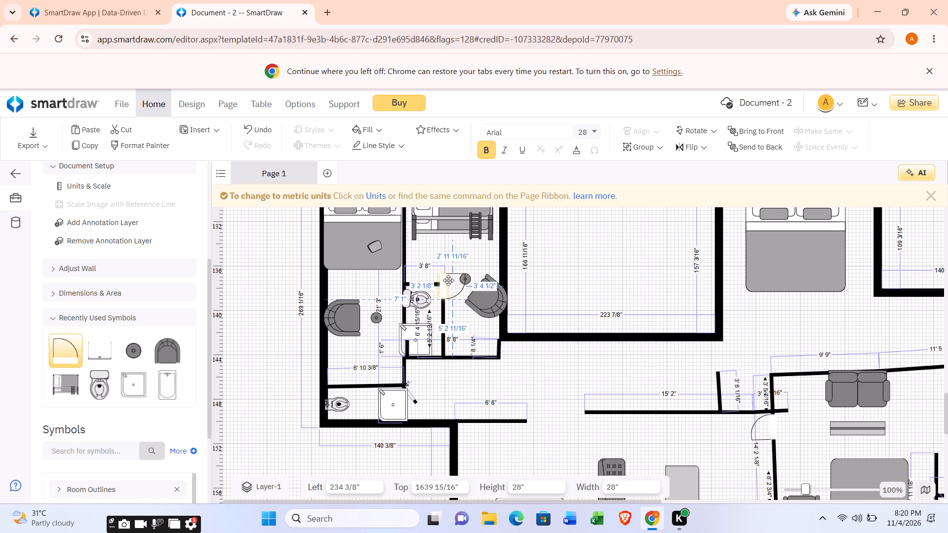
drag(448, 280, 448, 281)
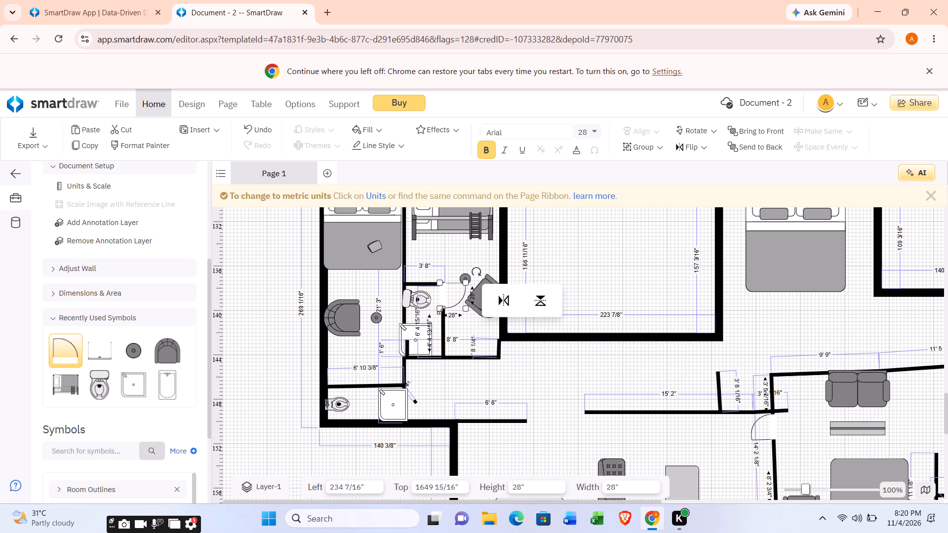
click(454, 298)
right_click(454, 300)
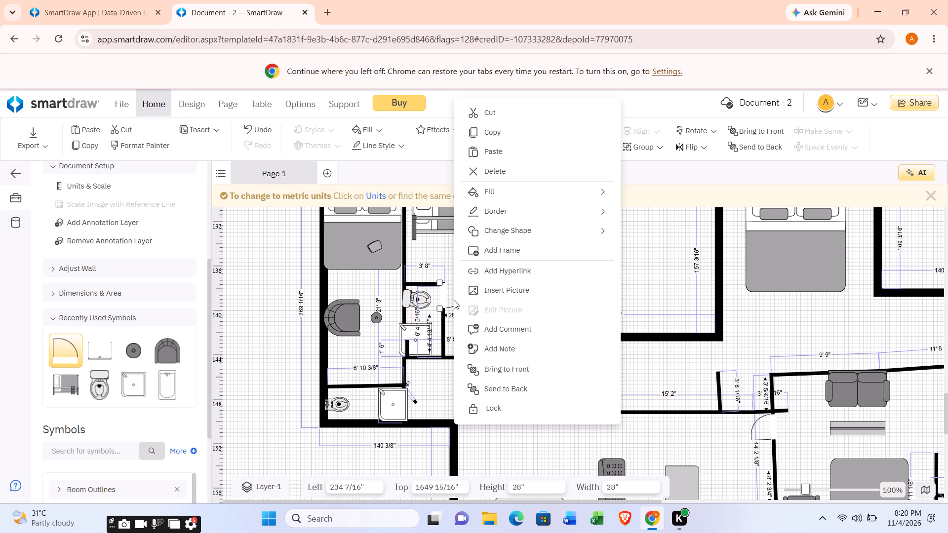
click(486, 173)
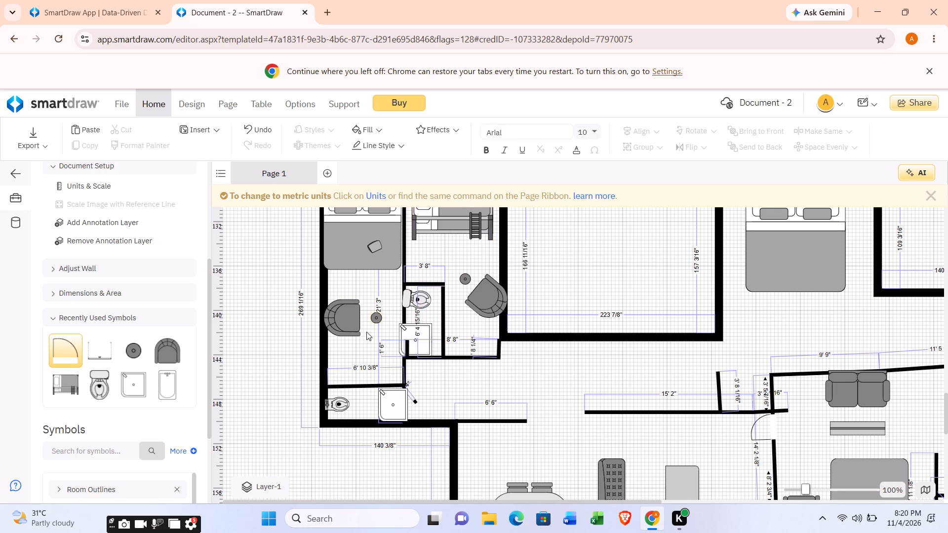
Place a 30" single folding door on the new bathroom wall beside the shower, at 19' 1 1/2" left and 141' 4 1/2" top.
scroll(354, 345, down, 1)
scroll(263, 405, down, 2)
scroll(51, 470, down, 2)
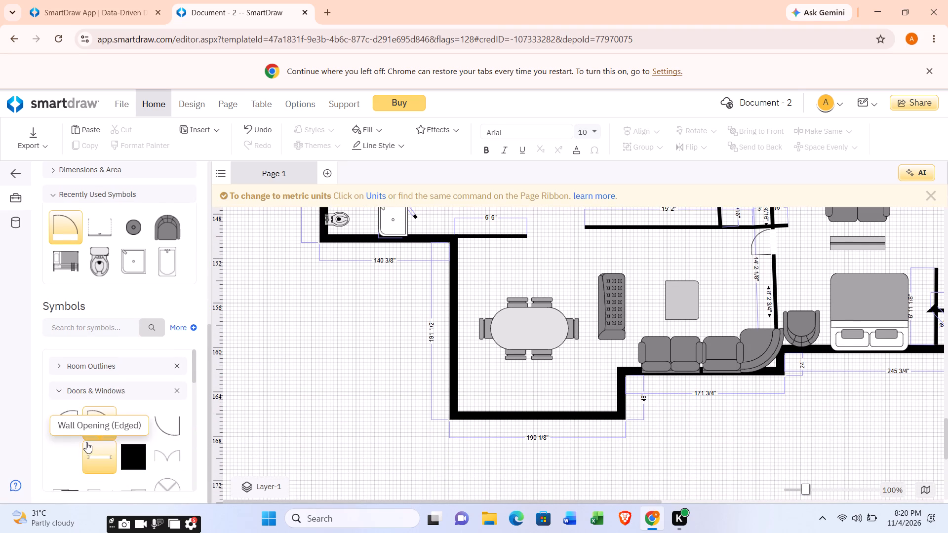
scroll(86, 442, down, 2)
click(101, 409)
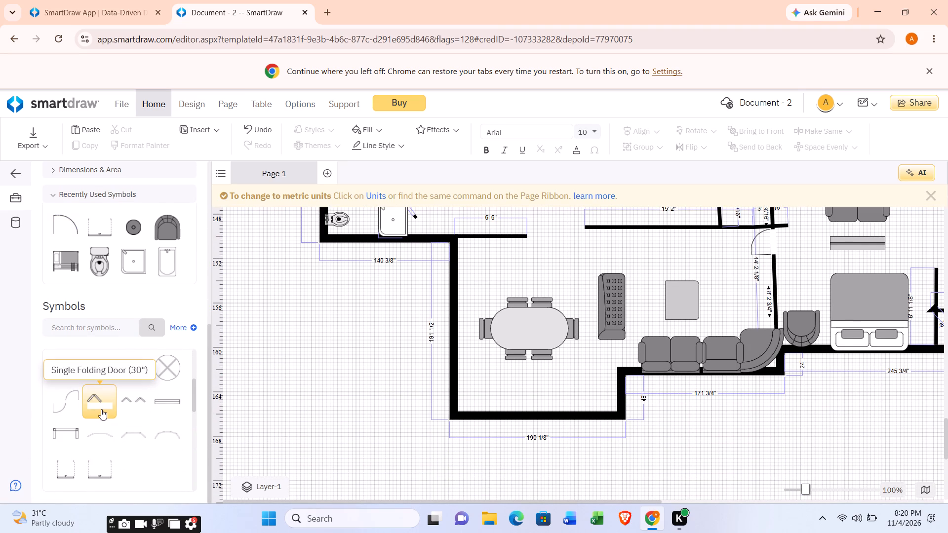
click(105, 393)
drag(104, 393, 276, 334)
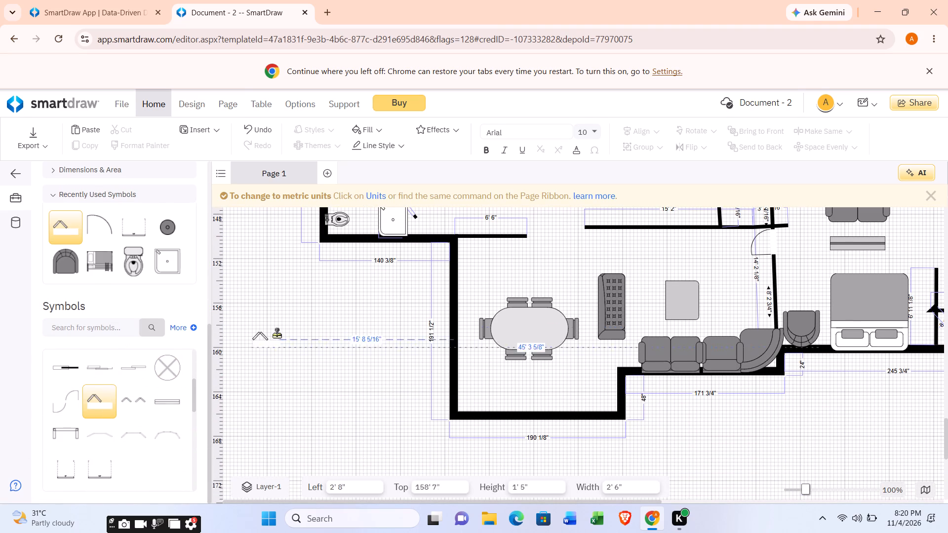
drag(276, 334, 493, 227)
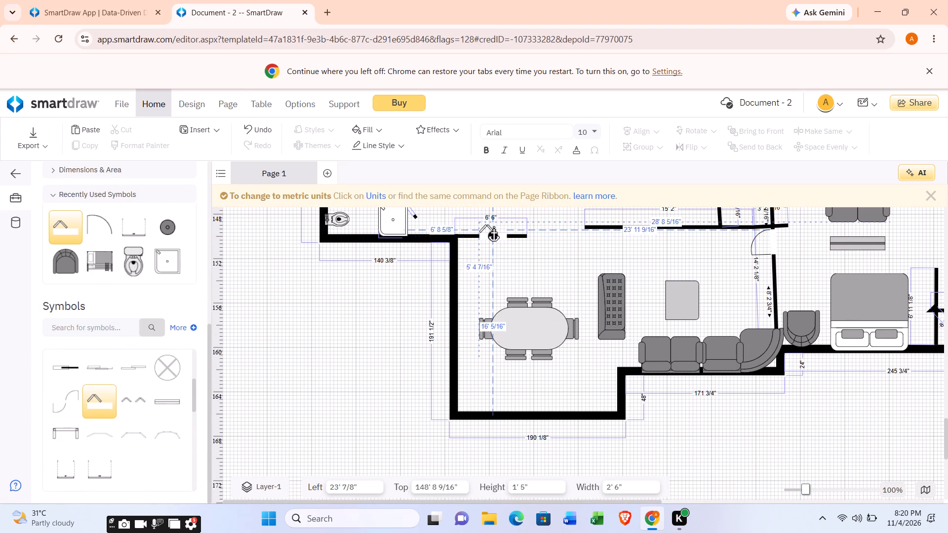
drag(493, 227, 518, 243)
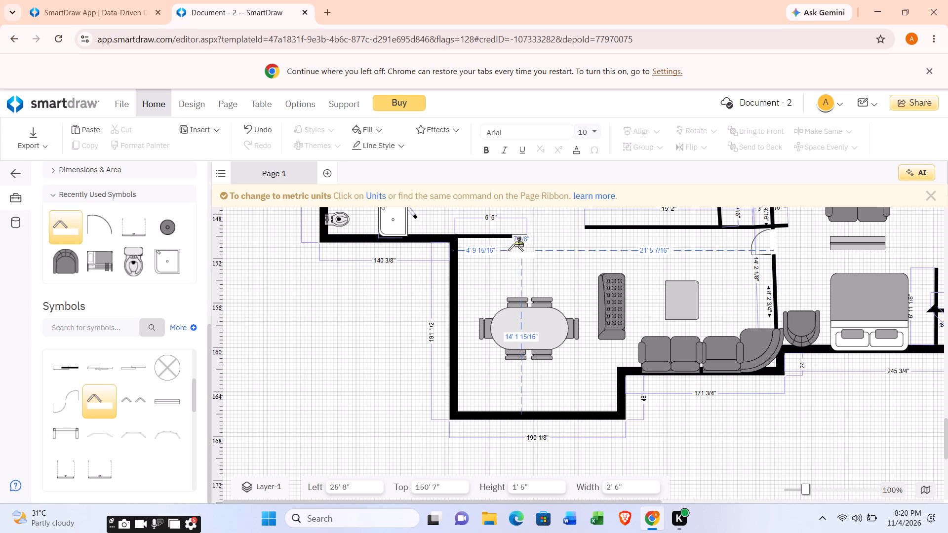
drag(518, 243, 508, 259)
scroll(511, 251, up, 1)
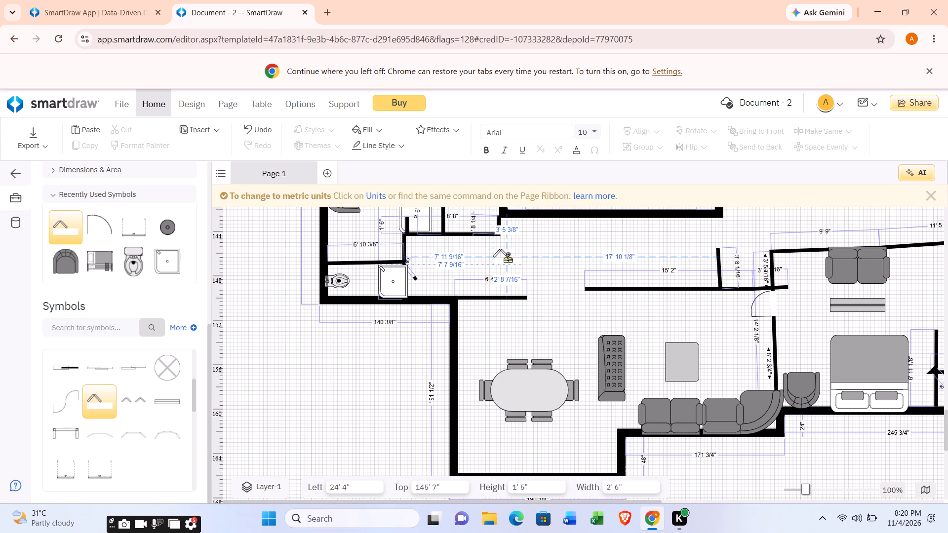
drag(508, 259, 448, 273)
scroll(508, 258, up, 1)
click(448, 273)
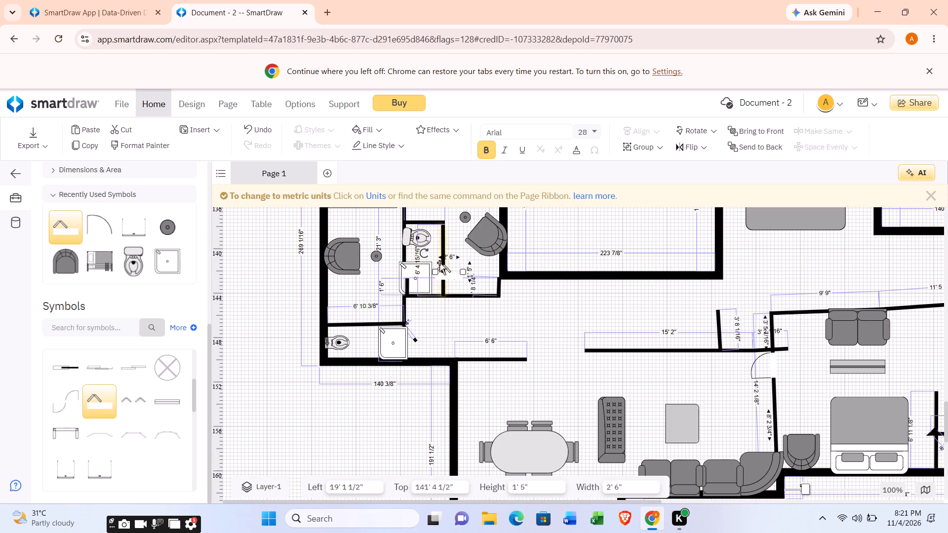
click(439, 266)
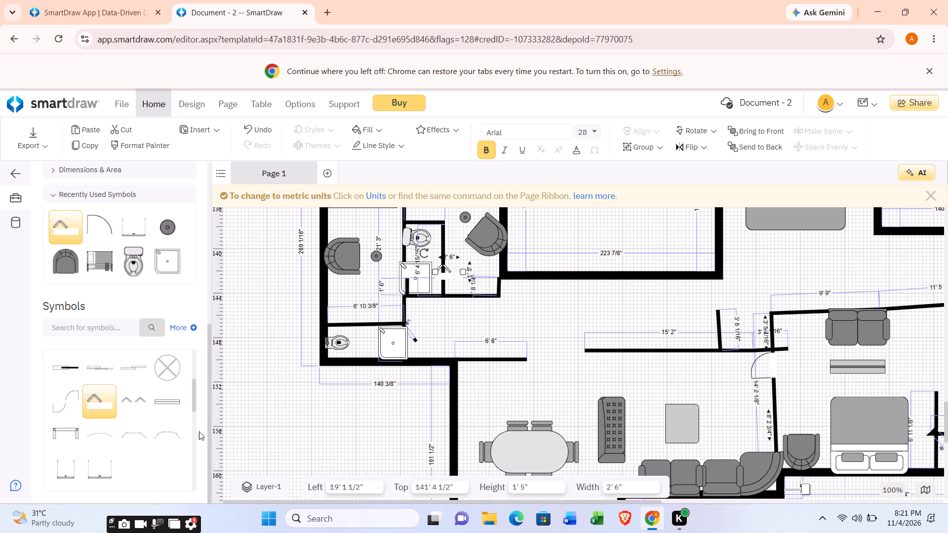
Place a 28" door in the small bedroom's lower wall, at 242" left and 1727 7/16" top.
scroll(113, 400, up, 3)
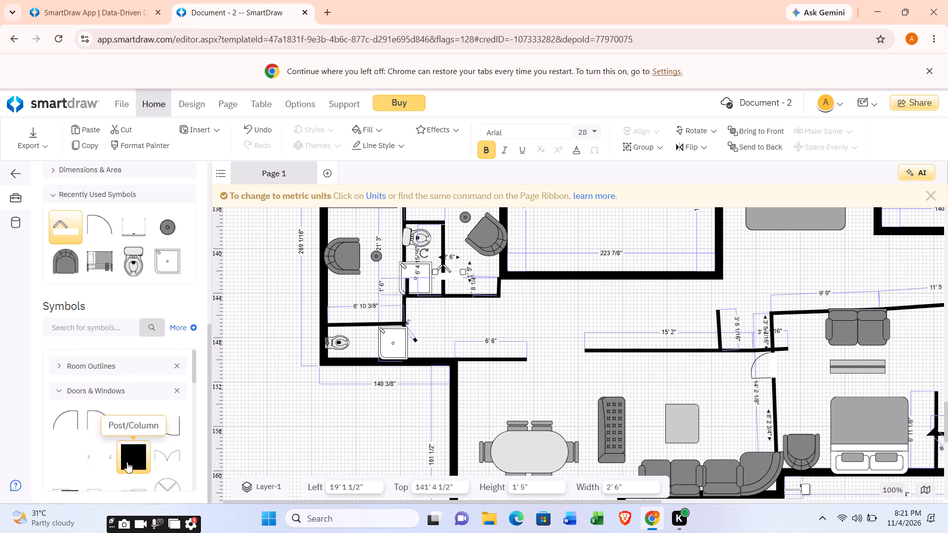
drag(136, 426, 426, 348)
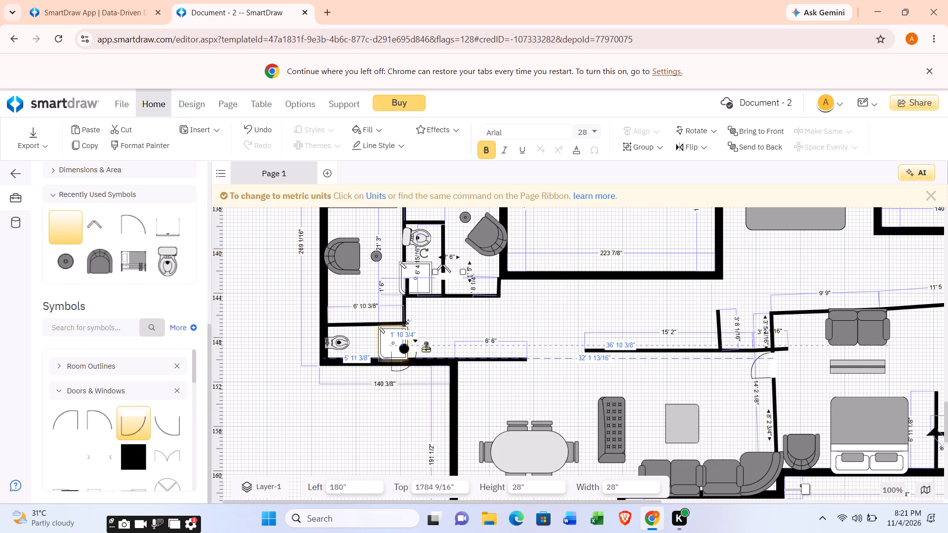
drag(426, 348, 460, 308)
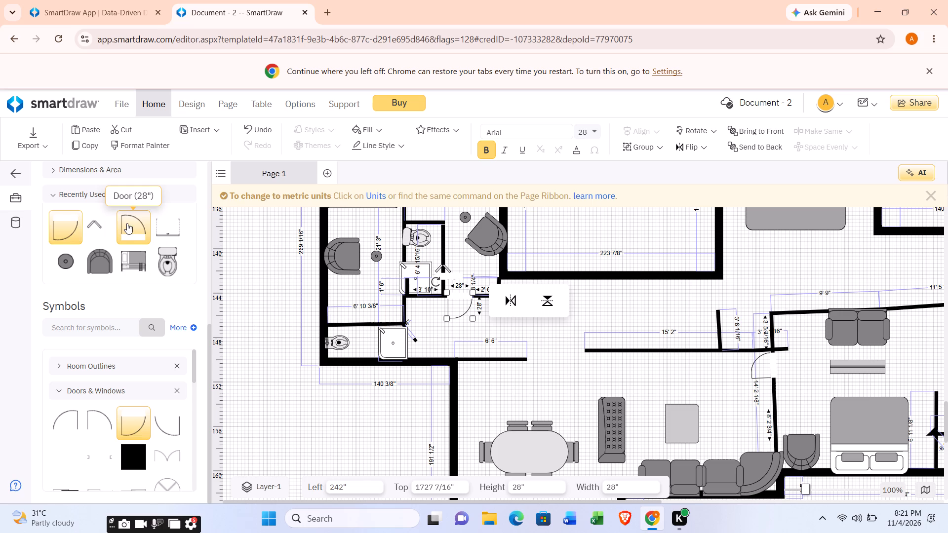
Place a 28" door in the horizontal wall above the lower bathroom's toilet and shower, at 138" left and 1737 1/4" top.
drag(127, 223, 366, 316)
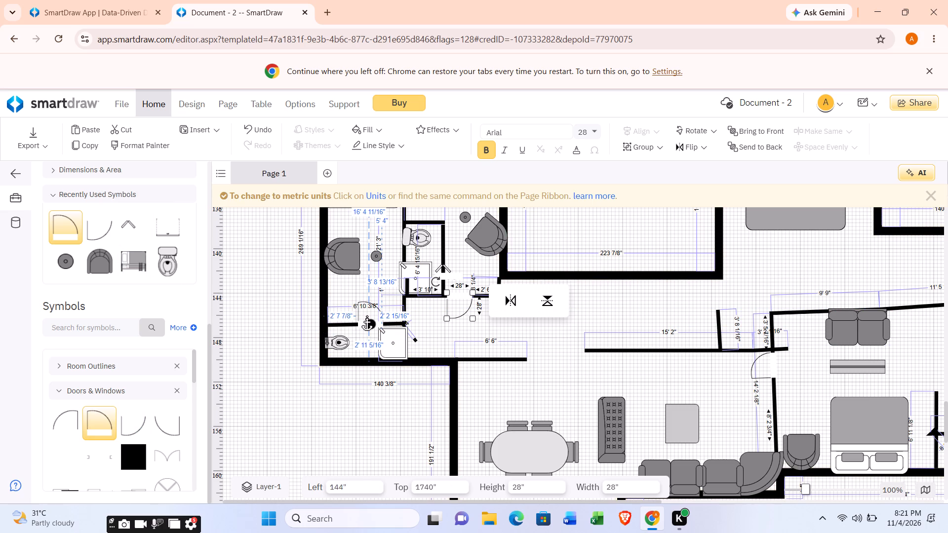
drag(366, 316, 361, 316)
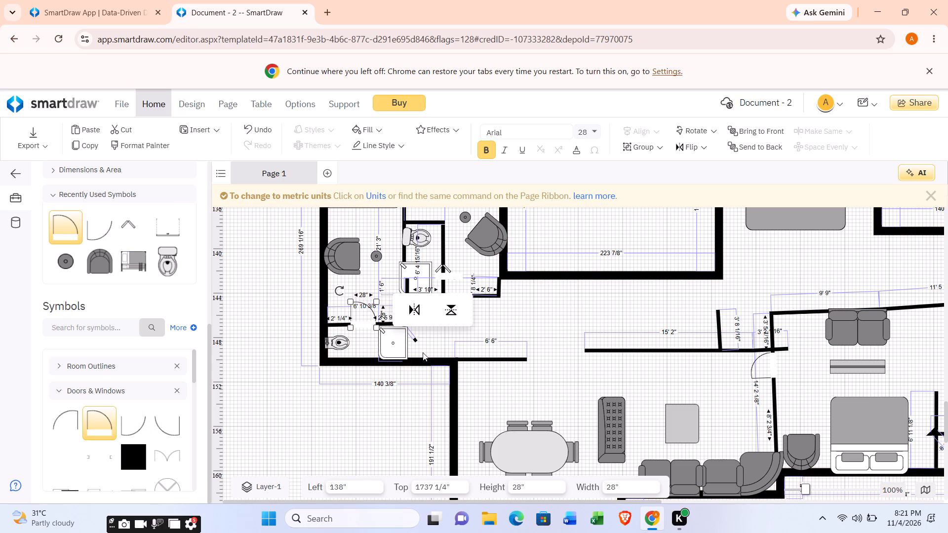
click(363, 389)
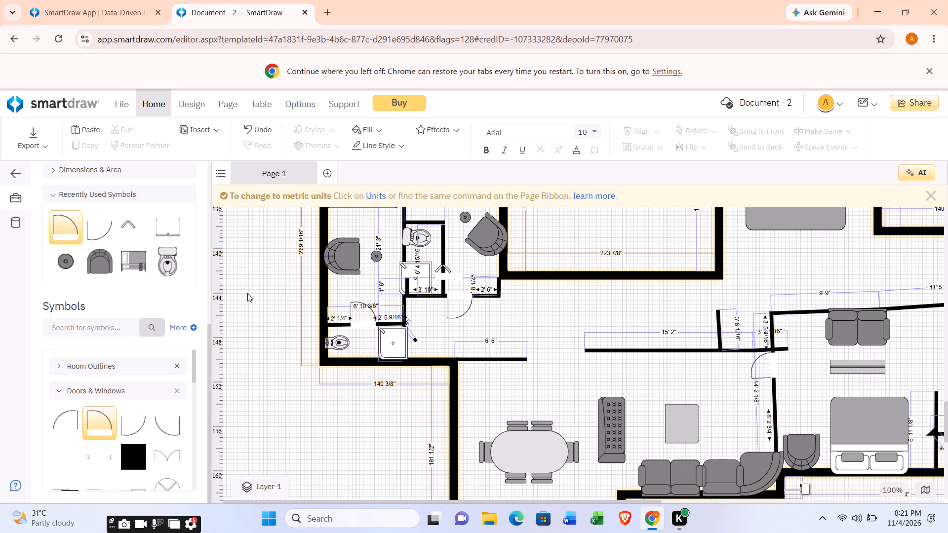
Draw a diagonal wall 3' 9 3/4" long from the lower bathroom wall's end, past the shower, down to the outer wall.
scroll(146, 278, up, 8)
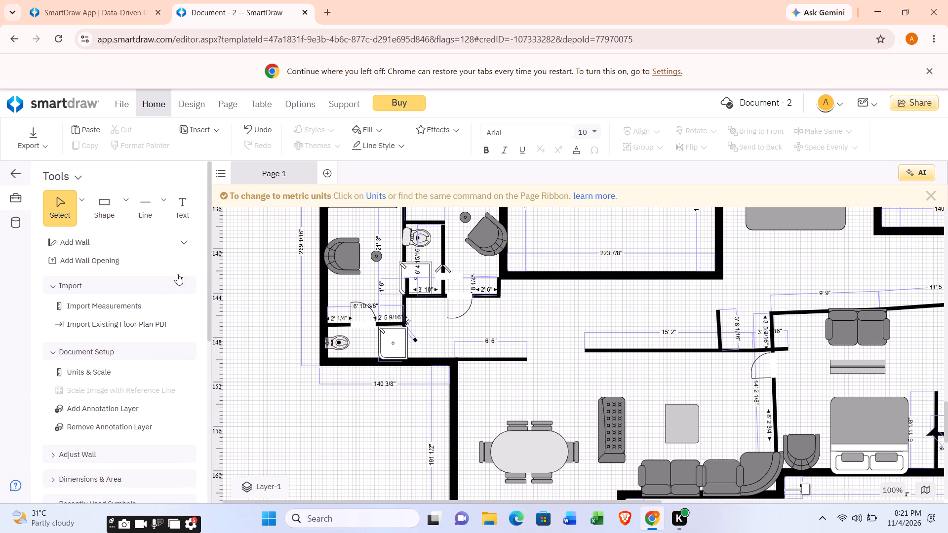
click(192, 238)
click(201, 264)
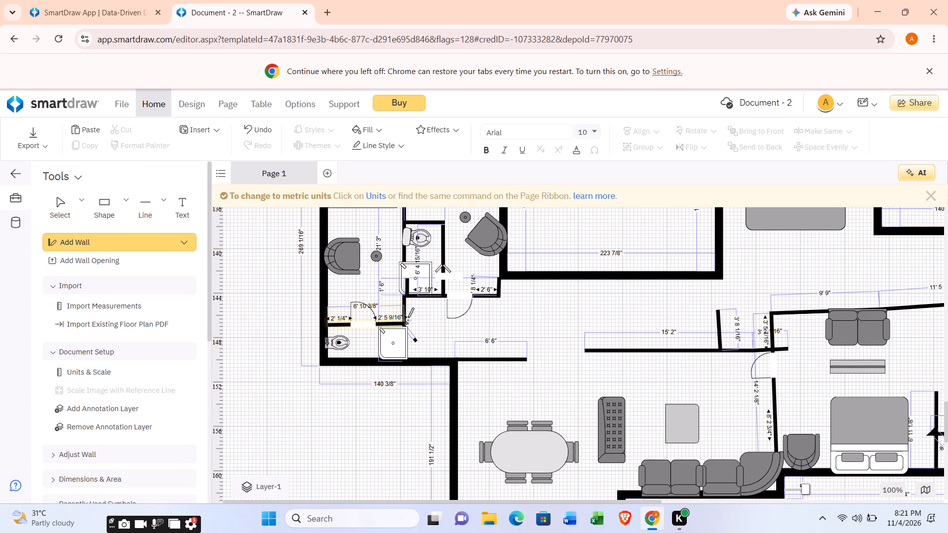
drag(403, 324, 429, 351)
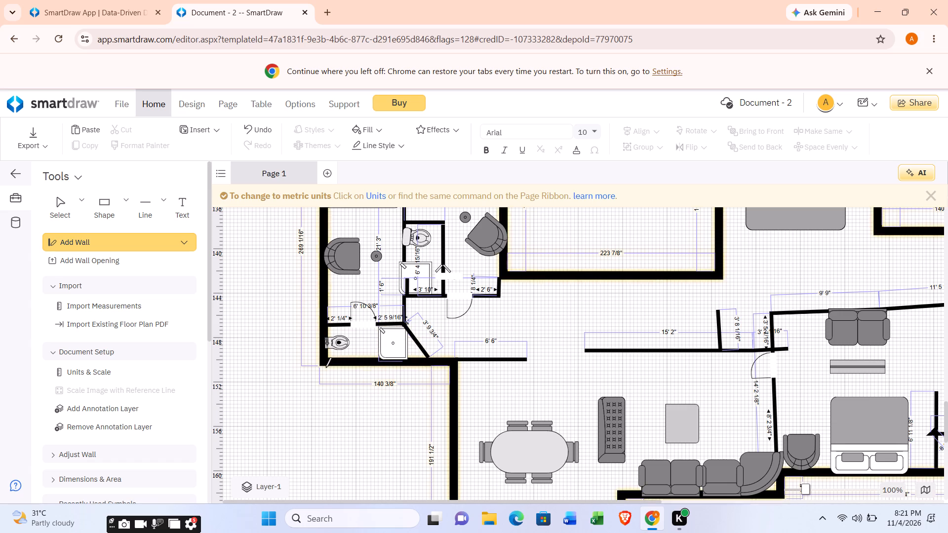
Add a 28" door by the diagonal wall's upper end and resize it to 29 5/16" by 29 5/16".
scroll(122, 285, up, 1)
scroll(118, 295, down, 2)
scroll(125, 334, down, 2)
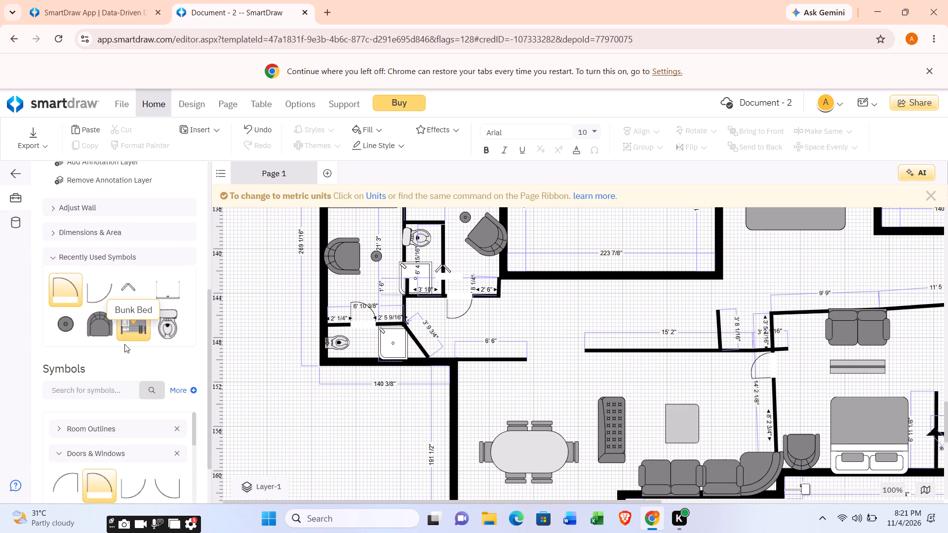
drag(106, 294, 331, 330)
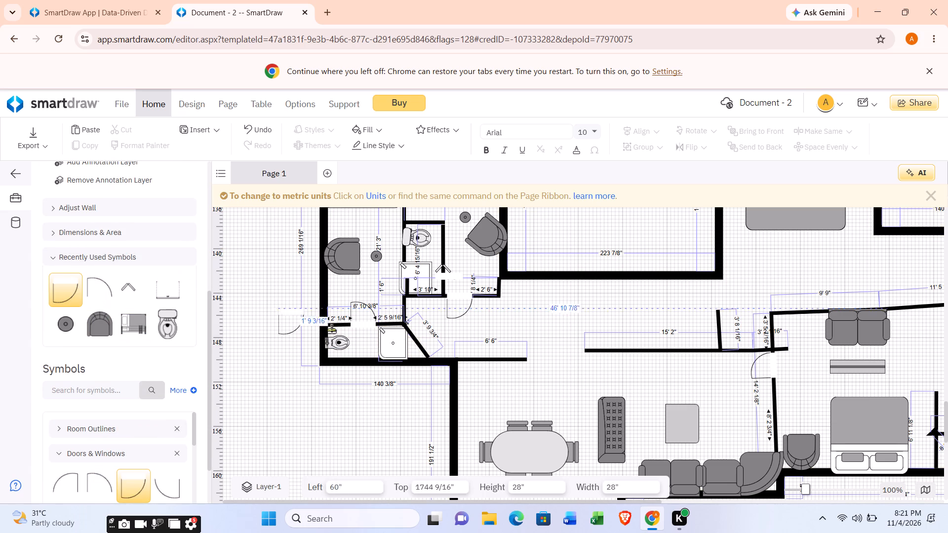
drag(331, 330, 408, 315)
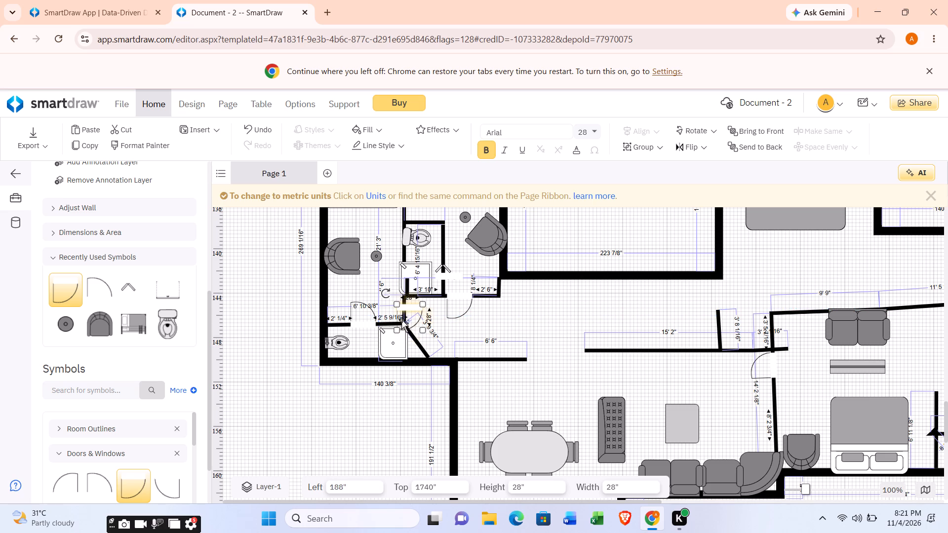
drag(400, 305, 407, 305)
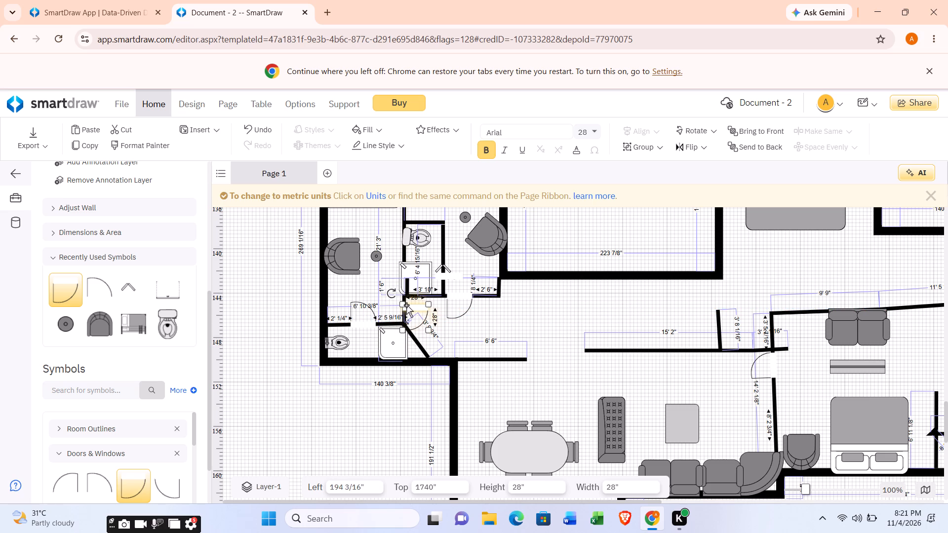
drag(406, 305, 411, 298)
drag(404, 305, 398, 312)
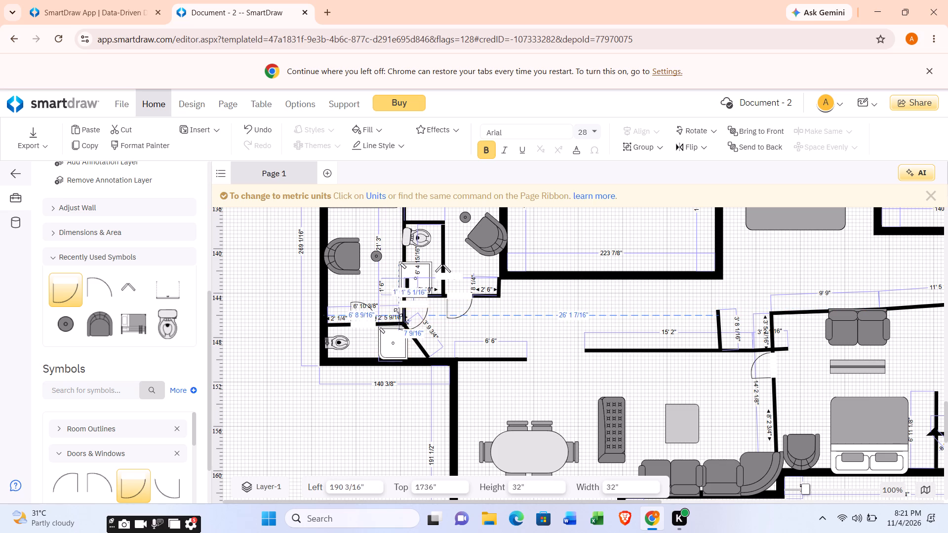
drag(398, 312, 449, 352)
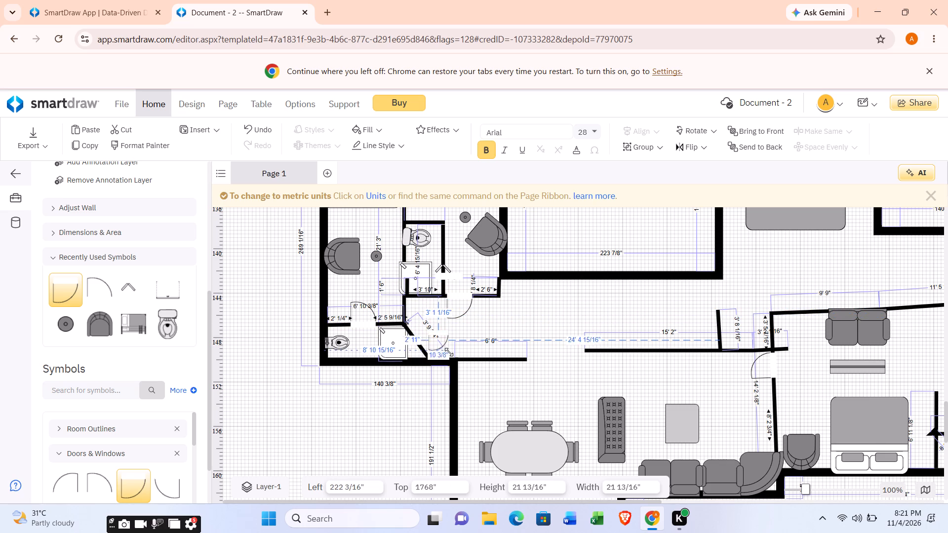
drag(449, 352, 411, 308)
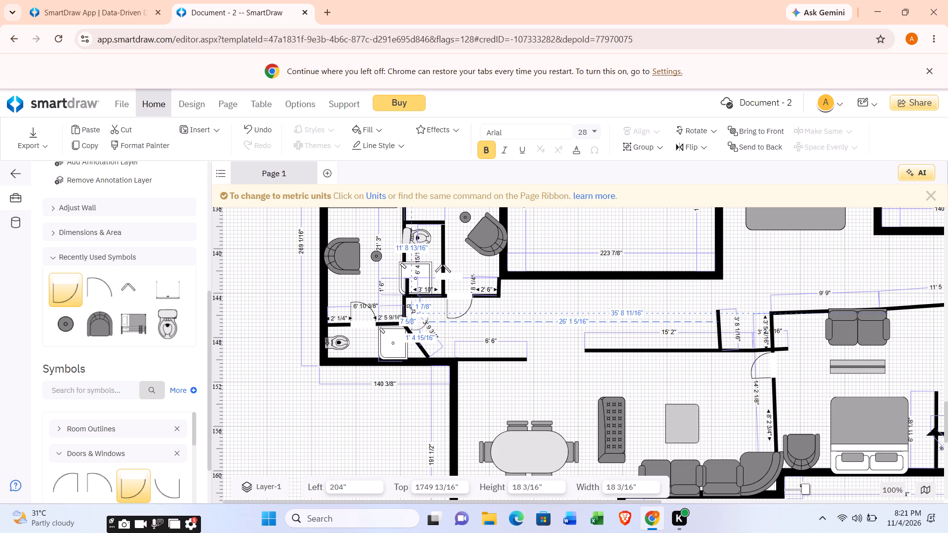
drag(411, 308, 408, 310)
drag(409, 310, 408, 311)
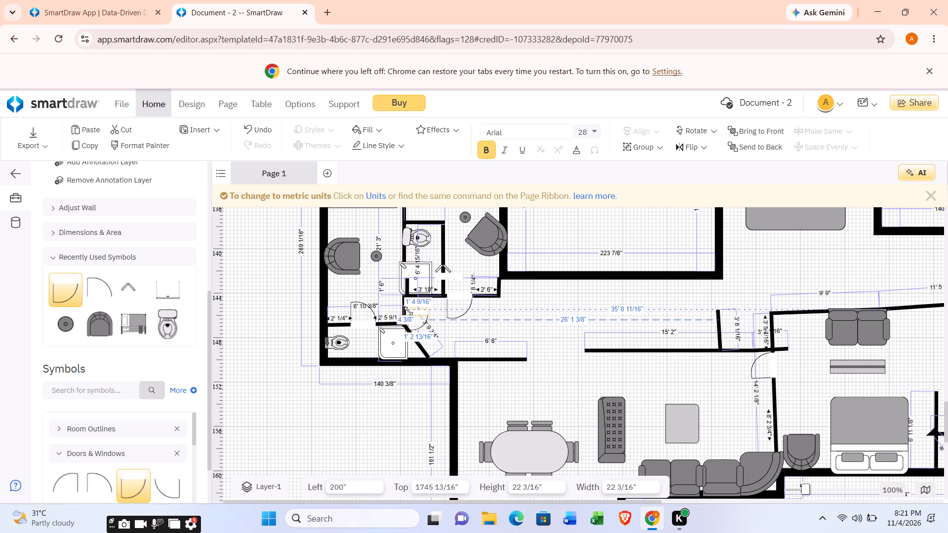
drag(408, 311, 402, 307)
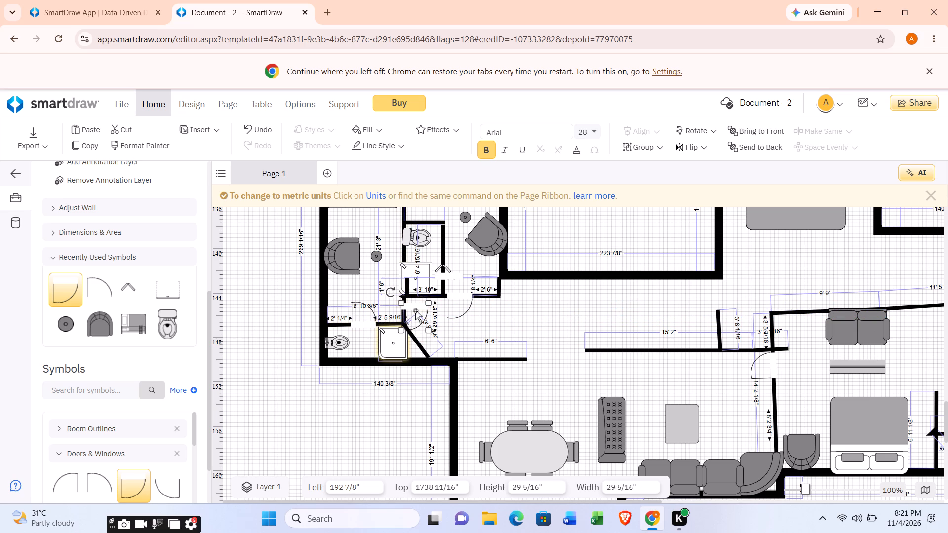
Rotate the 29 5/16" door and fit it between the diagonal wall and the small bedroom's lower wall, at 192 5/16" left and 1732 3/16" top.
drag(415, 310, 430, 334)
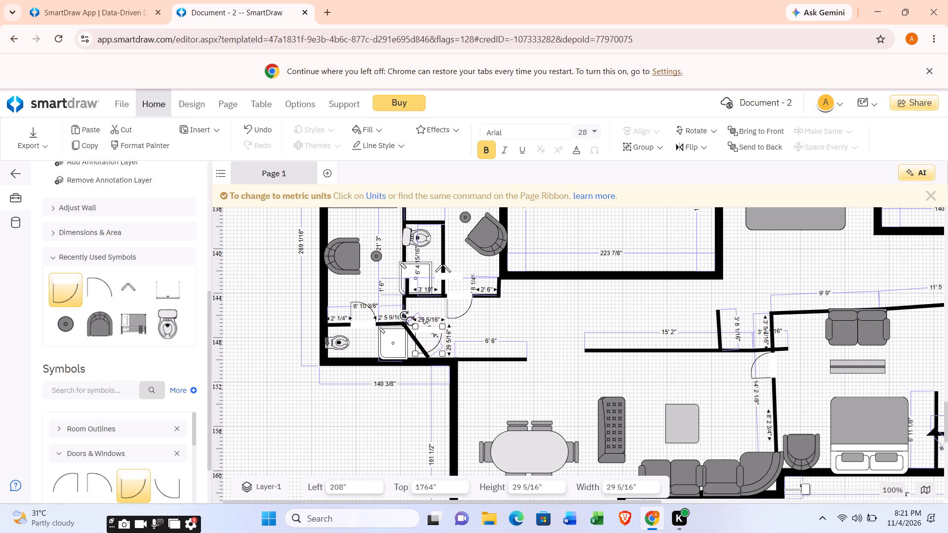
drag(407, 313, 400, 341)
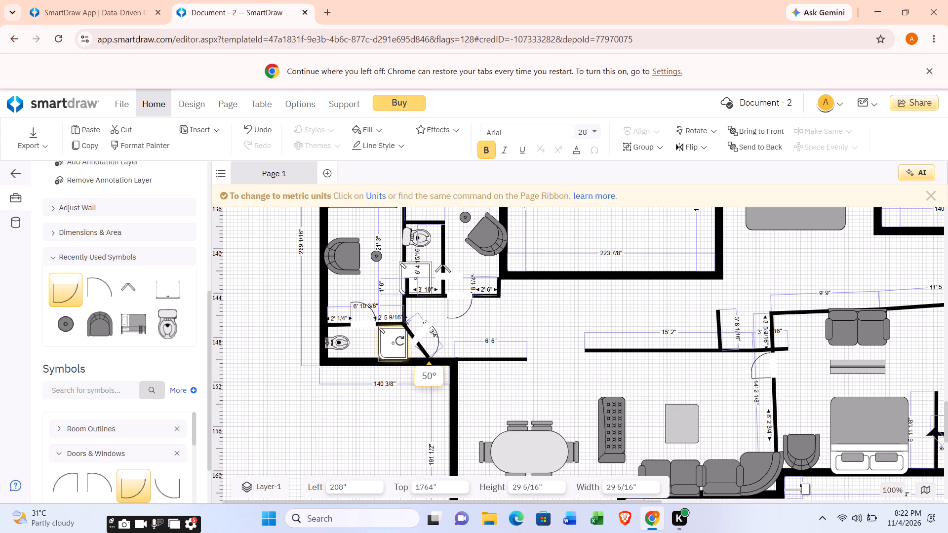
drag(400, 341, 402, 344)
drag(430, 334, 430, 314)
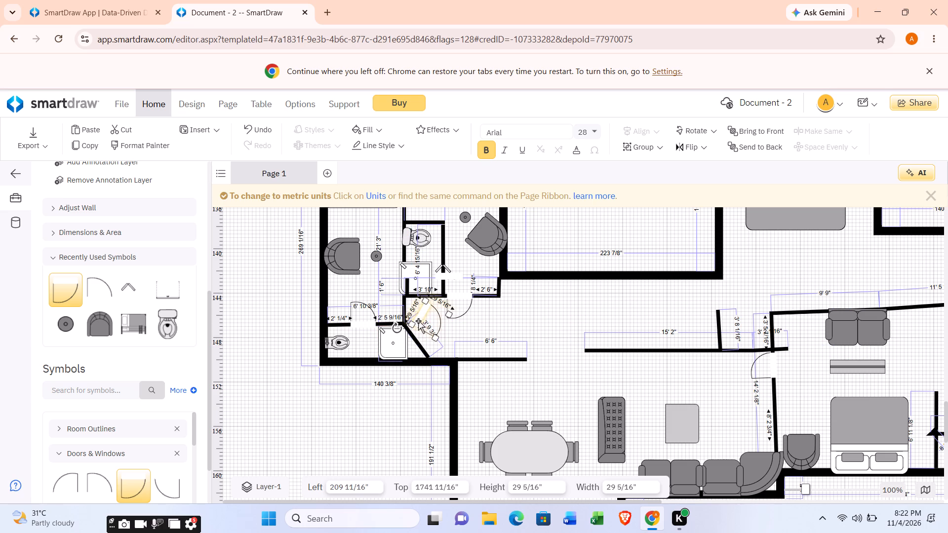
drag(398, 327, 440, 346)
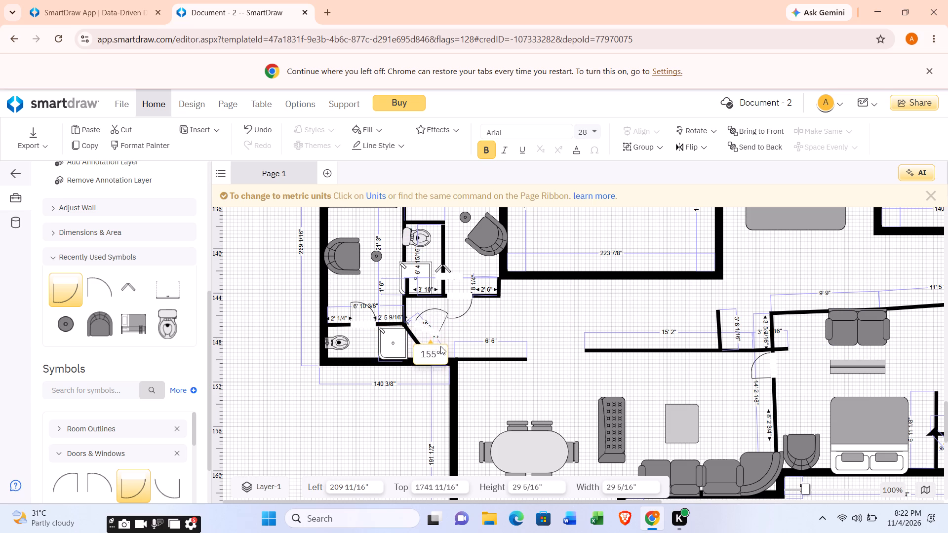
drag(440, 346, 402, 306)
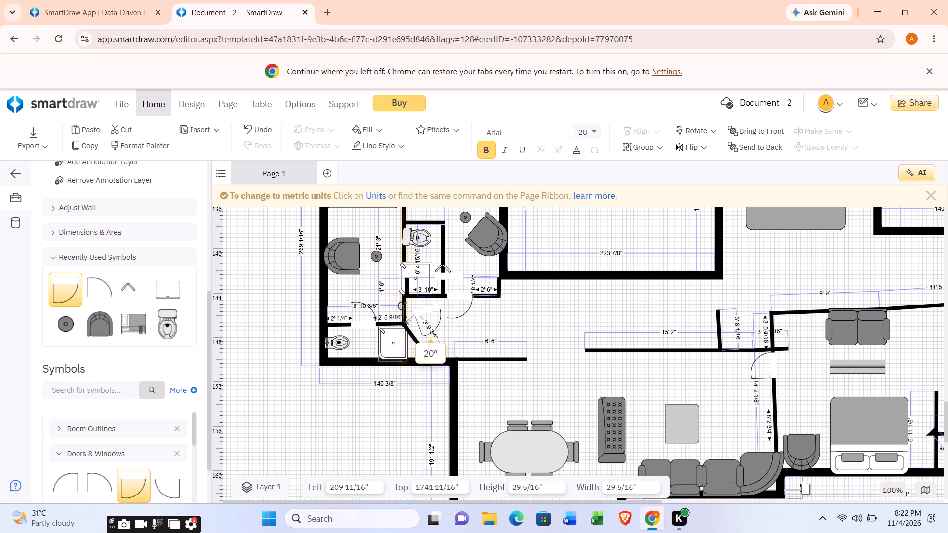
drag(402, 306, 421, 336)
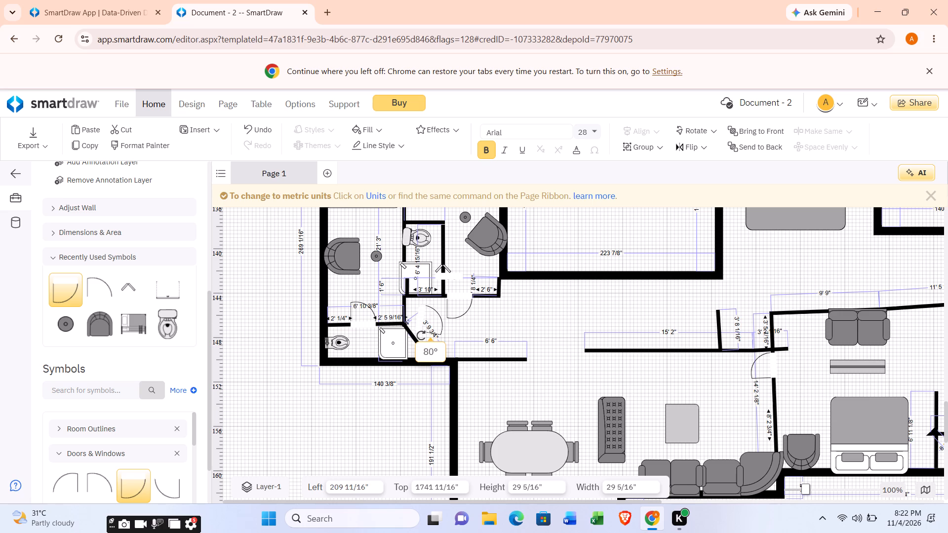
drag(421, 336, 416, 327)
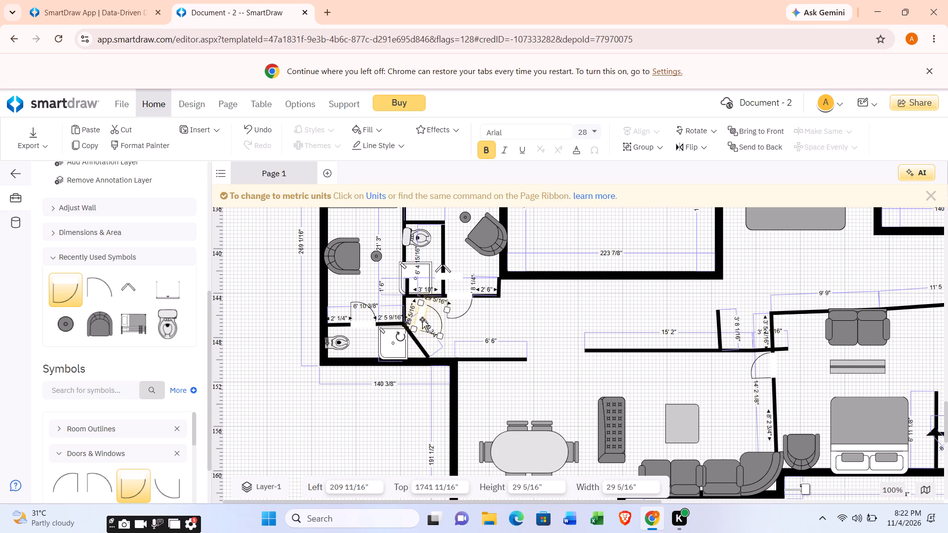
drag(422, 319, 403, 311)
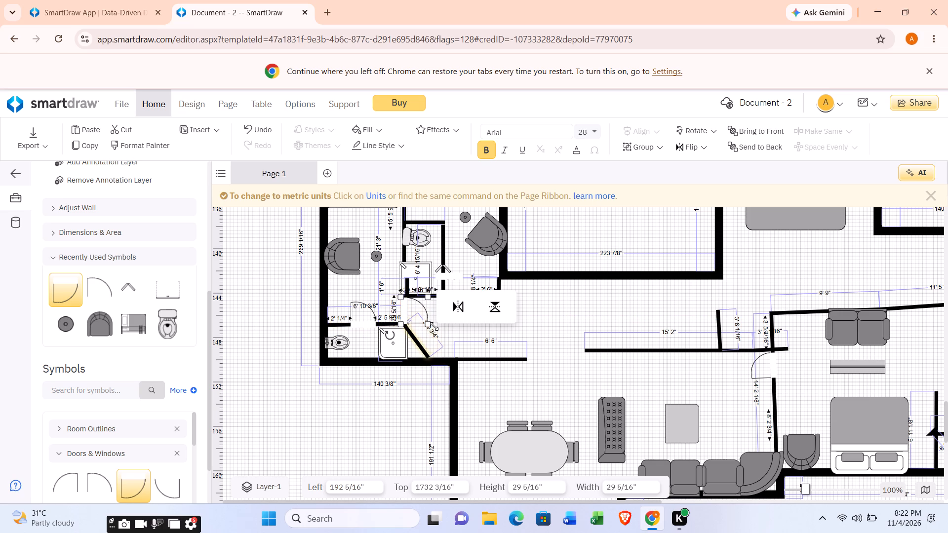
drag(498, 291, 519, 313)
Look over the whole floor plan to check the placed doors and find rooms that still need fixtures.
scroll(529, 315, up, 6)
scroll(545, 330, down, 3)
scroll(559, 290, down, 4)
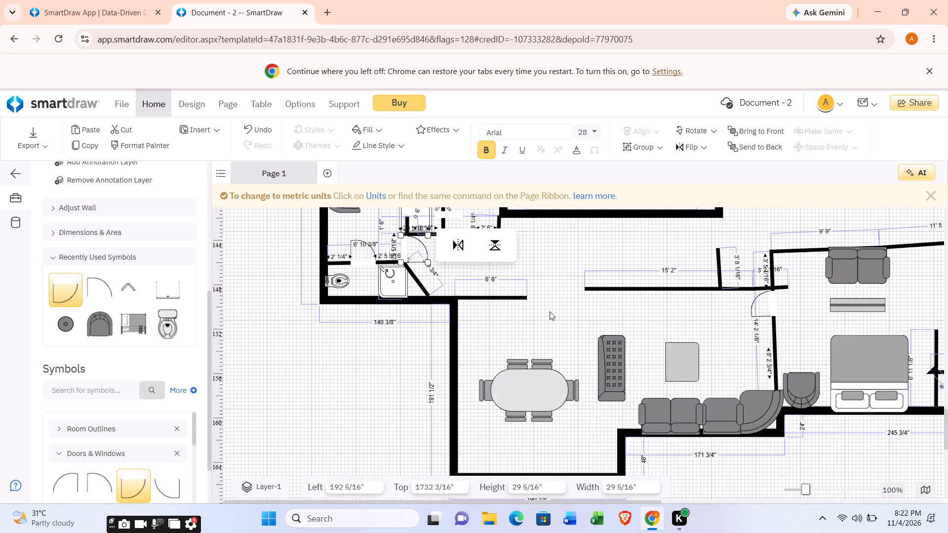
scroll(549, 312, up, 3)
scroll(548, 317, down, 5)
scroll(546, 326, up, 2)
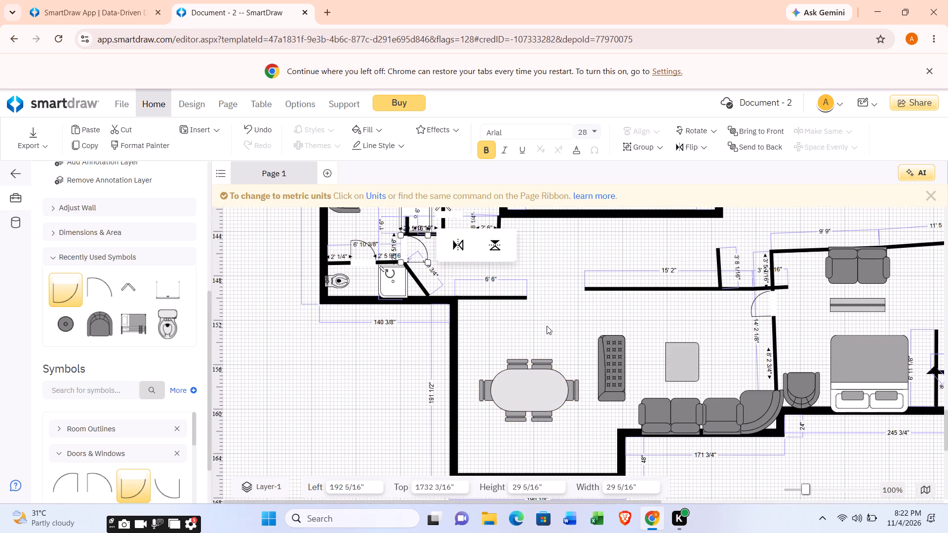
scroll(549, 336, up, 3)
scroll(548, 341, down, 1)
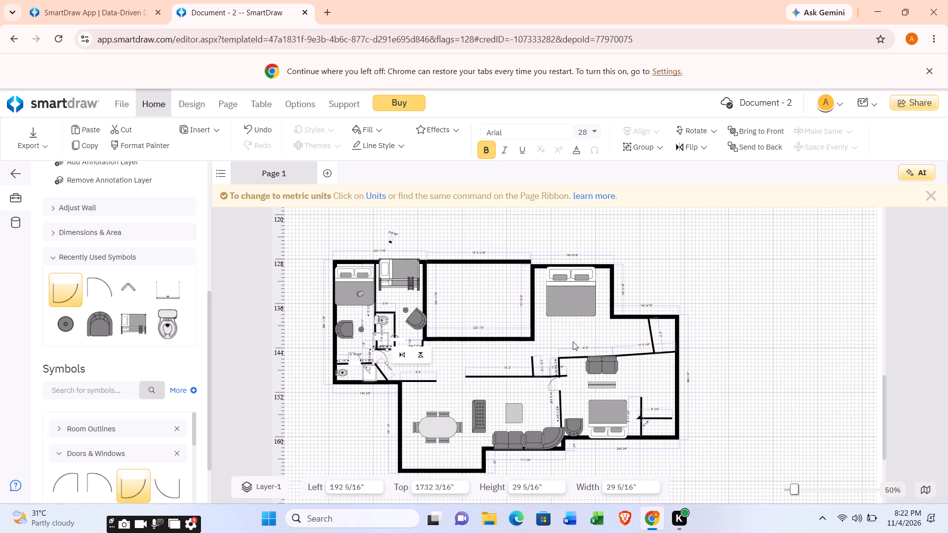
scroll(573, 342, down, 1)
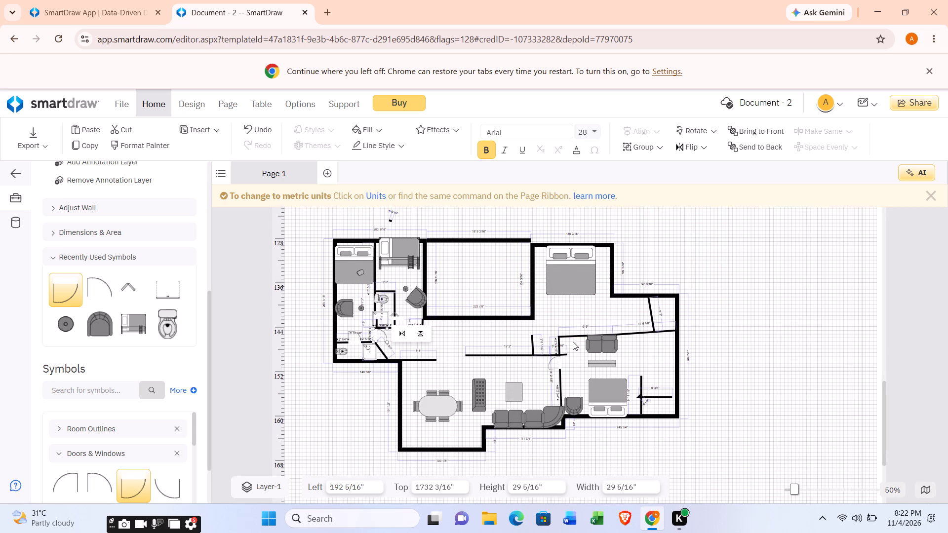
scroll(573, 342, down, 1)
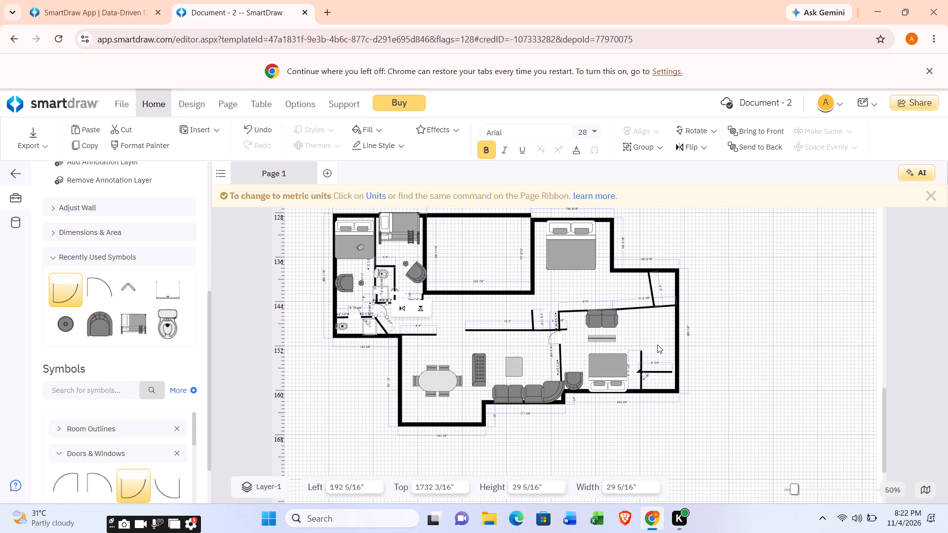
Place a toilet in the small room east of the main bedroom, rotated sideways in its upper outer corner at 68' 2 11/16" left, 138' 3/16" top.
drag(160, 332, 224, 317)
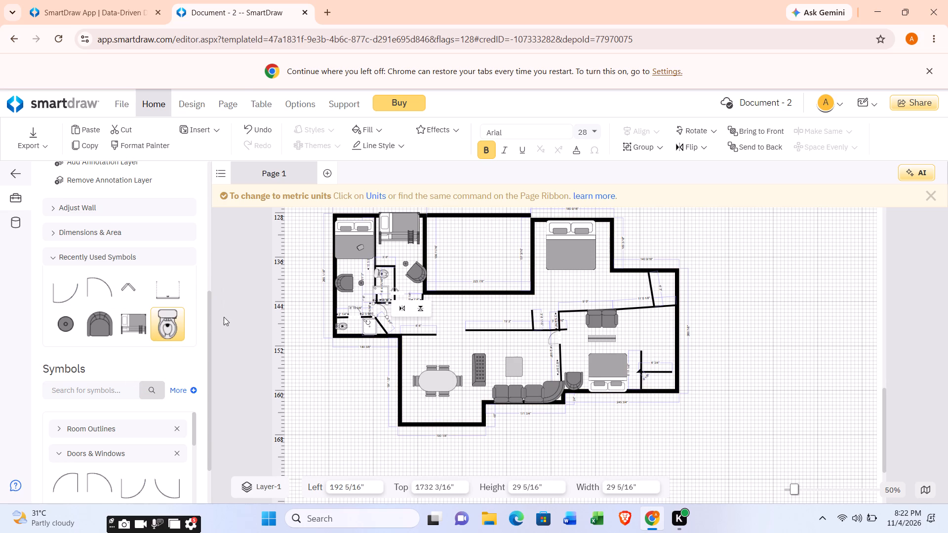
drag(224, 317, 634, 293)
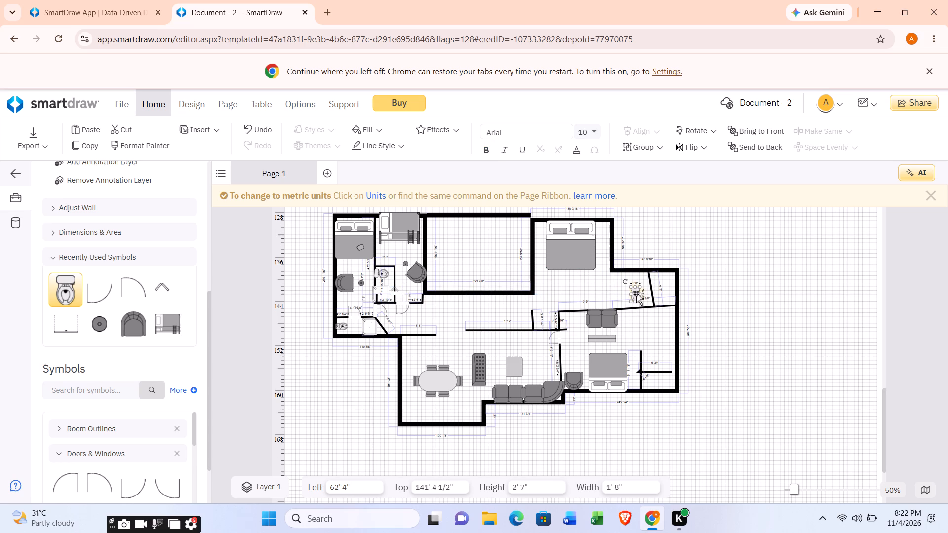
drag(619, 277, 612, 295)
drag(612, 295, 614, 296)
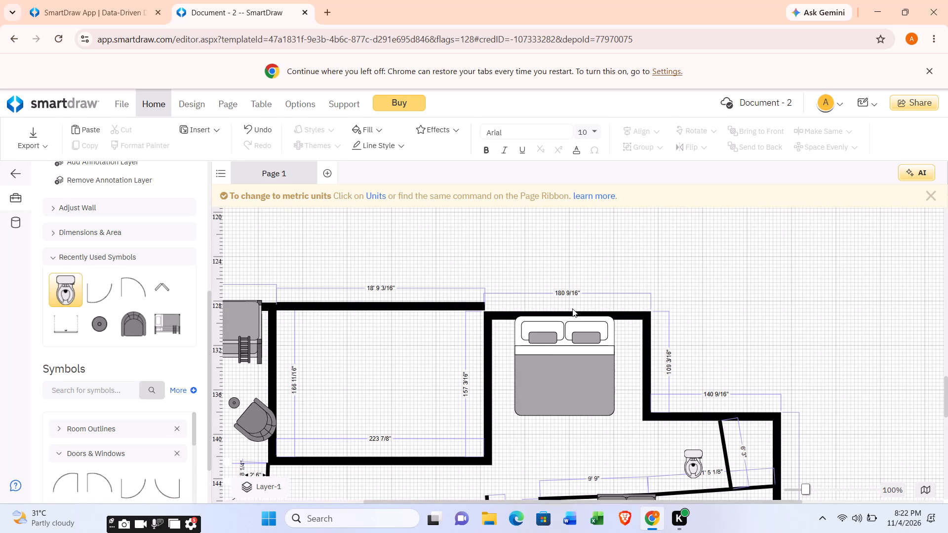
scroll(749, 435, down, 1)
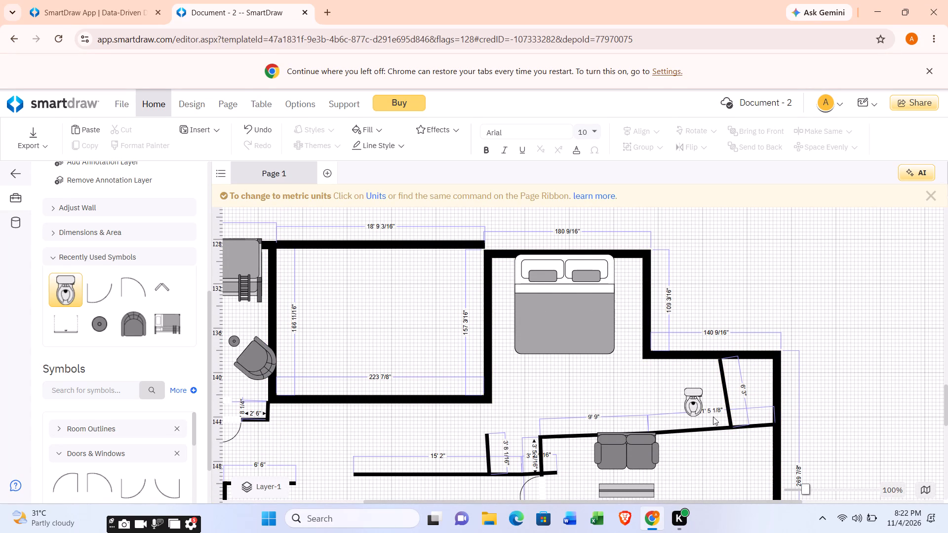
drag(691, 399, 754, 397)
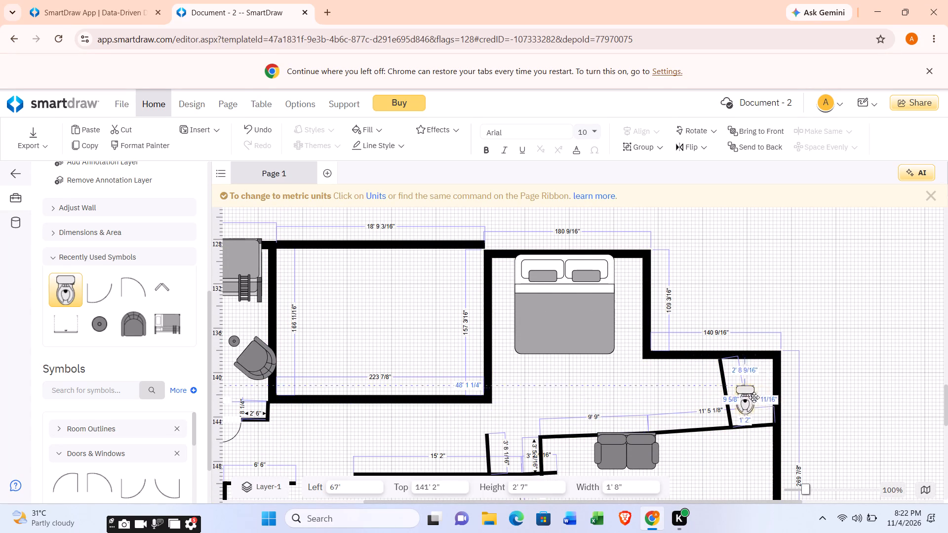
drag(754, 397, 761, 388)
drag(765, 397, 748, 393)
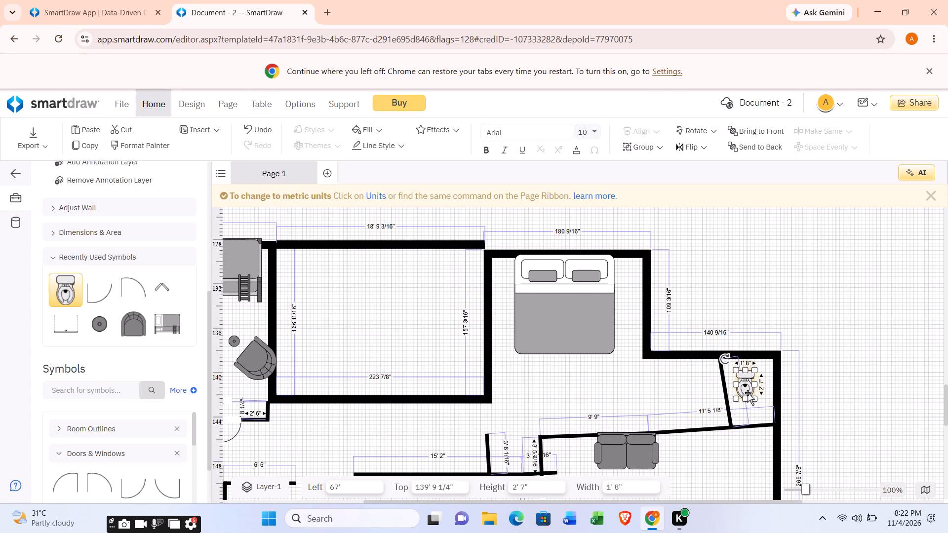
drag(729, 359, 742, 349)
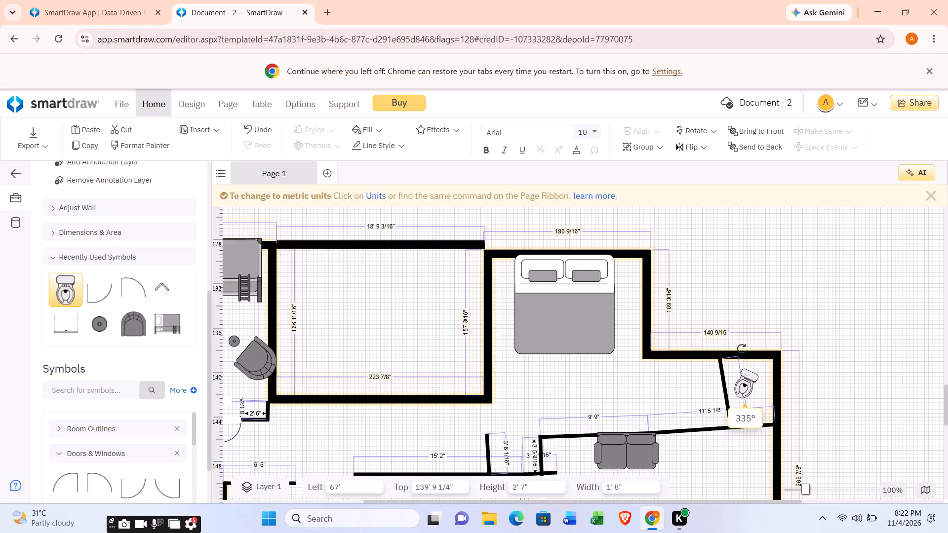
drag(742, 349, 764, 360)
drag(766, 357, 767, 372)
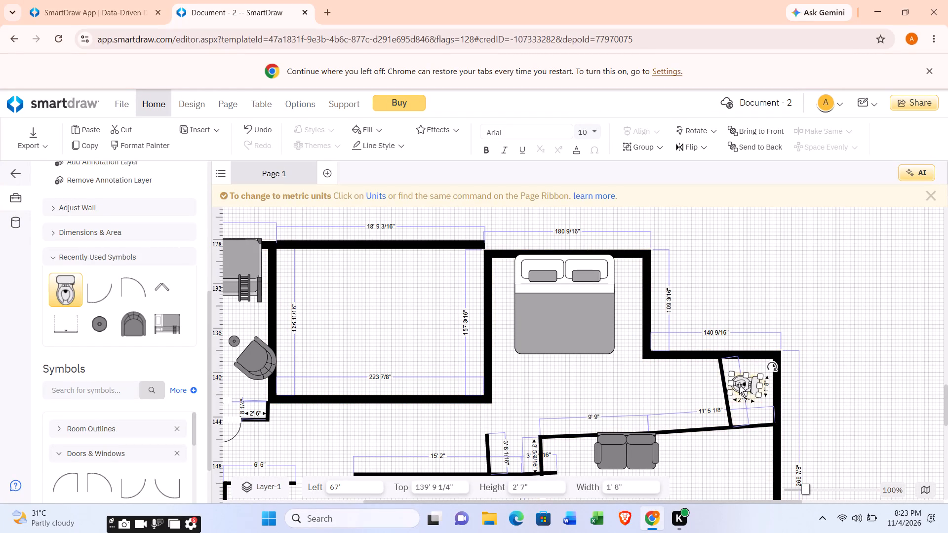
drag(740, 384, 753, 366)
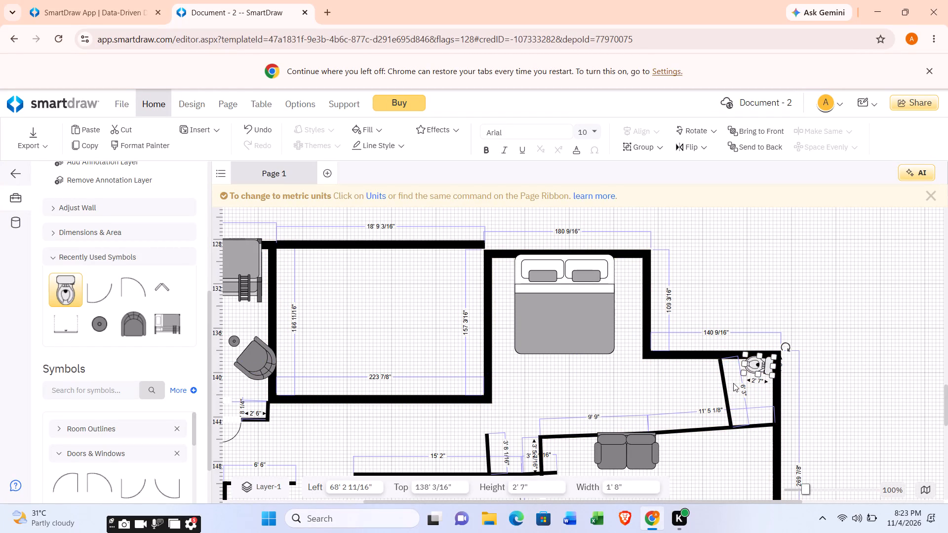
Straighten the slanted partition wall beside the new toilet into a vertical wall 6' 2 7/8" long, ending on the lower sloping wall.
drag(727, 388, 720, 396)
click(720, 396)
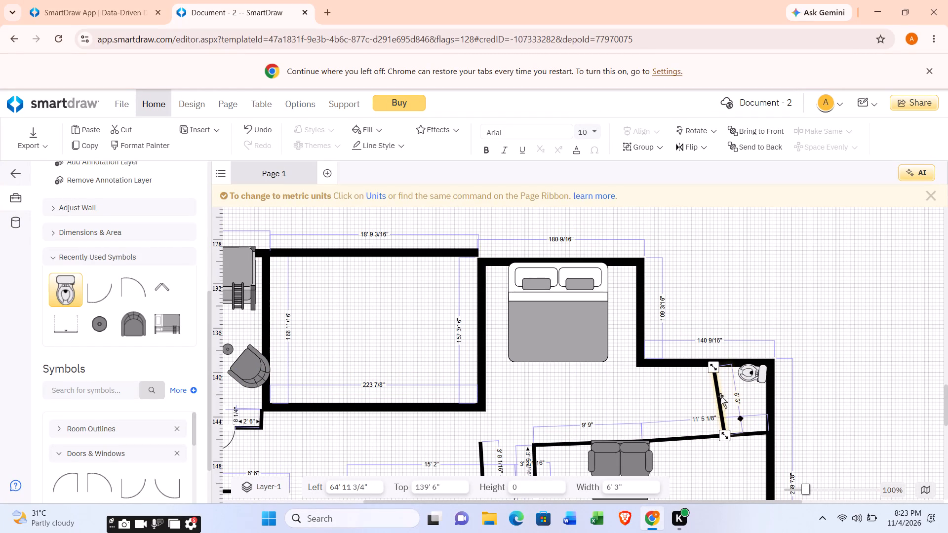
click(715, 429)
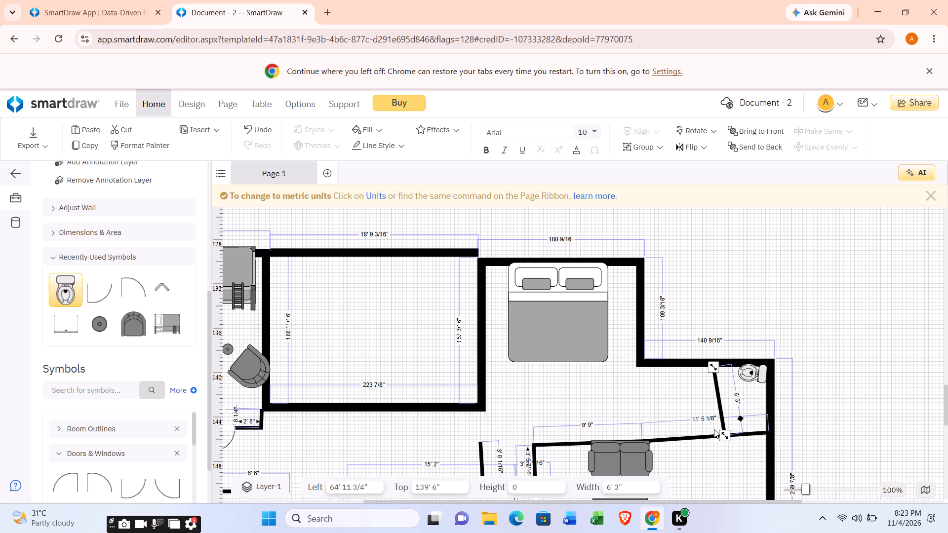
click(720, 429)
drag(720, 431, 720, 431)
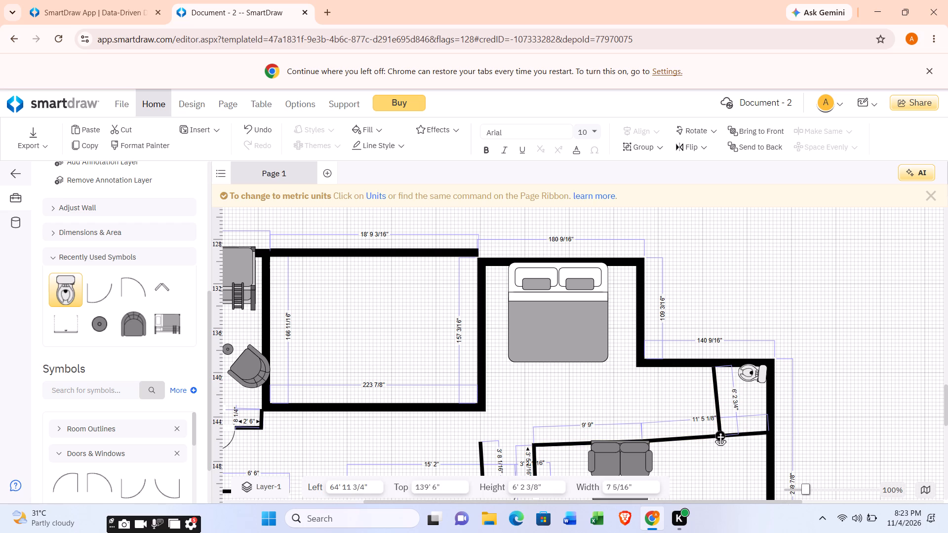
drag(720, 431, 715, 431)
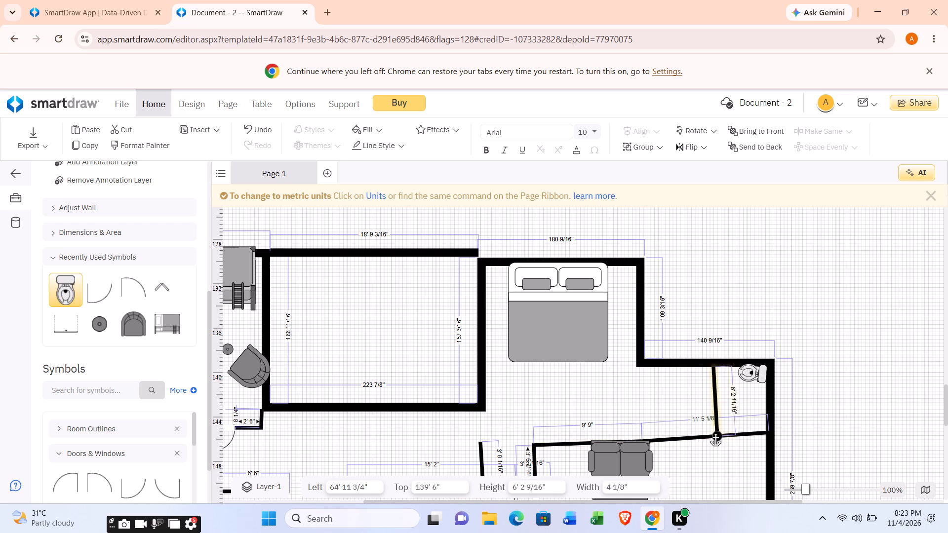
drag(715, 431, 714, 431)
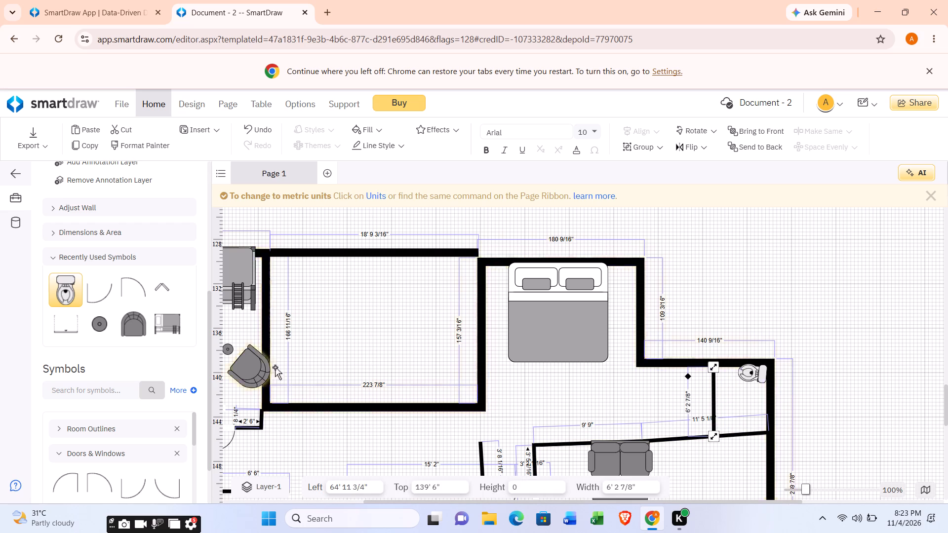
Place a 3' by 3' Square Tub below the new toilet against the outer wall, at 66' 11 3/4" left and 142' 8" top.
scroll(300, 330, down, 1)
scroll(157, 393, down, 6)
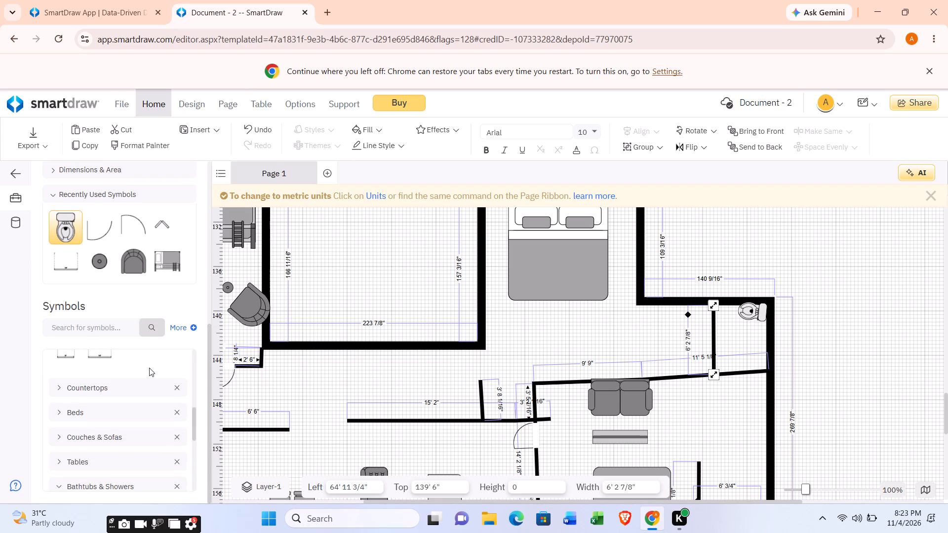
scroll(158, 363, up, 3)
scroll(150, 366, down, 7)
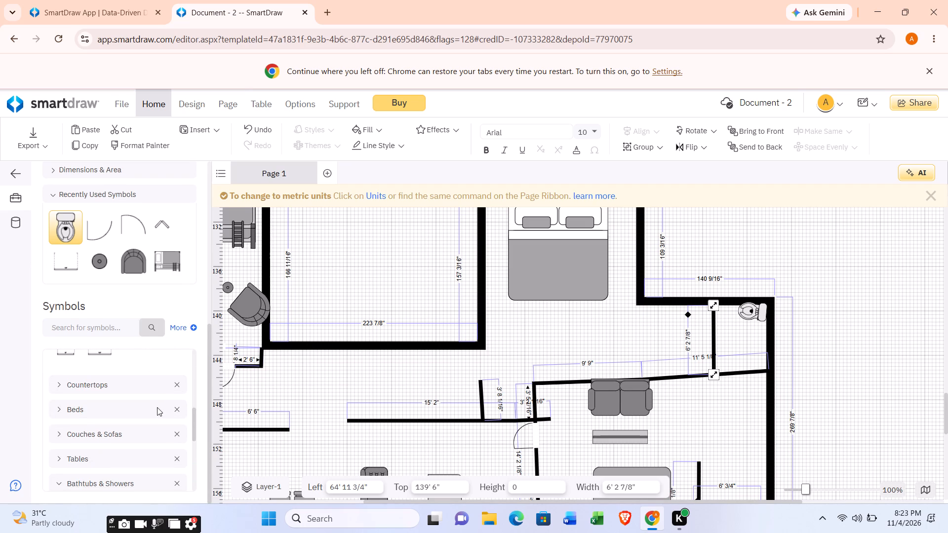
scroll(161, 418, down, 2)
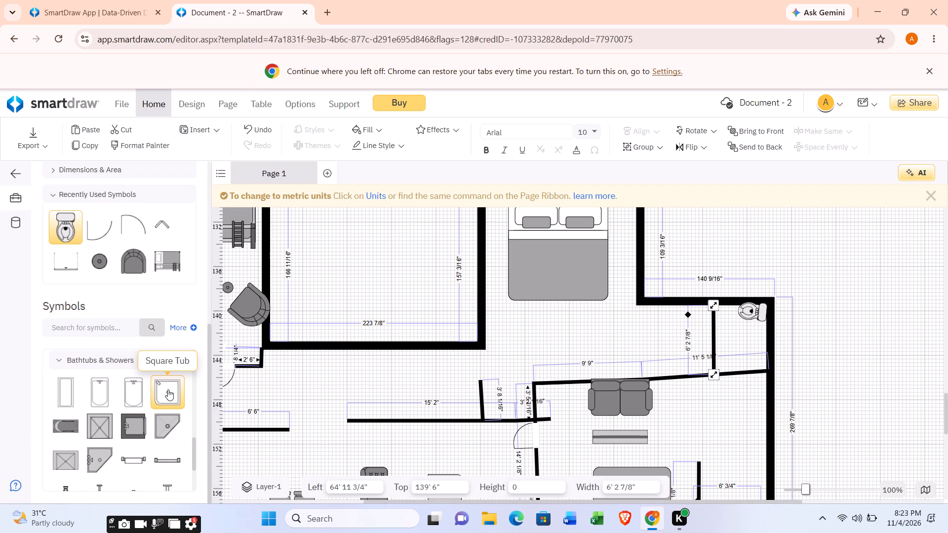
drag(169, 388, 297, 403)
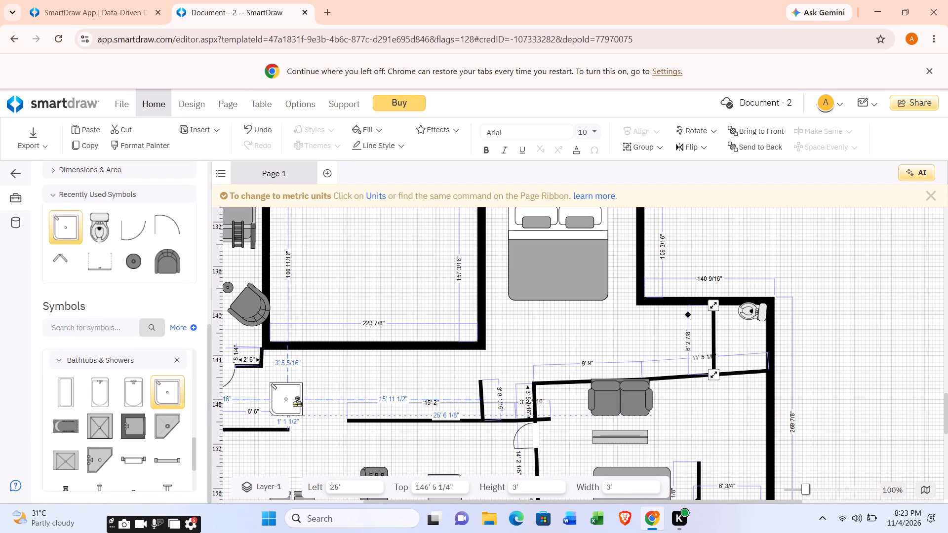
drag(297, 403, 752, 361)
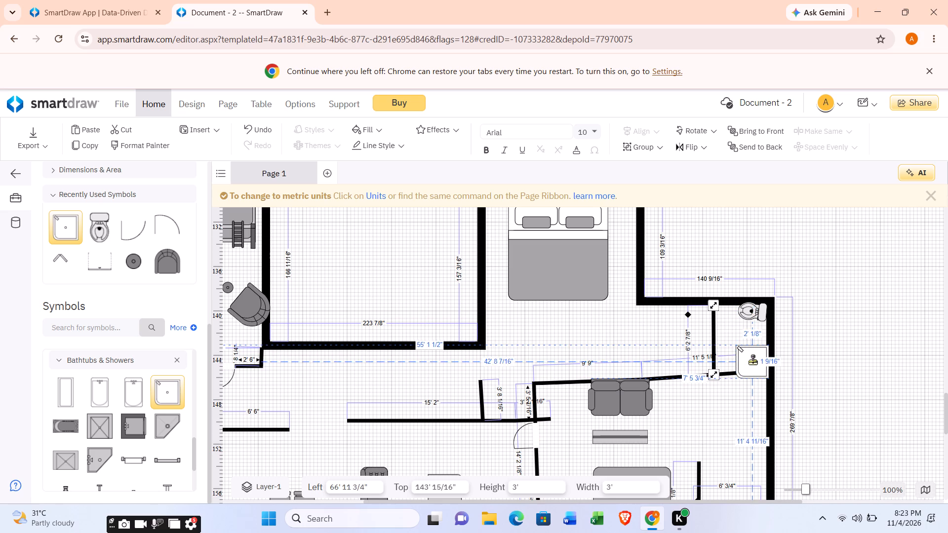
drag(752, 361, 752, 355)
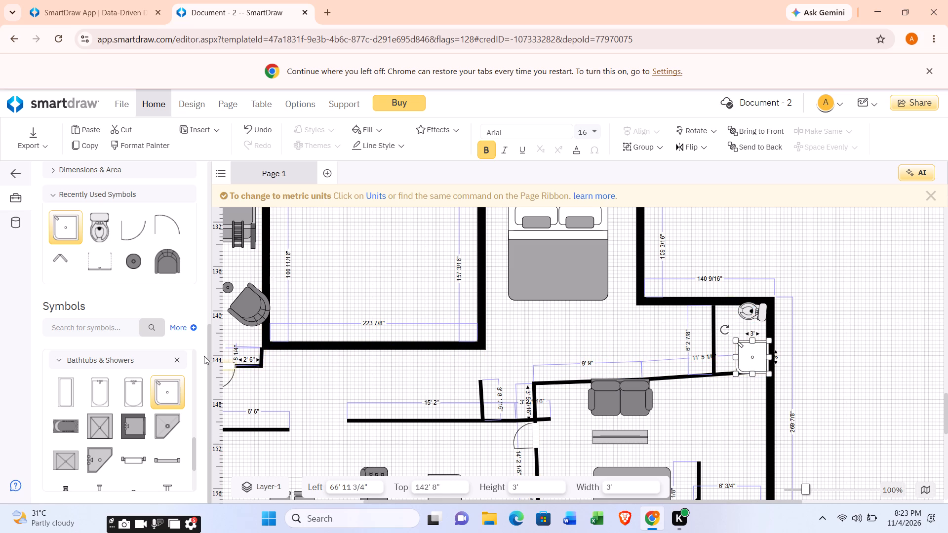
Add an armchair below the main bedroom's bed and widen it to 8' 5", at 50' 8" left and 143' 15/16" top.
drag(159, 261, 421, 357)
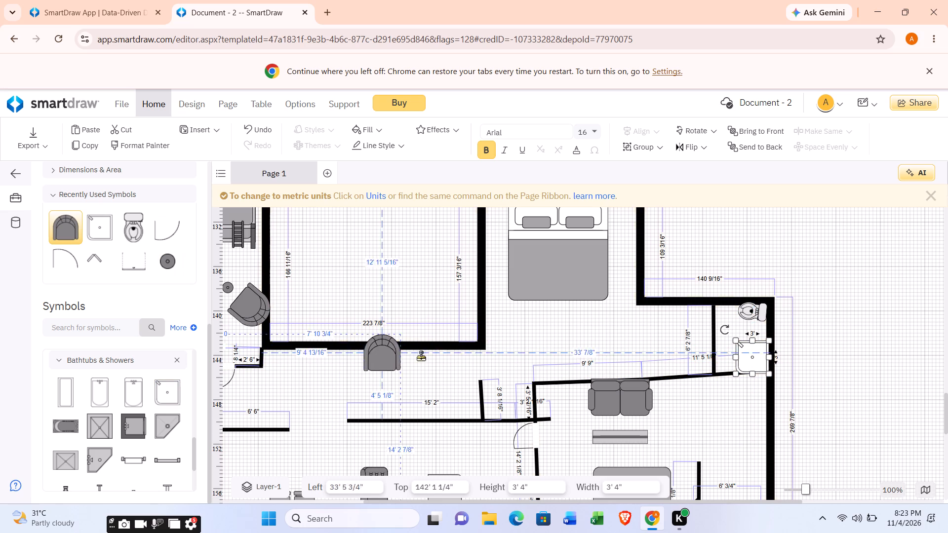
drag(421, 357, 638, 327)
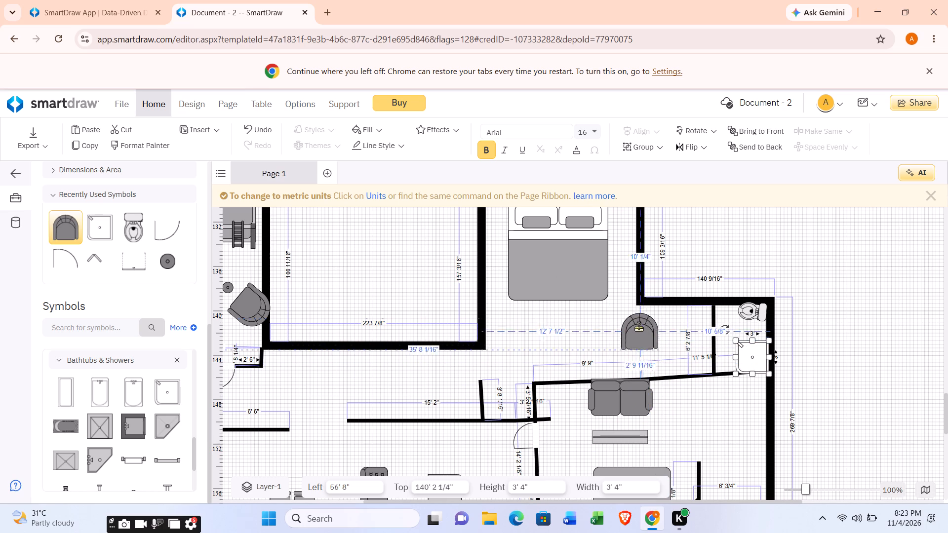
drag(638, 327, 578, 357)
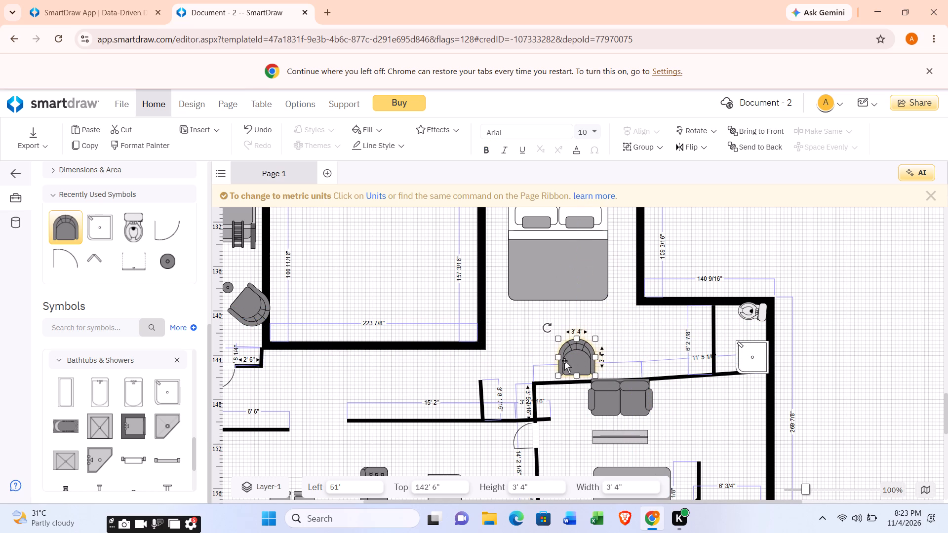
drag(558, 357, 550, 375)
drag(553, 354, 542, 362)
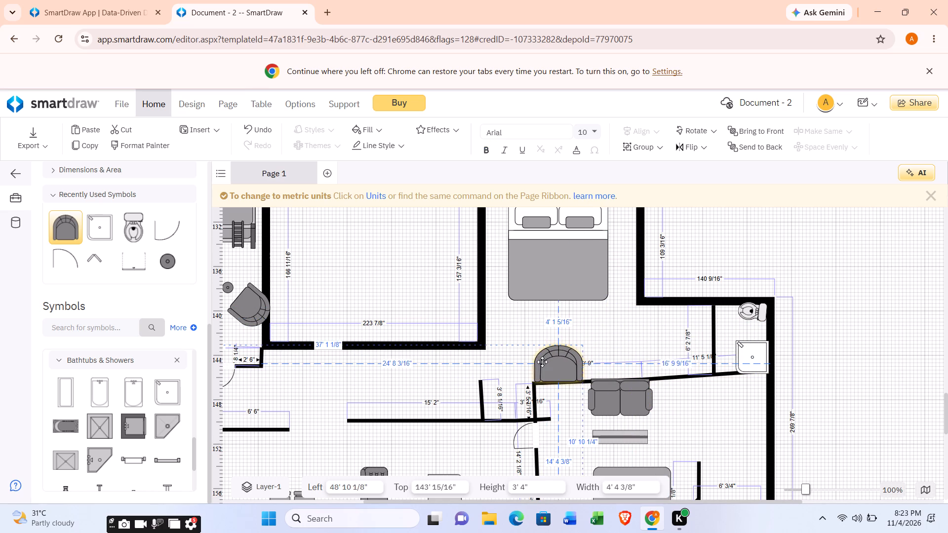
drag(542, 362, 545, 361)
drag(574, 362, 591, 363)
drag(603, 365, 624, 365)
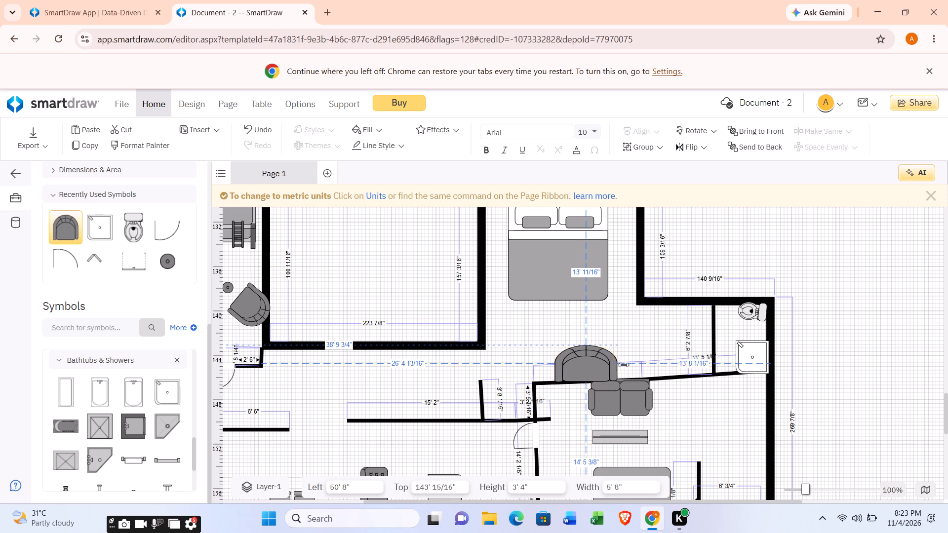
drag(624, 365, 649, 366)
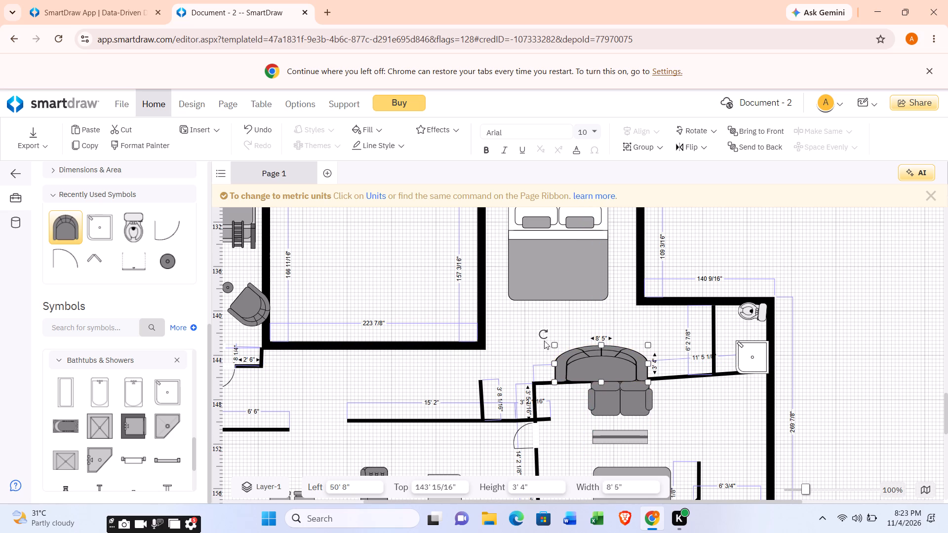
Rotate the widened armchair to nearly 180° so its back runs along the sloping wall and it faces the bed.
drag(542, 334, 679, 403)
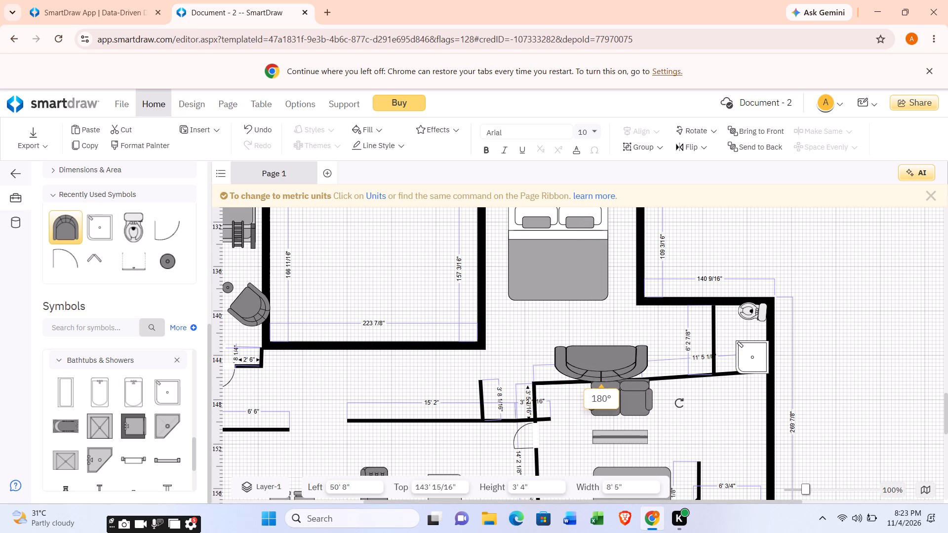
drag(679, 403, 679, 396)
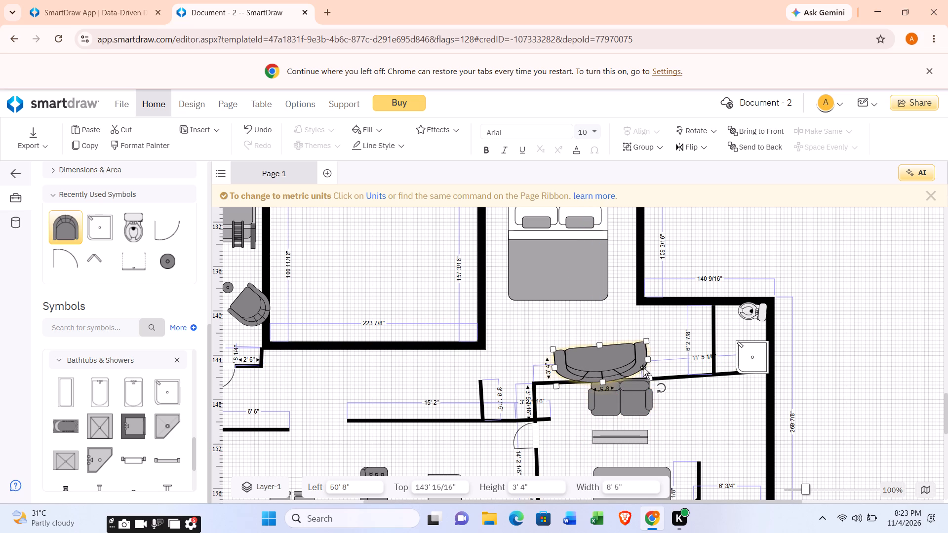
drag(641, 352, 638, 359)
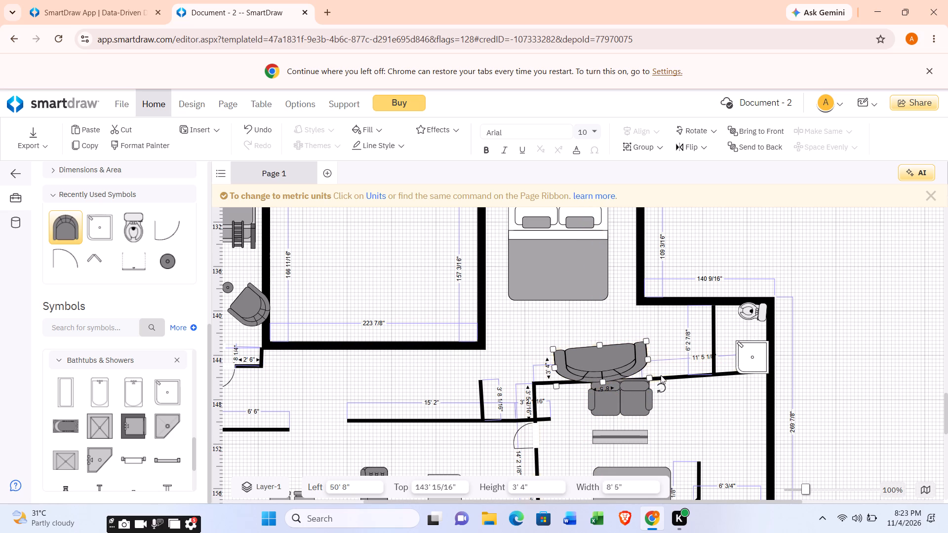
Finish rotating the widened armchair below the bed so it sits level, with its seat facing the bed.
drag(660, 382, 659, 387)
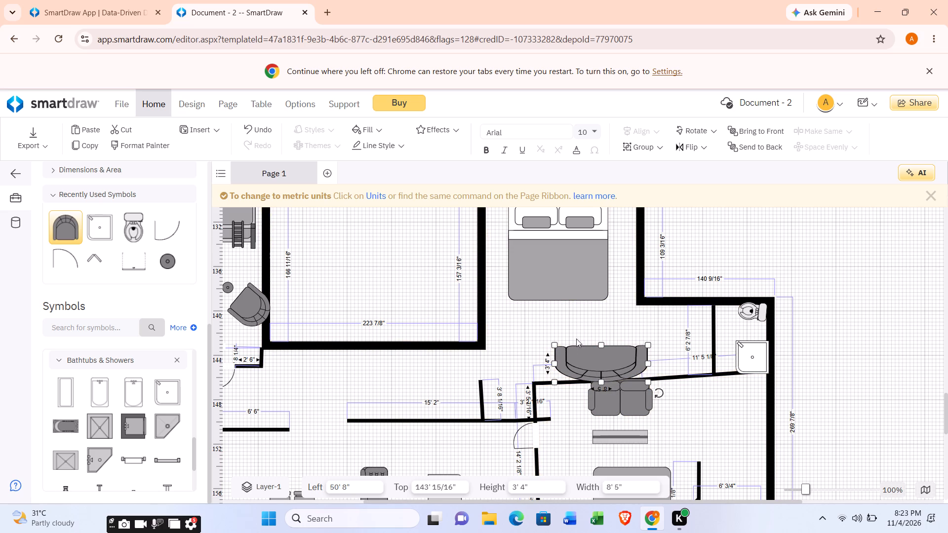
Insert a 28" door in the vertical partition beside the toilet, swinging away from the toilet, at 755 7/16" left and 1694" top.
drag(153, 227, 215, 264)
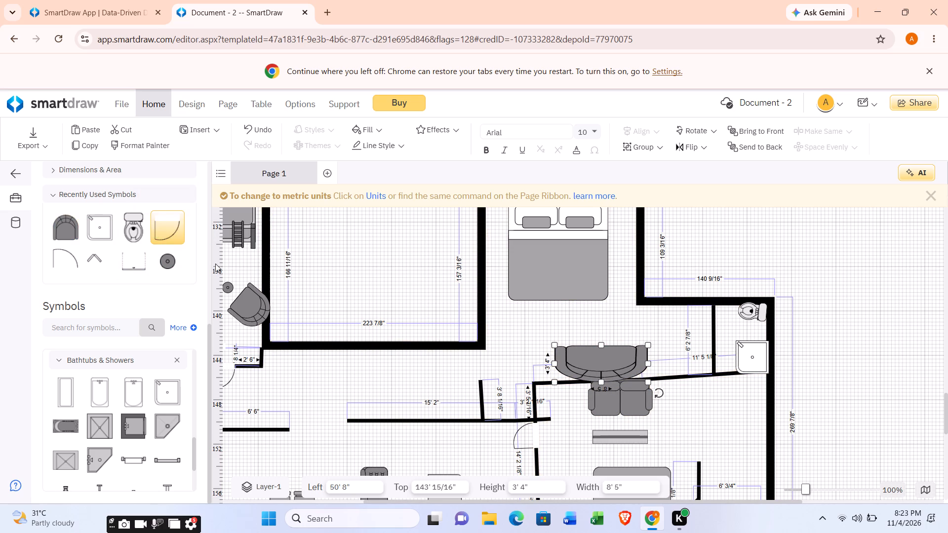
drag(215, 264, 688, 336)
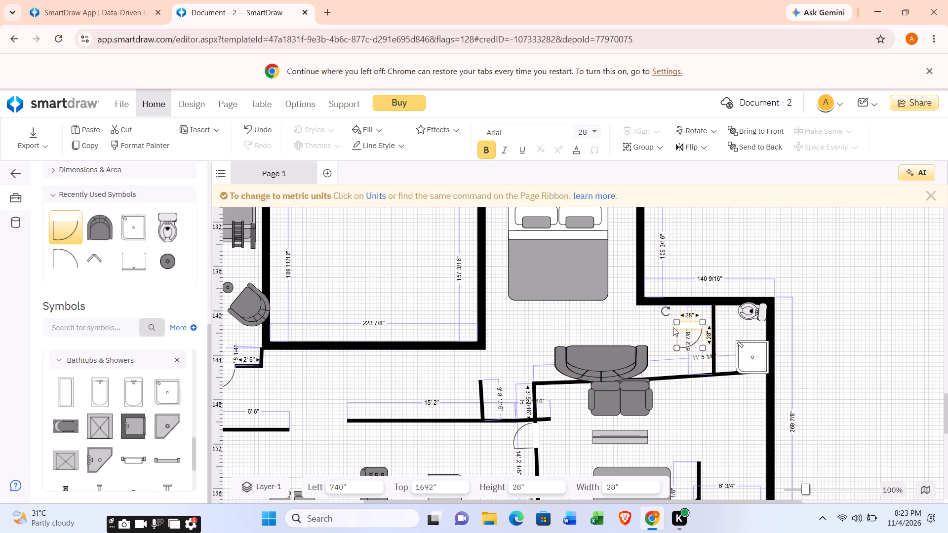
drag(661, 312, 717, 320)
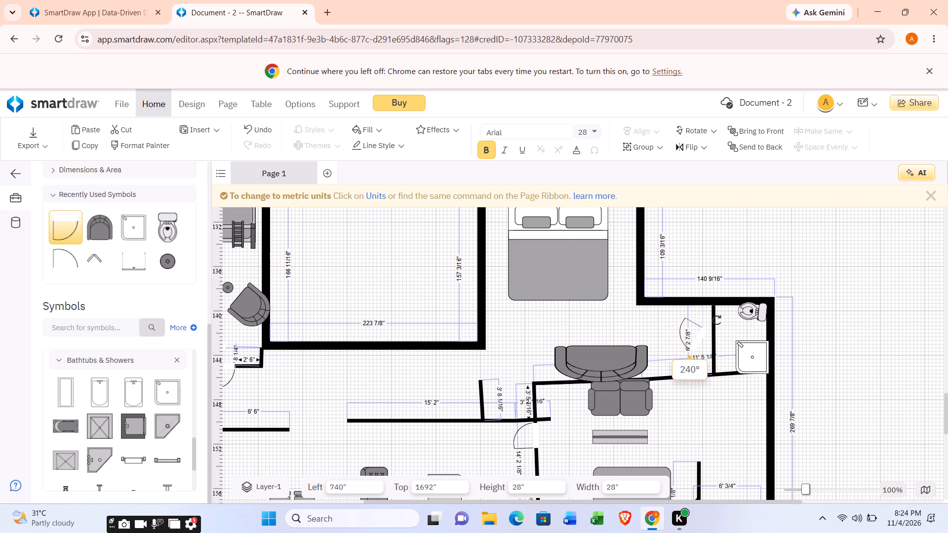
drag(717, 320, 708, 311)
drag(695, 337, 698, 340)
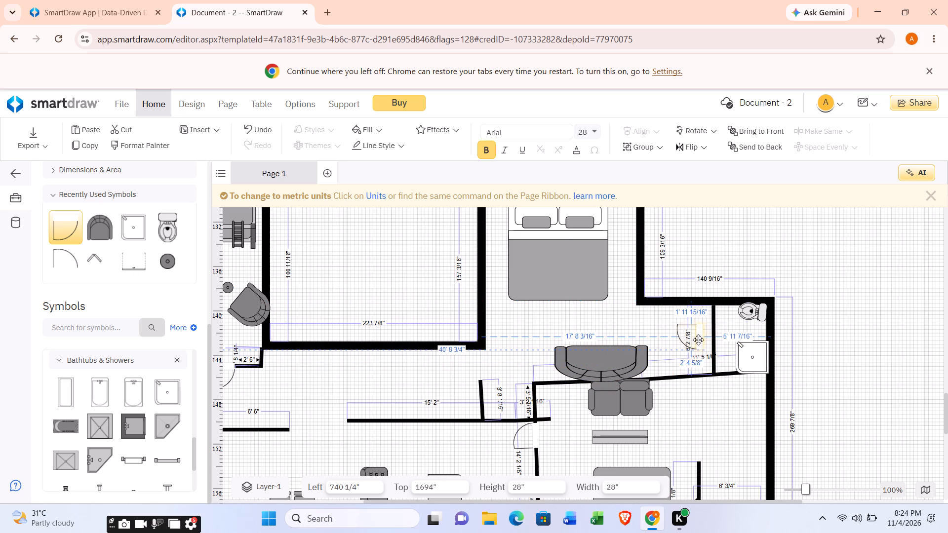
drag(698, 340, 703, 339)
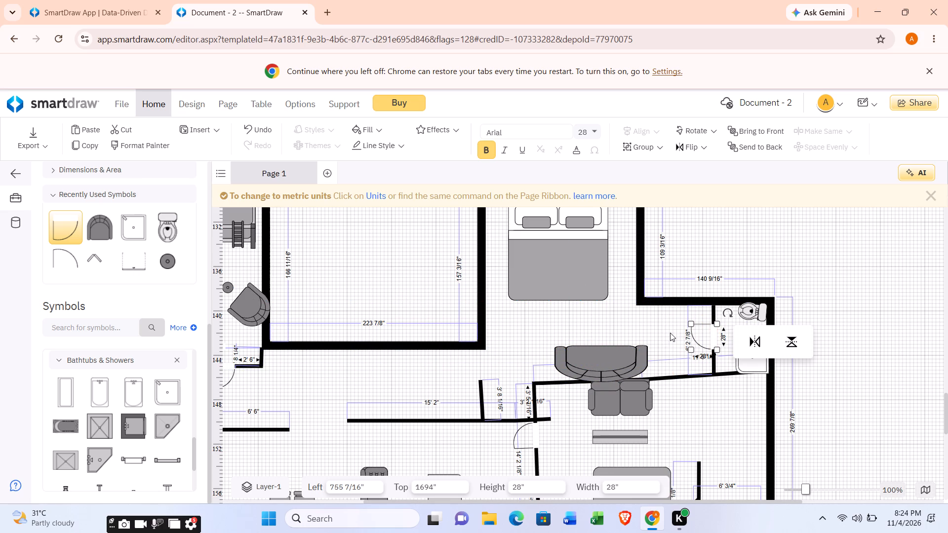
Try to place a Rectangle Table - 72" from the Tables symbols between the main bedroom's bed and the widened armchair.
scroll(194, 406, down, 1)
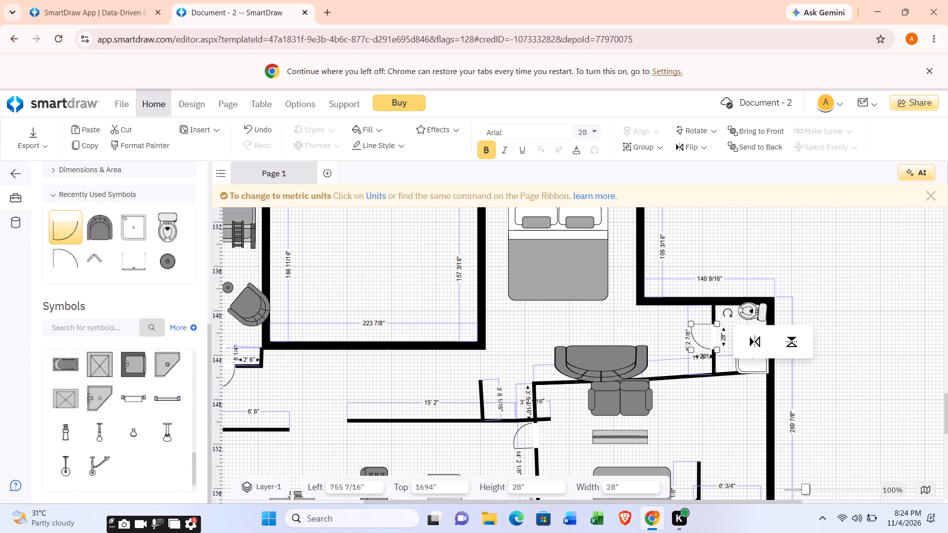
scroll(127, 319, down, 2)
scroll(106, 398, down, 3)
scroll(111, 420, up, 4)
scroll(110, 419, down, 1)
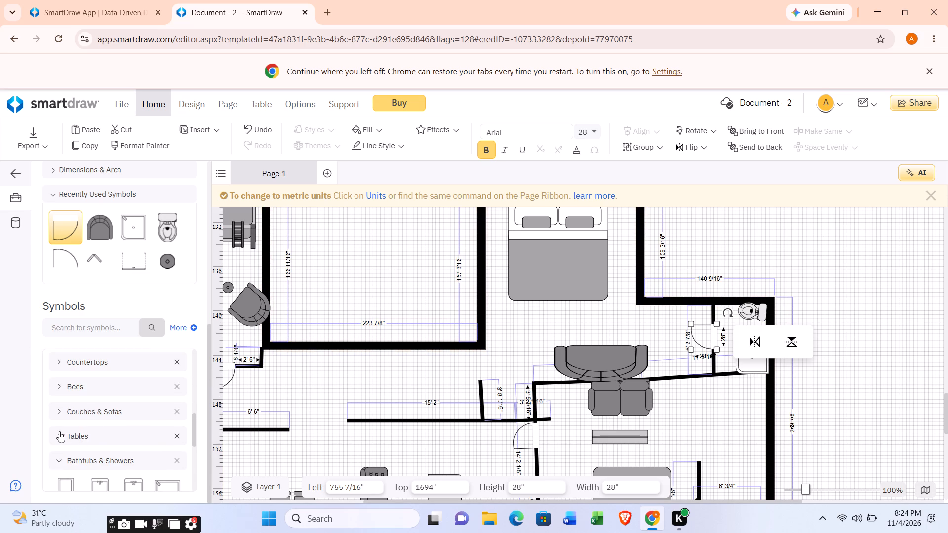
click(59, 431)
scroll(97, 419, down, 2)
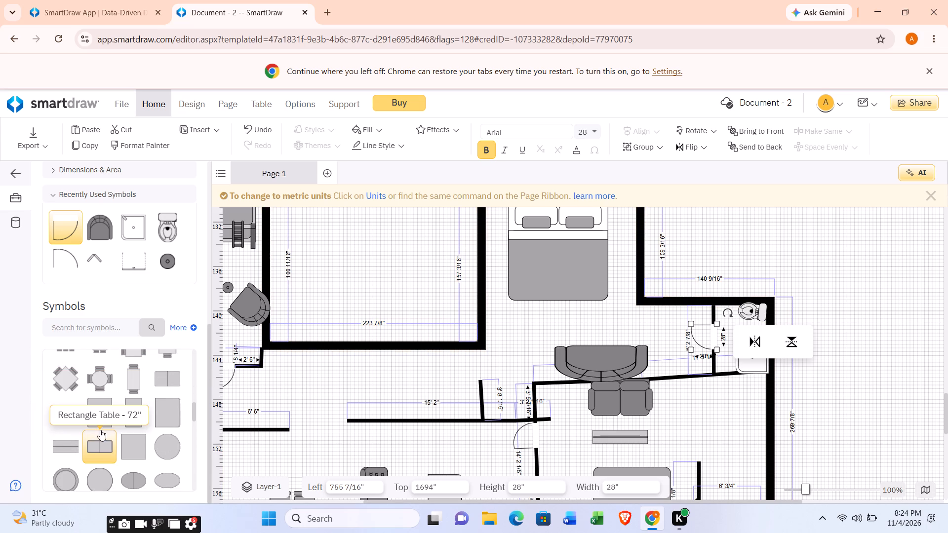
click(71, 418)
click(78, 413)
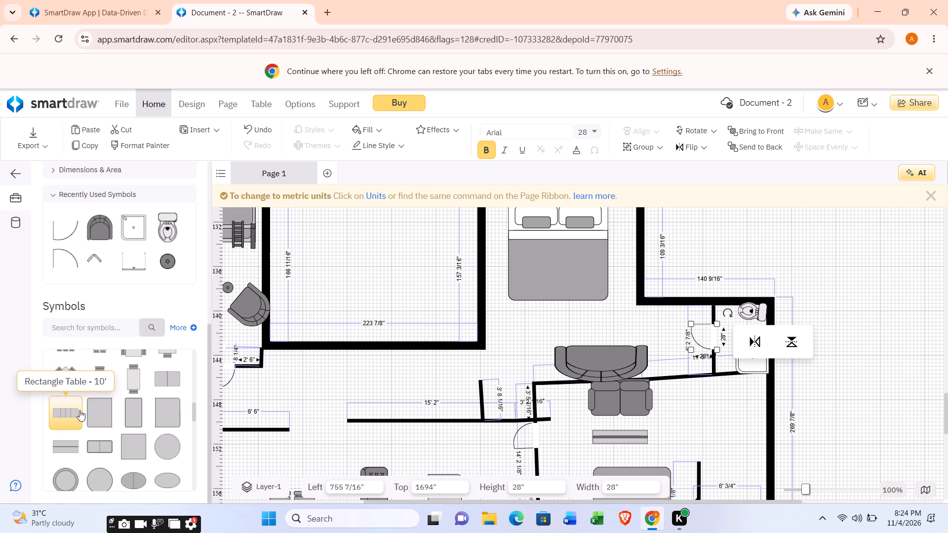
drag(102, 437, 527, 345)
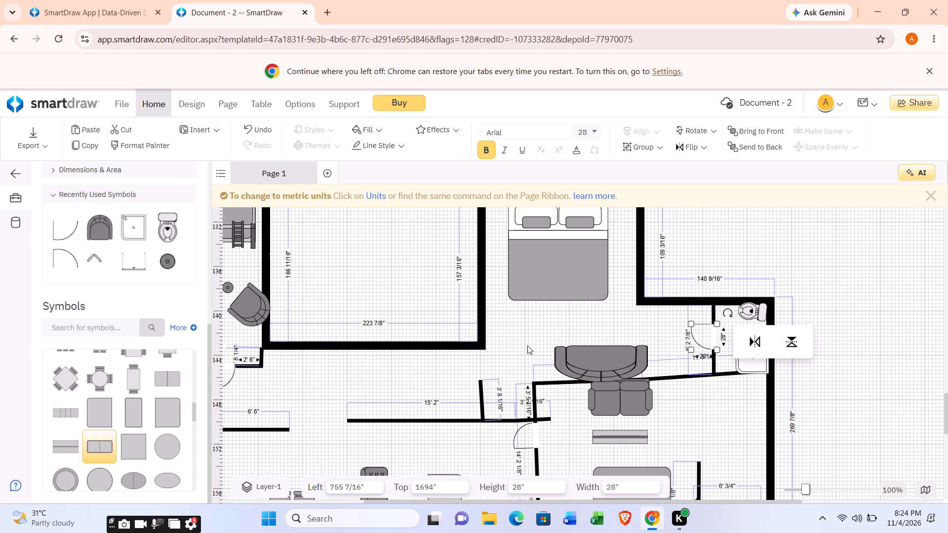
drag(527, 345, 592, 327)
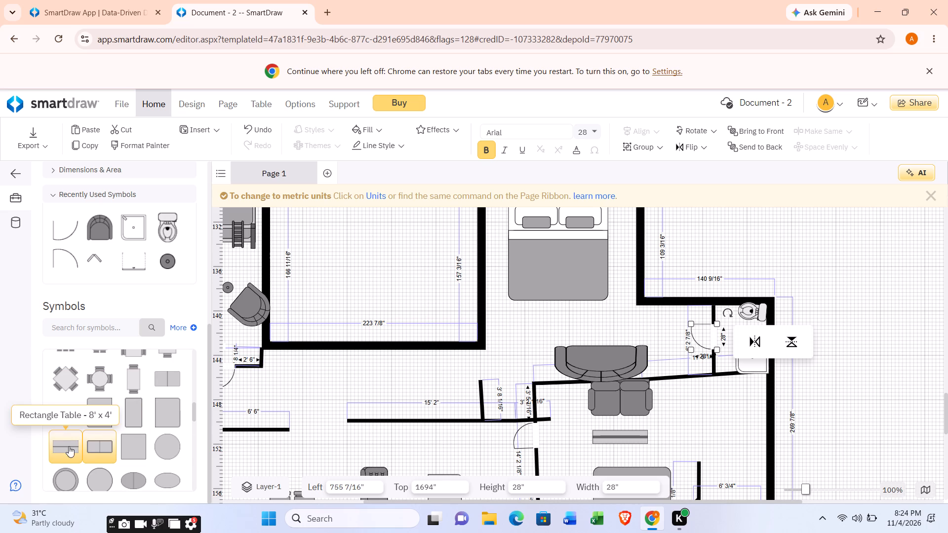
Add a Rectangle Table - 8' x 4' between the main bedroom's bed and the widened armchair.
drag(69, 446, 585, 320)
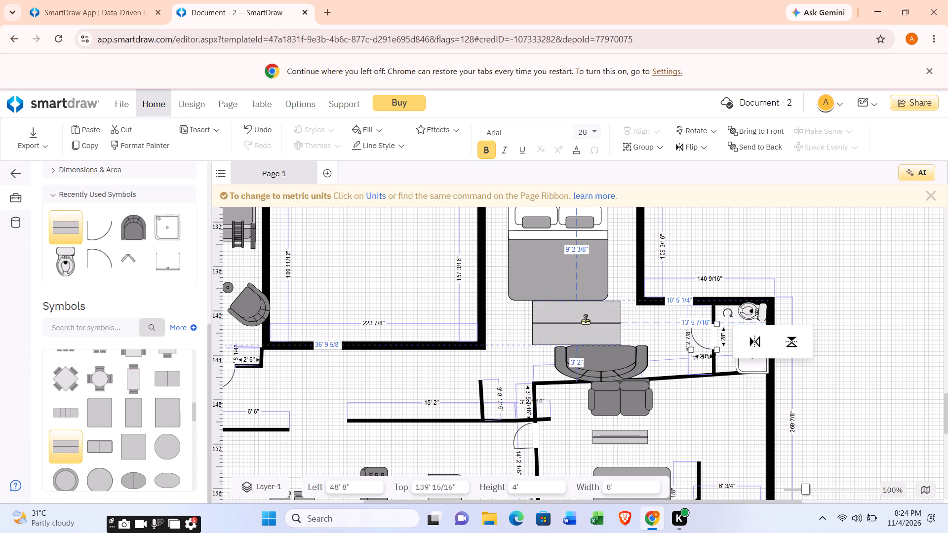
drag(585, 320, 593, 317)
drag(640, 314, 637, 315)
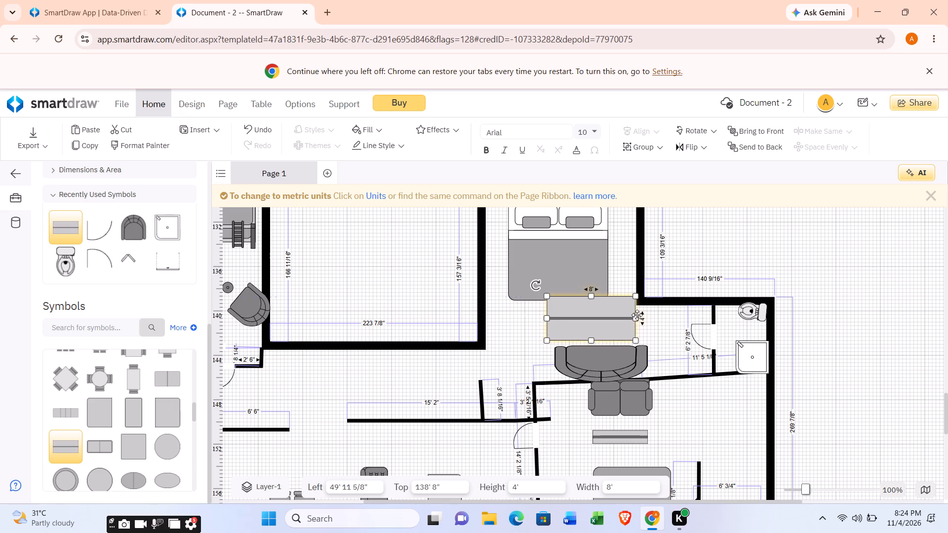
drag(637, 315, 631, 317)
Shrink the table to 3' wide by 2' 8 5/16" high and place it above the widened armchair, at 53' 4 1/2" left and 140' 9/16" top.
drag(628, 319, 588, 328)
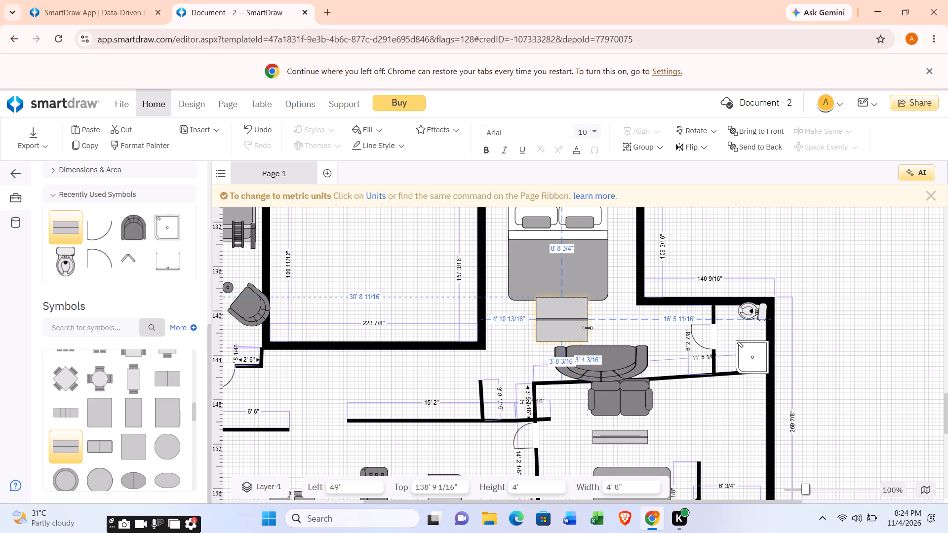
drag(588, 328, 569, 328)
click(551, 294)
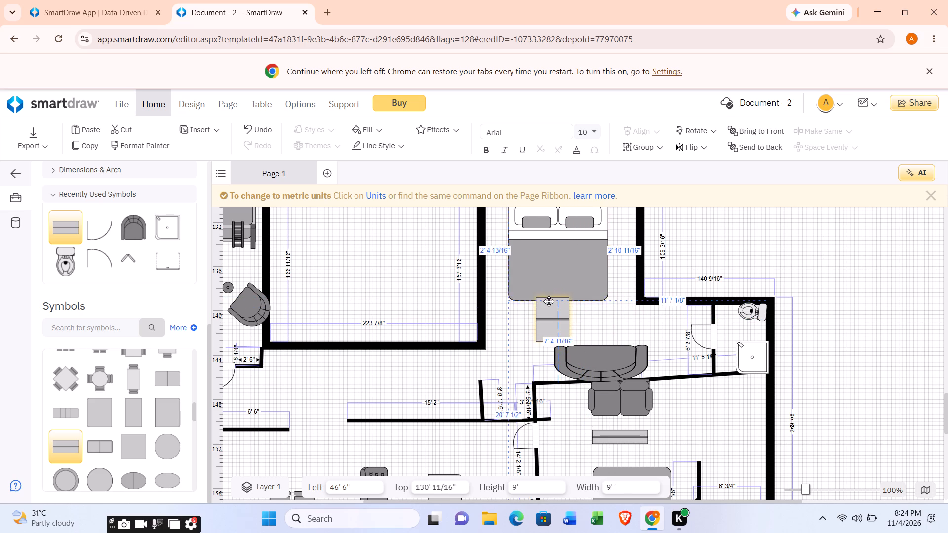
drag(555, 325, 561, 333)
drag(555, 324, 556, 334)
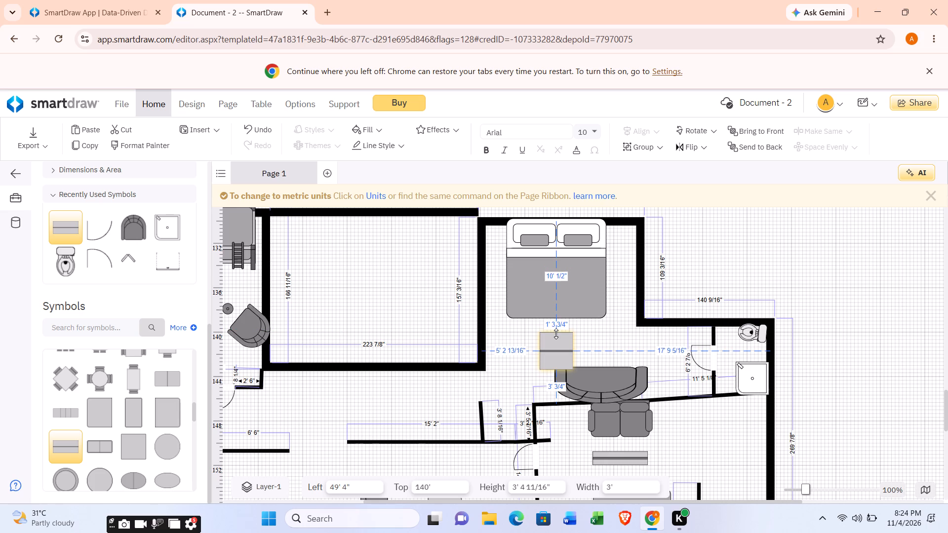
drag(556, 334, 557, 339)
drag(556, 349, 583, 344)
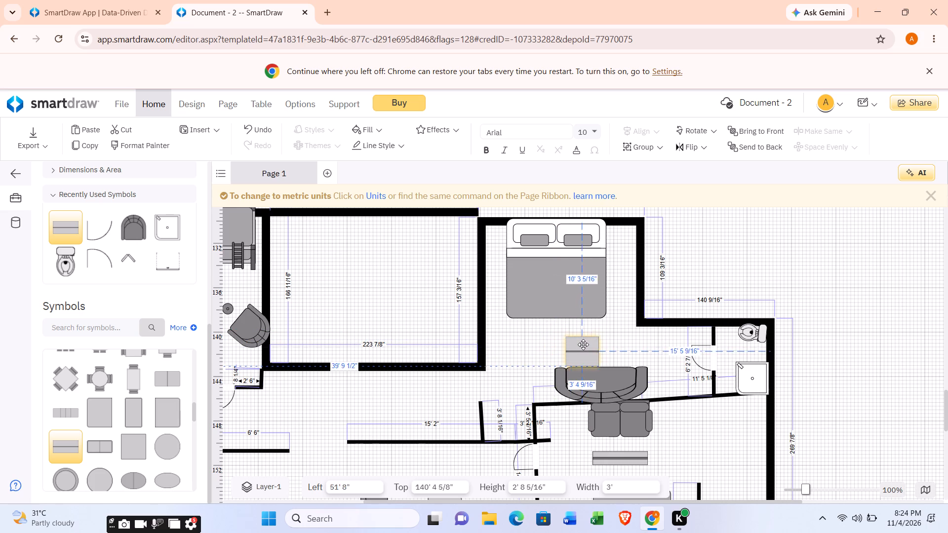
drag(583, 344, 601, 343)
click(601, 343)
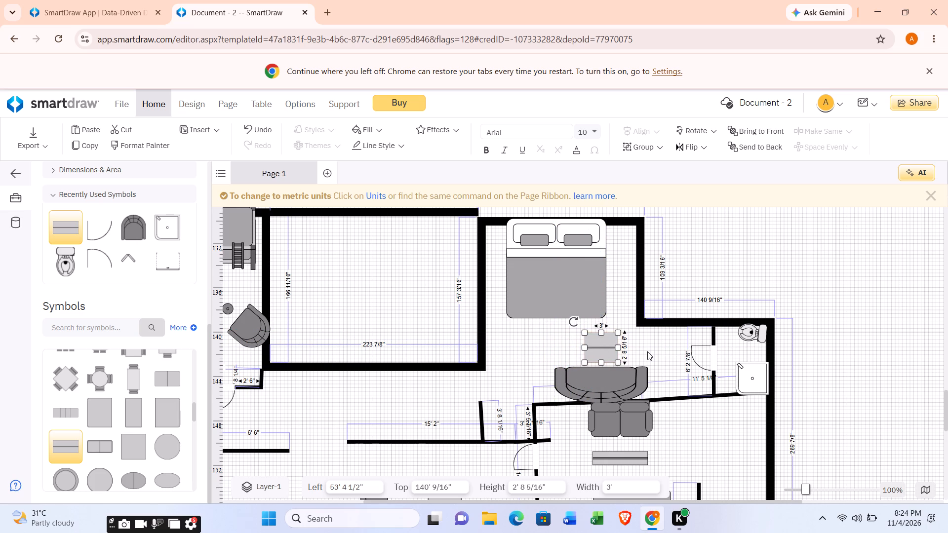
click(647, 351)
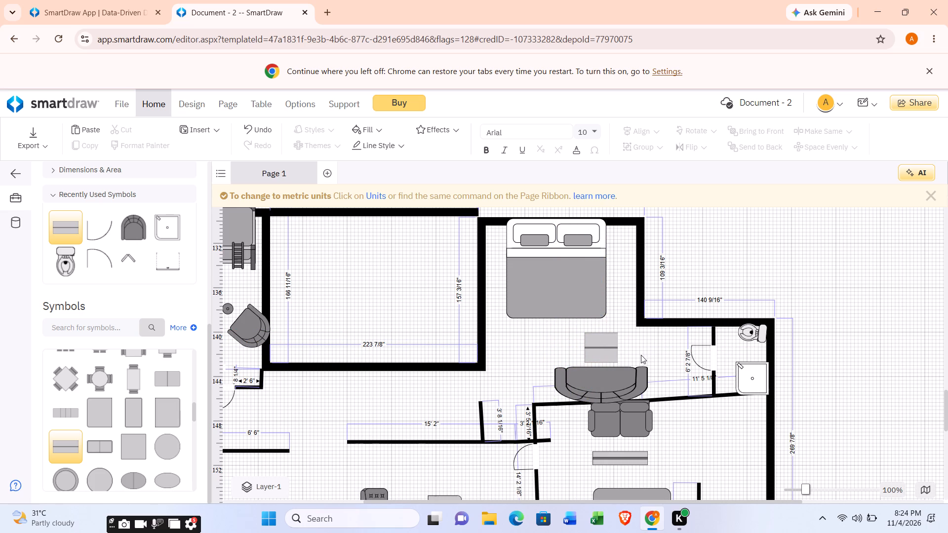
Delete the short slanted 3' 8 1/16" wall standing on the 15' 2" horizontal wall.
scroll(547, 340, down, 1)
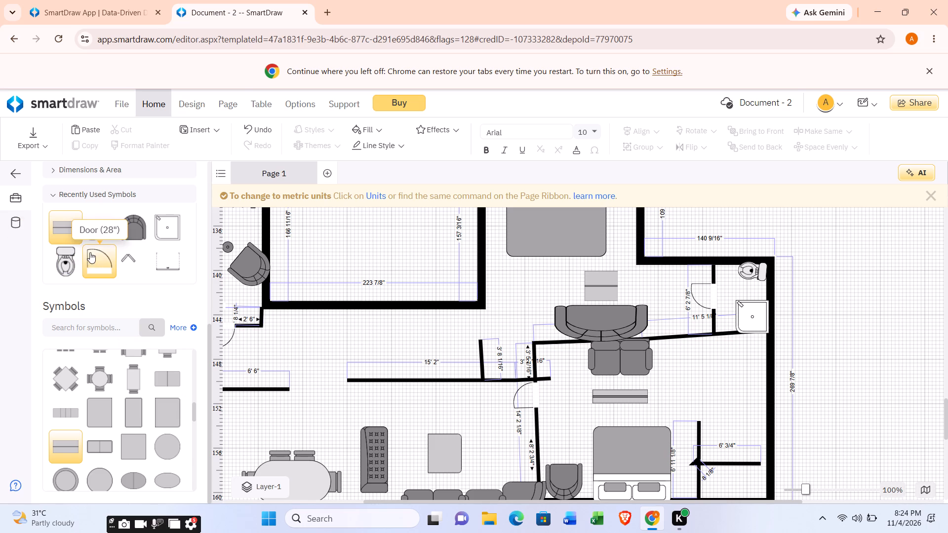
click(483, 357)
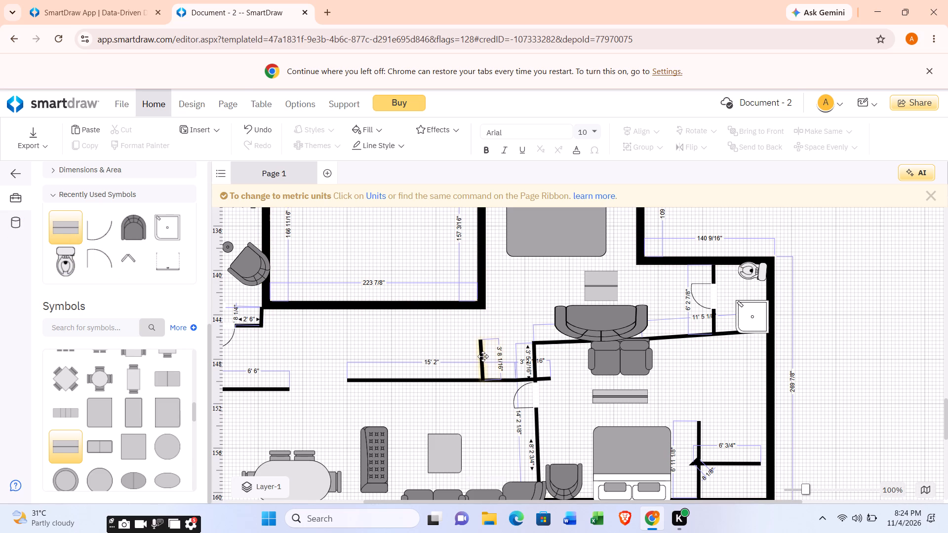
key(Delete)
Draw a vertical 4" interior wall about 6' 4 3/4" long from the upper room's bottom wall to the 15' 2" horizontal wall.
scroll(129, 249, up, 1)
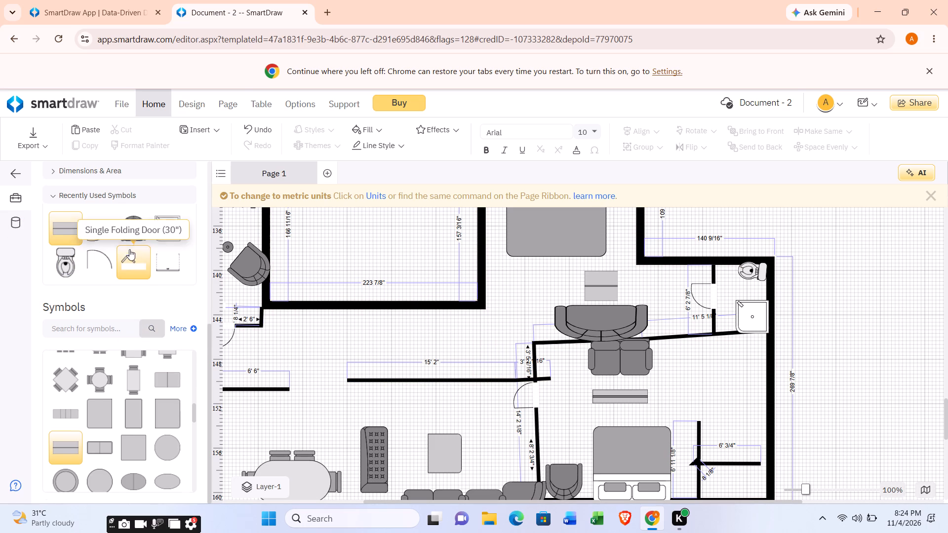
scroll(129, 249, up, 4)
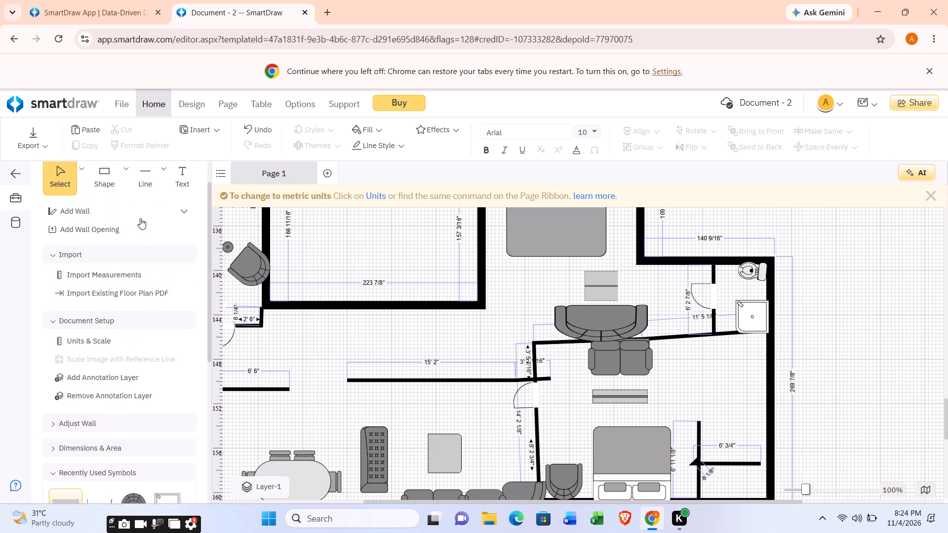
click(171, 239)
click(185, 240)
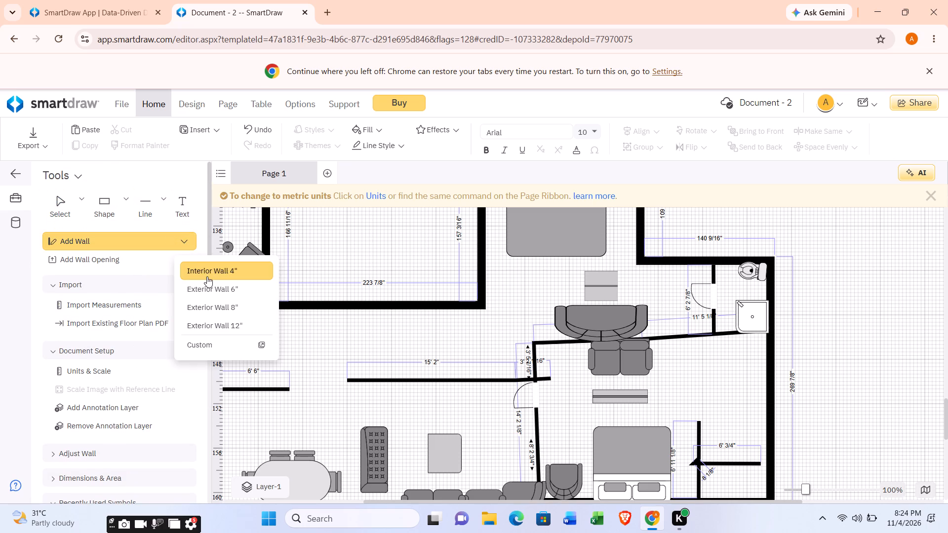
click(214, 268)
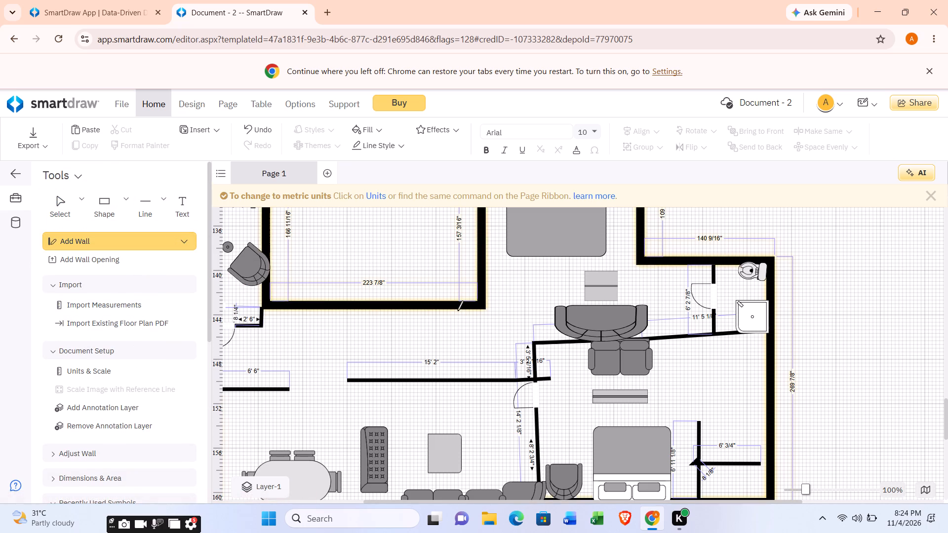
drag(457, 311, 458, 374)
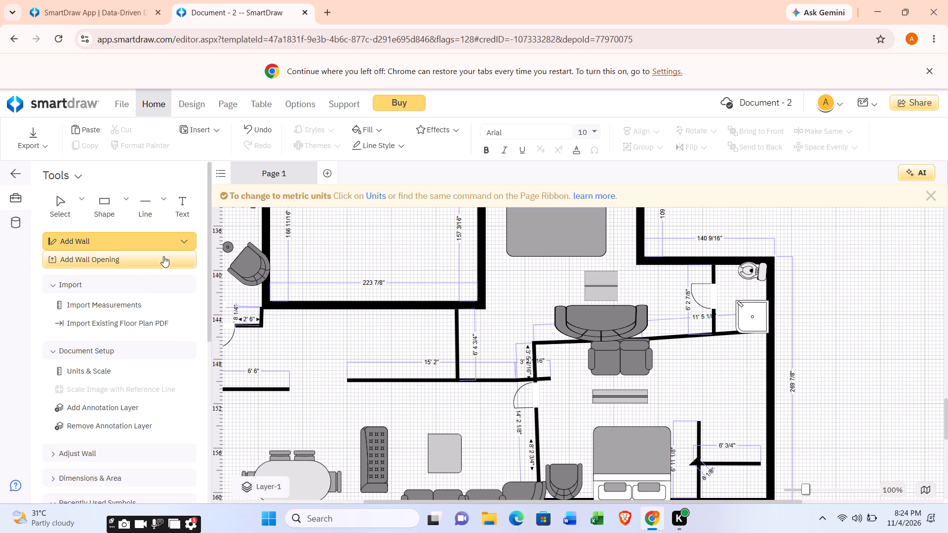
Insert a 28" door at the lower end of the new vertical wall, opening away from the bedroom, at 478 5/8" left and 1770" top.
scroll(181, 401, down, 2)
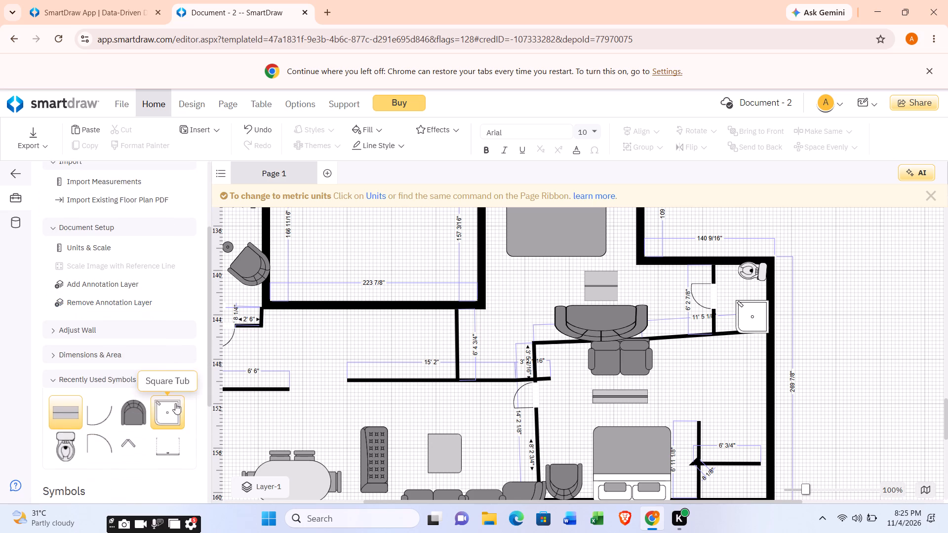
drag(109, 410, 370, 360)
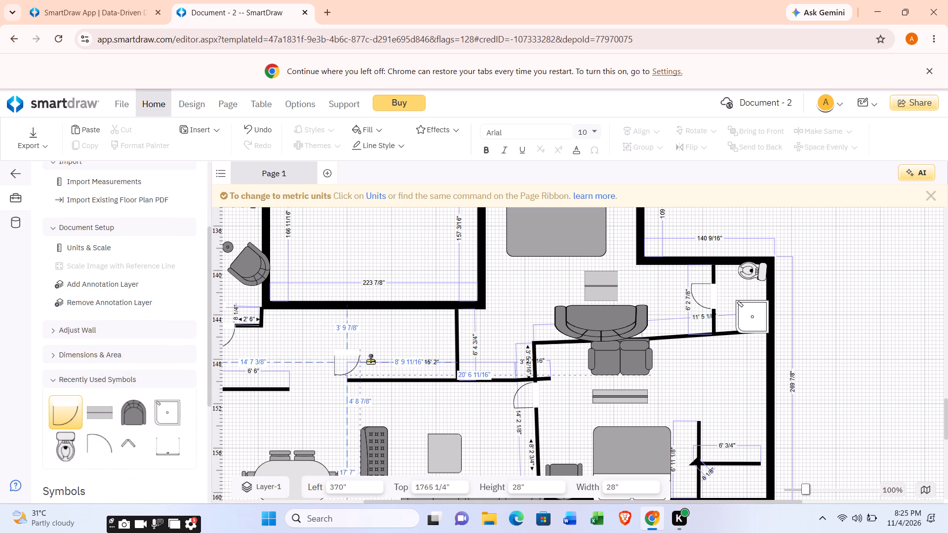
drag(370, 360, 395, 351)
drag(365, 327, 391, 377)
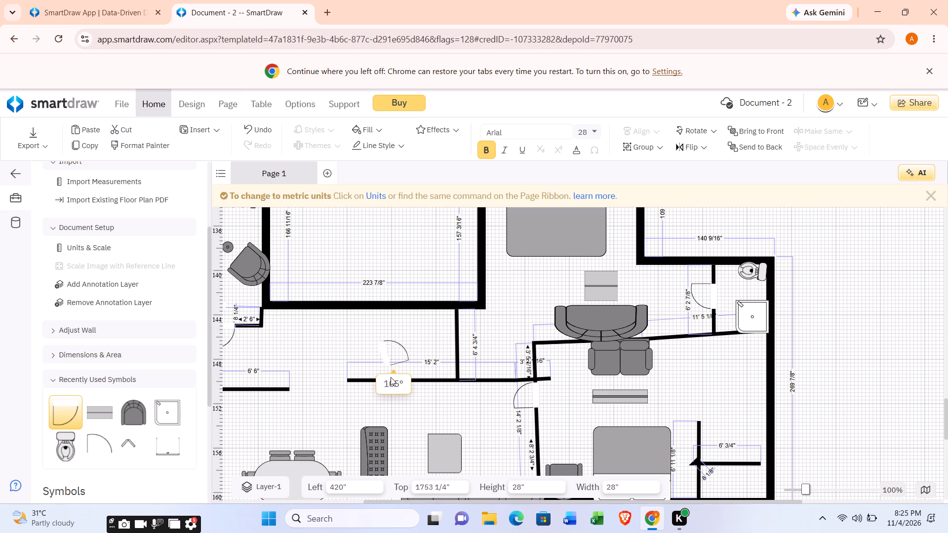
drag(391, 377, 415, 326)
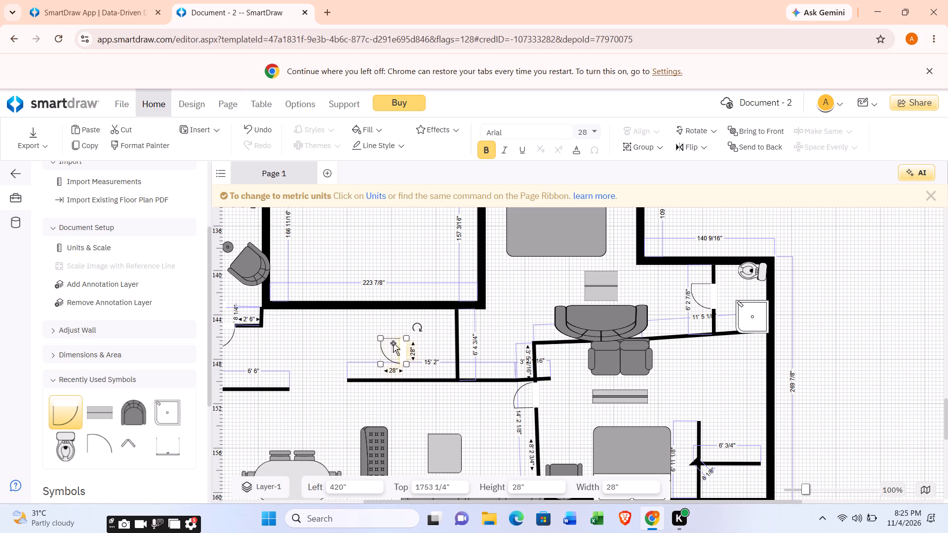
drag(393, 343, 442, 354)
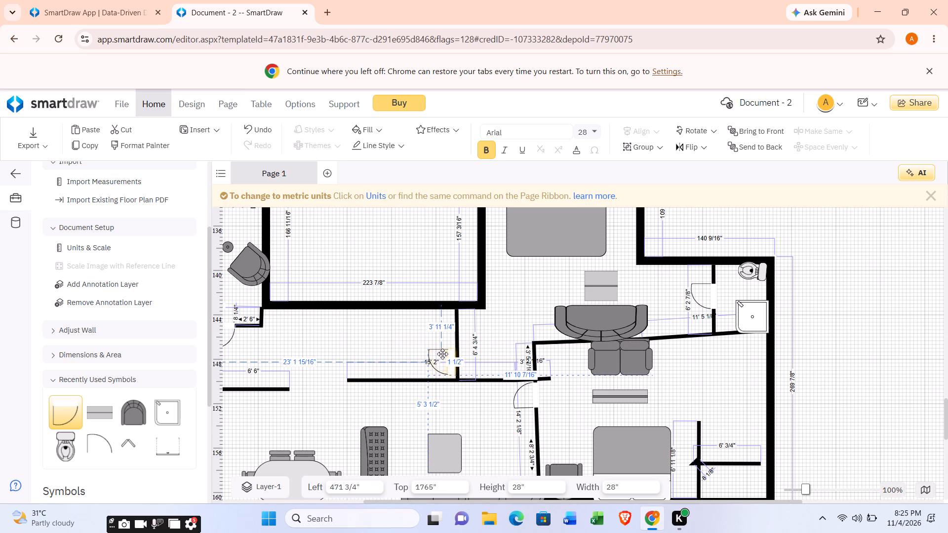
drag(442, 354, 445, 358)
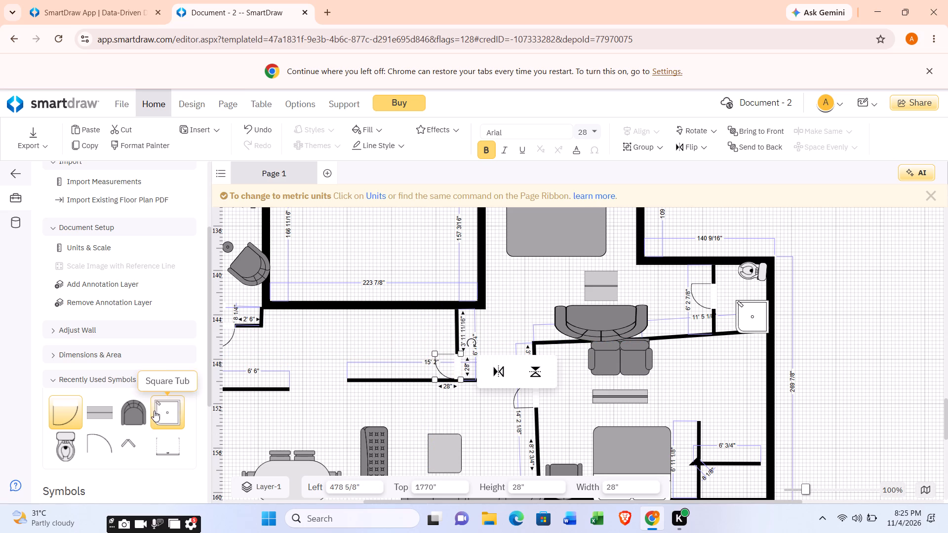
Insert an armchair at the upper end of the new vertical wall, rotated about 35°, at 41' 9 1/2" left and 142' 9 3/4" top.
click(126, 406)
drag(126, 406, 442, 366)
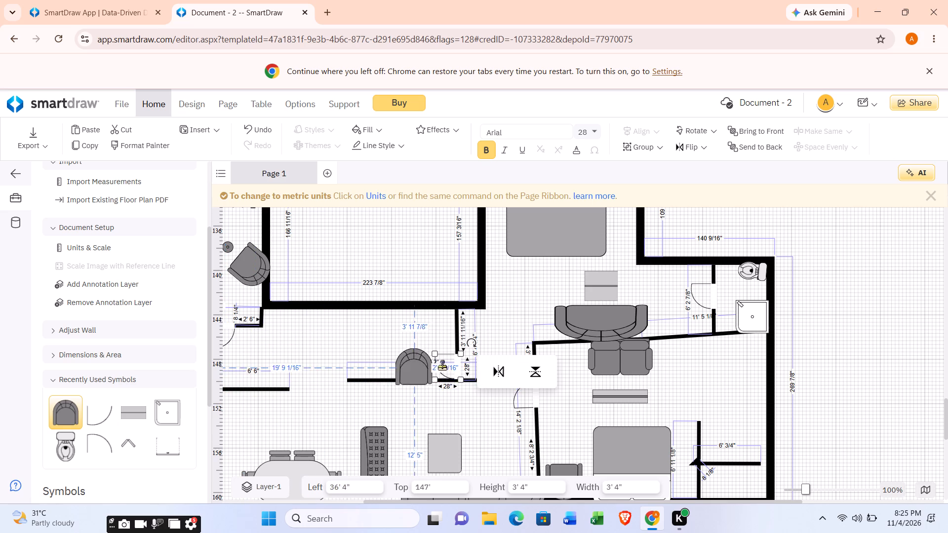
drag(442, 366, 471, 326)
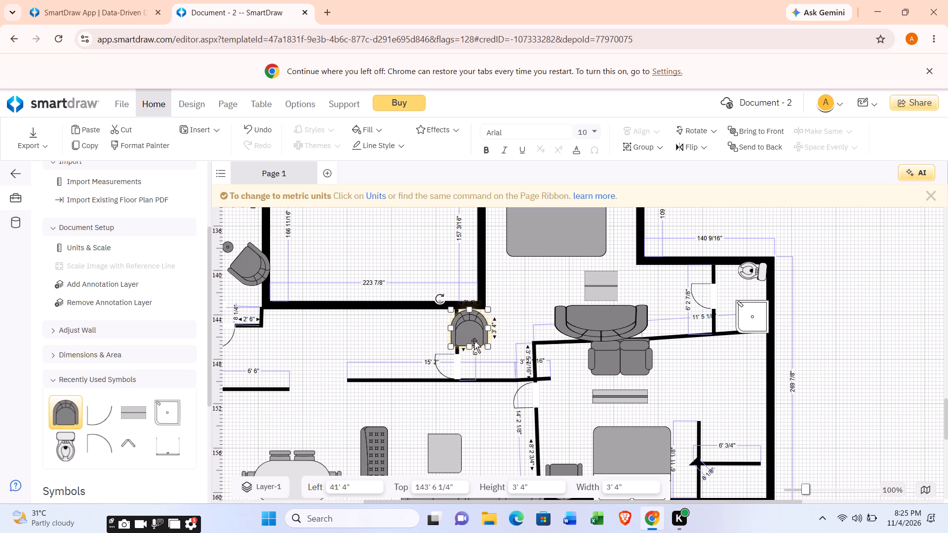
drag(478, 340, 487, 330)
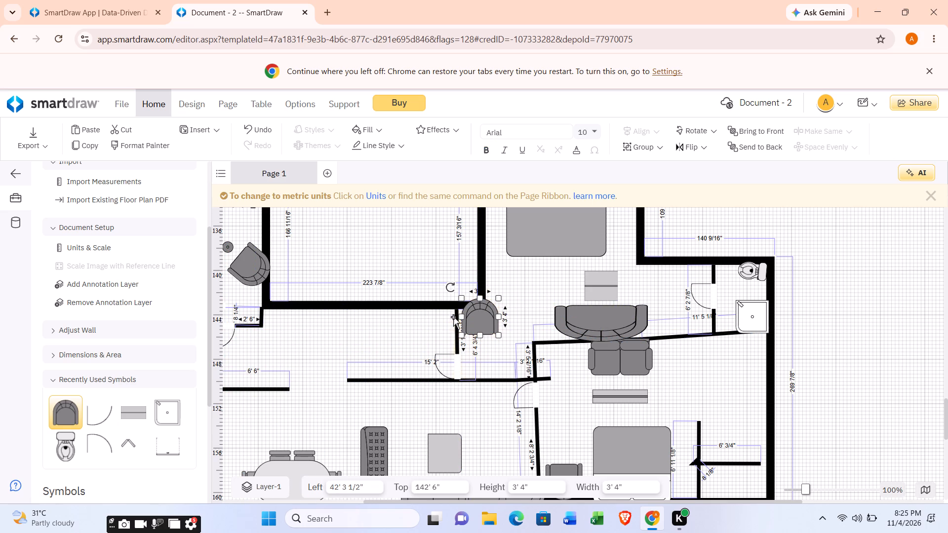
drag(441, 288, 434, 298)
click(486, 314)
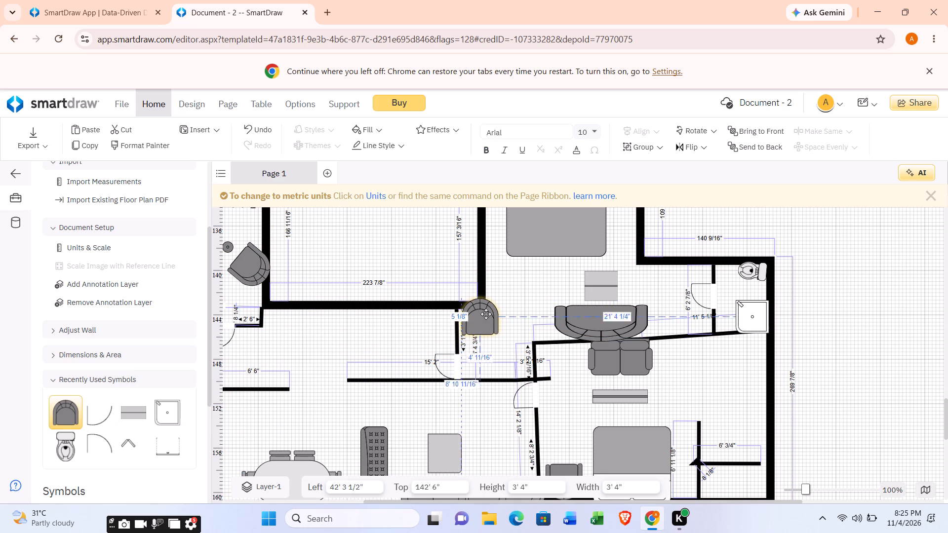
drag(448, 286, 442, 312)
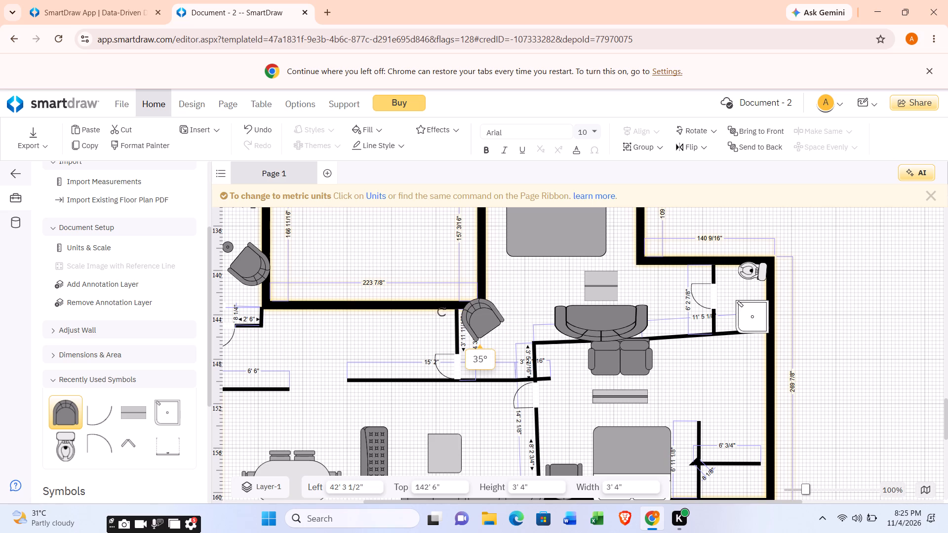
drag(442, 312, 442, 315)
drag(474, 321, 469, 326)
click(469, 326)
Insert a Glass Oval Coffee Table beside the rotated armchair, sized 3' by 2' 1 13/16", at 44' left and 141' 8 13/16" top.
scroll(140, 395, down, 3)
scroll(139, 355, down, 1)
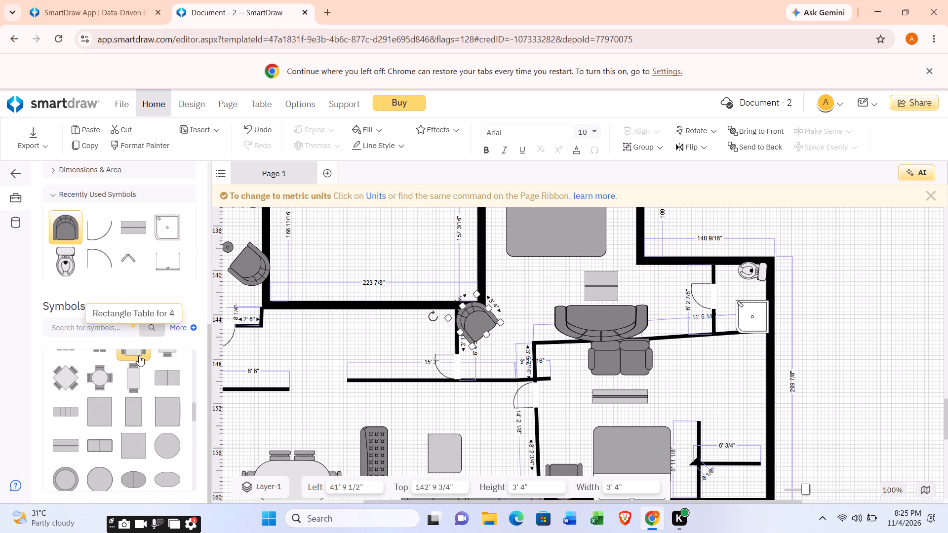
scroll(139, 355, down, 2)
click(141, 372)
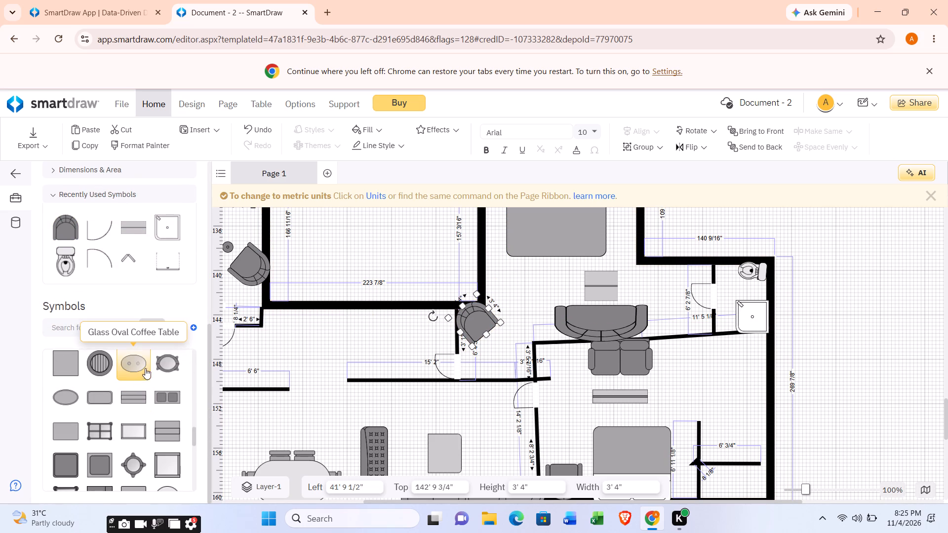
click(173, 361)
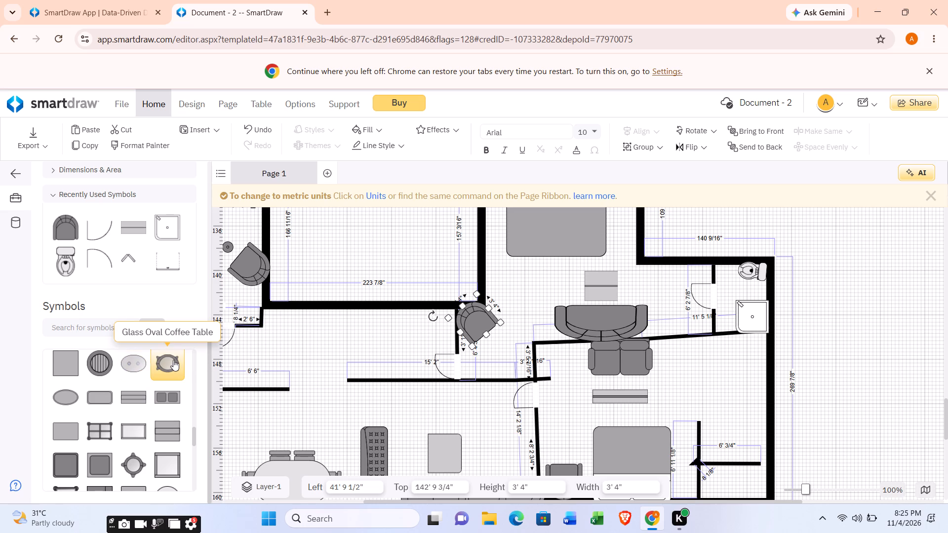
drag(176, 357, 506, 365)
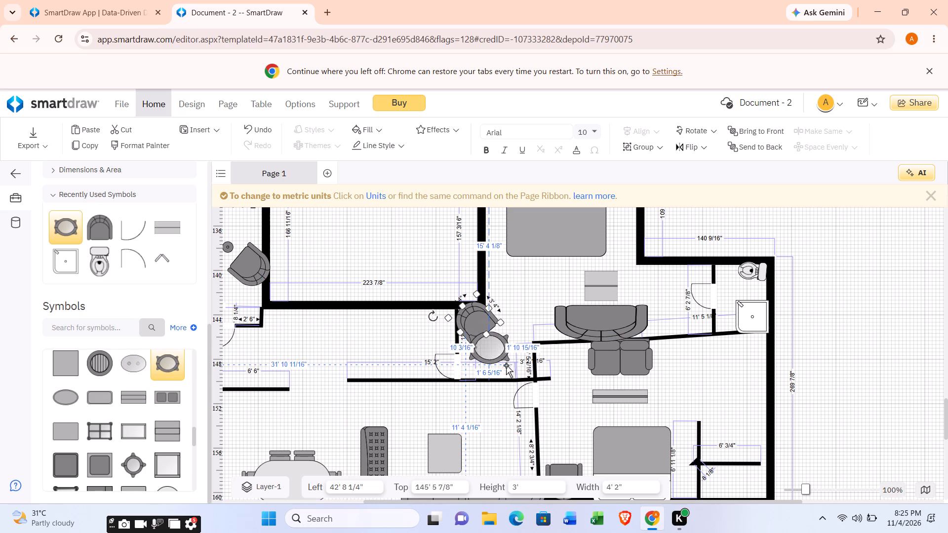
drag(482, 348, 490, 358)
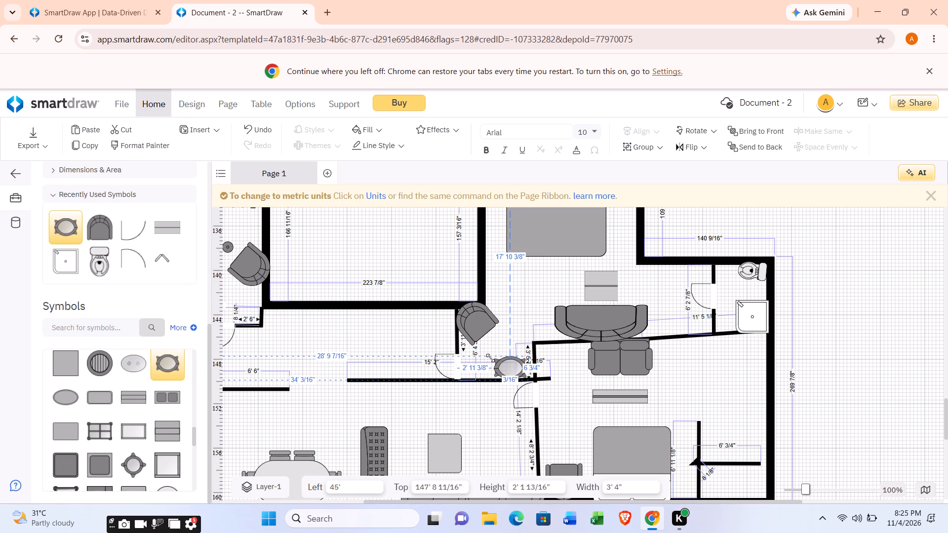
drag(490, 358, 494, 357)
drag(517, 363, 514, 342)
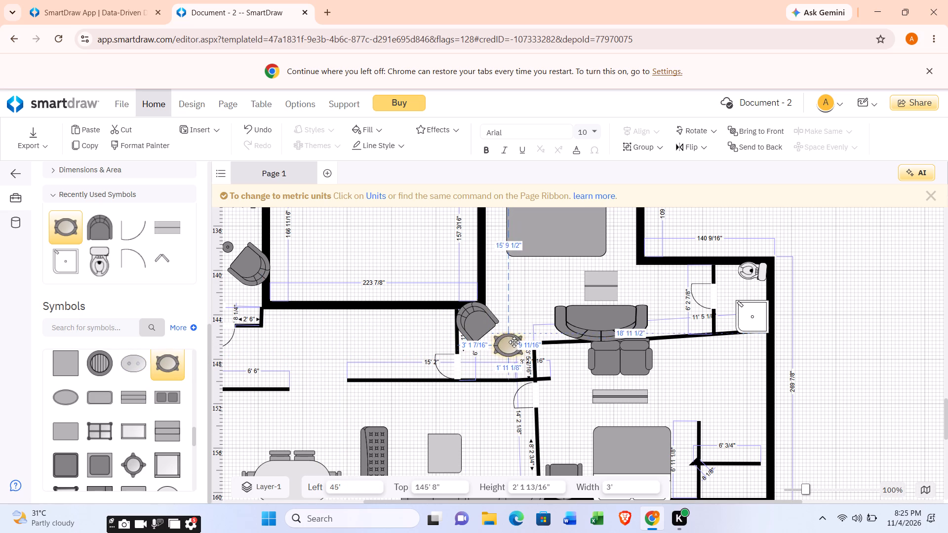
drag(514, 342, 502, 297)
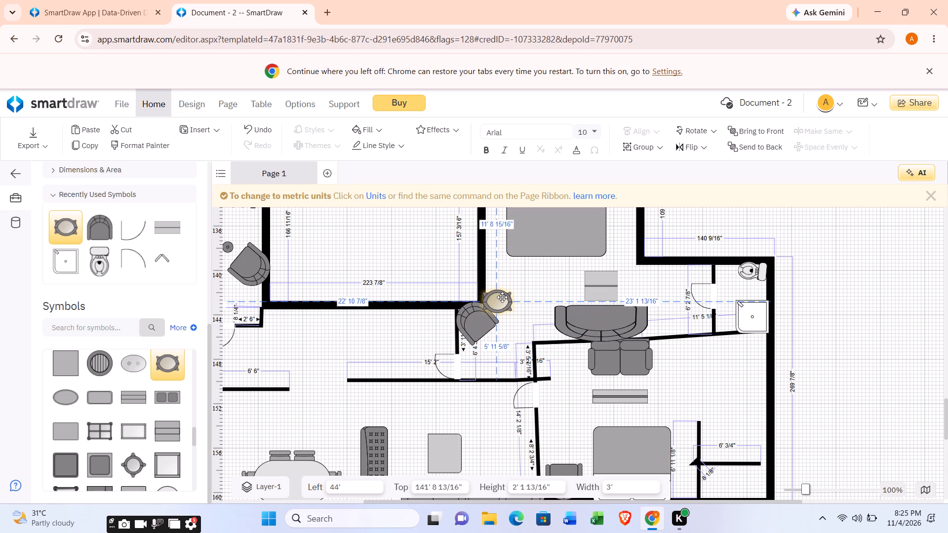
drag(502, 297, 503, 297)
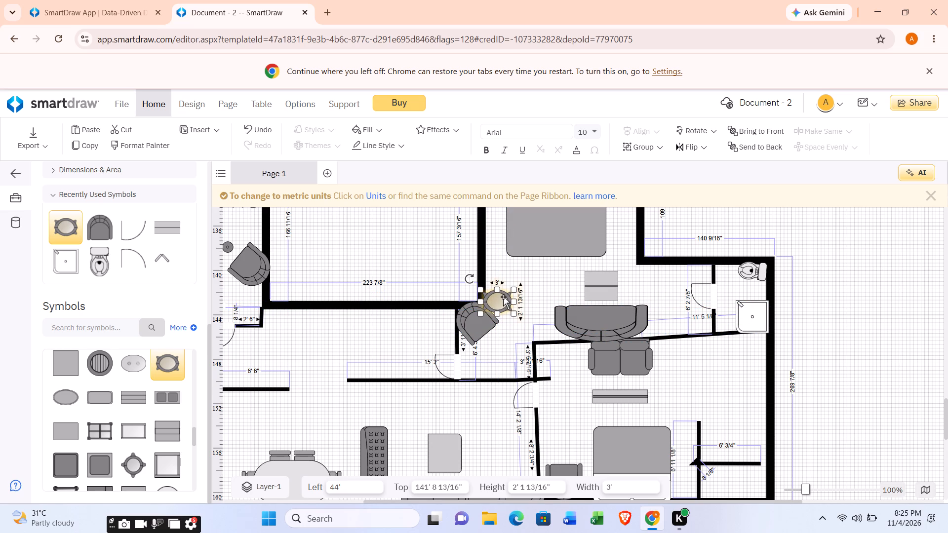
click(501, 317)
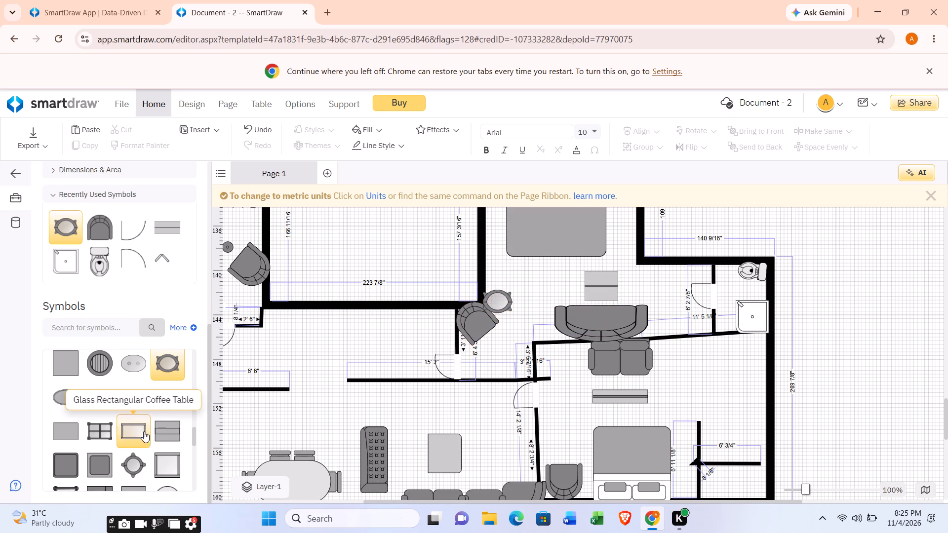
Insert a second Glass Oval Coffee Table, shrink it to 3' 1 3/4" wide, and place it between the double bed and the bedroom's right wall.
drag(161, 359, 578, 278)
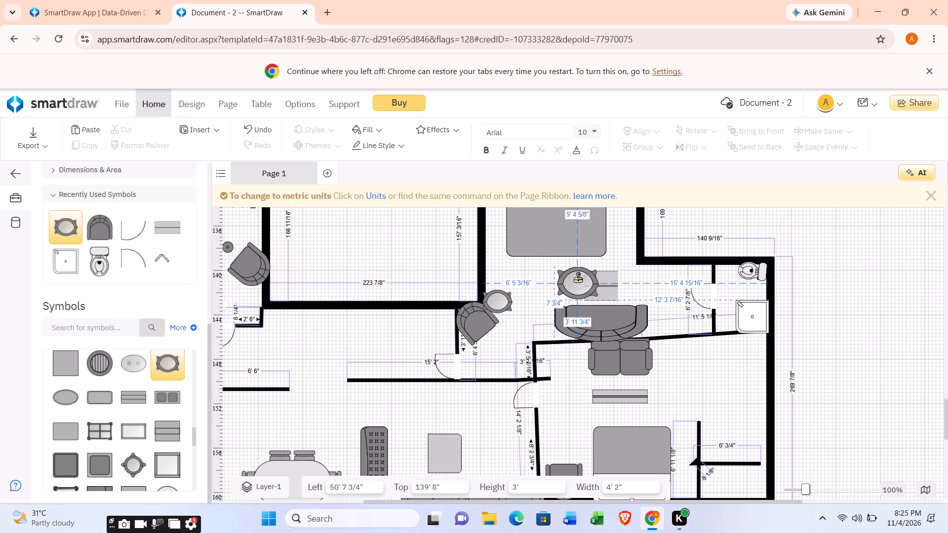
drag(578, 278, 578, 270)
scroll(560, 289, up, 1)
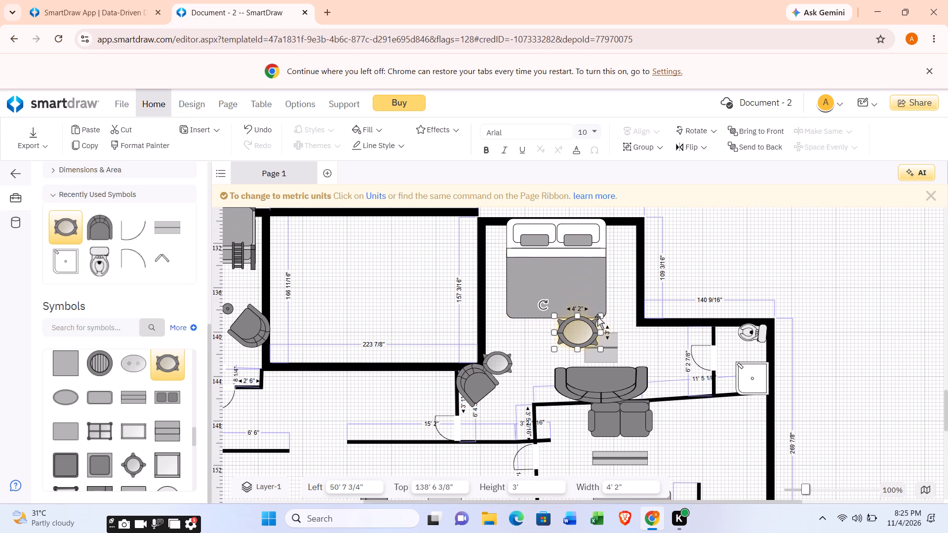
drag(596, 315, 591, 309)
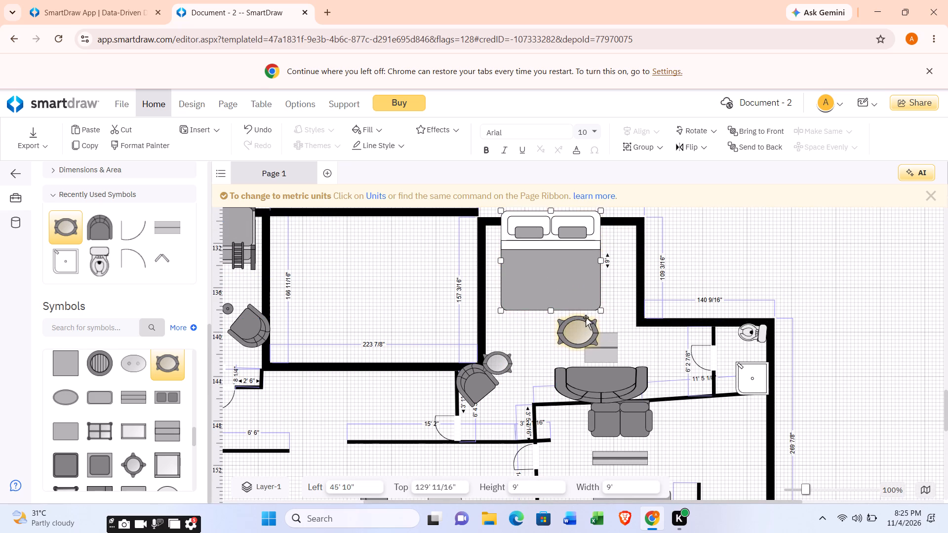
click(589, 320)
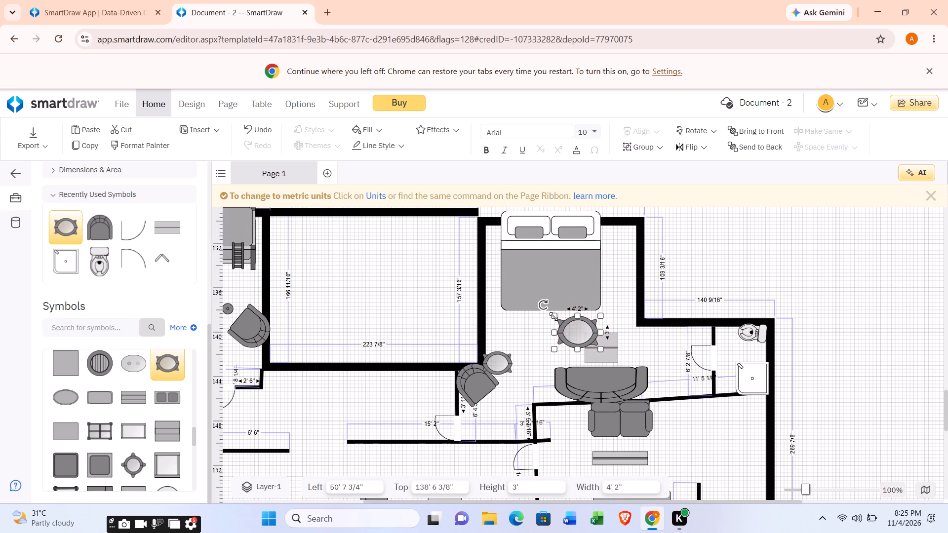
drag(553, 316, 567, 328)
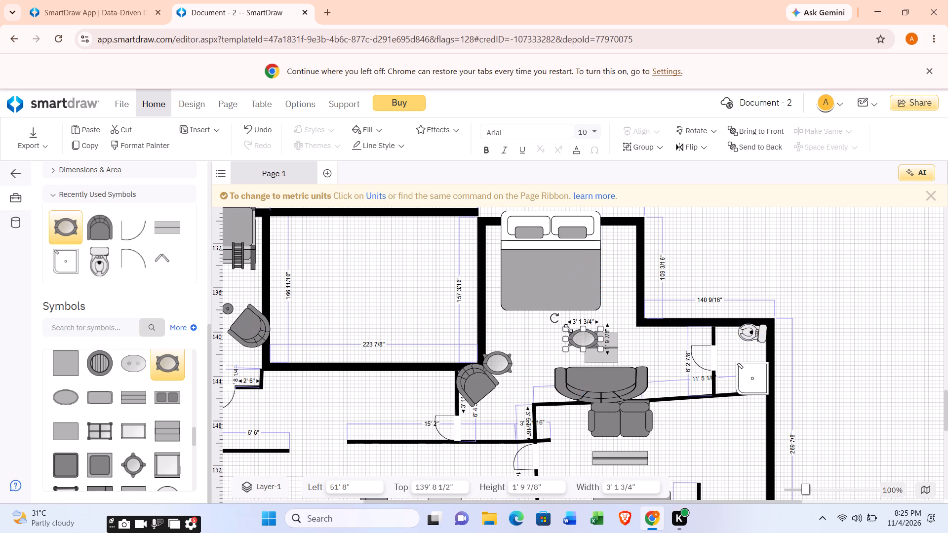
drag(586, 332, 625, 241)
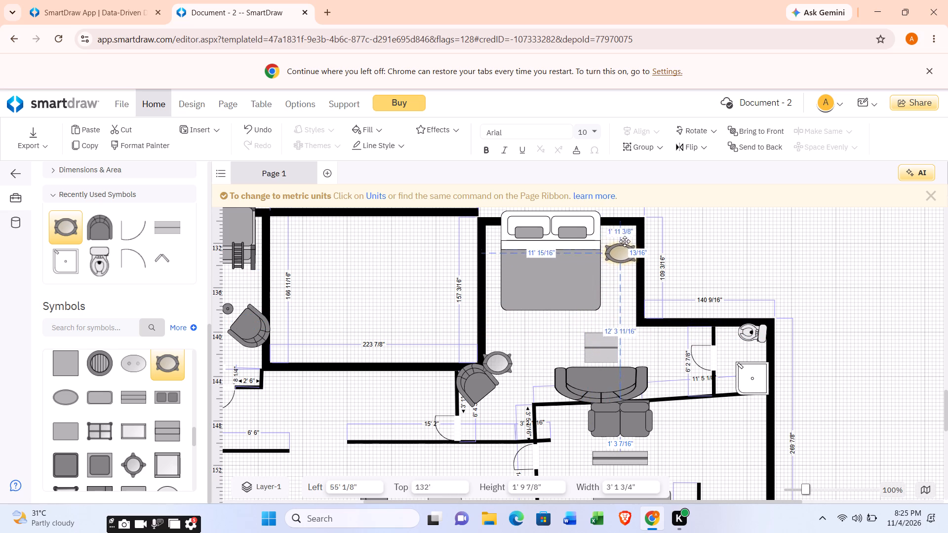
drag(625, 241, 624, 231)
Move the double bed to 47' left and 129' 9 1/16" top, against the bedroom's upper wall.
drag(583, 258, 592, 263)
click(589, 264)
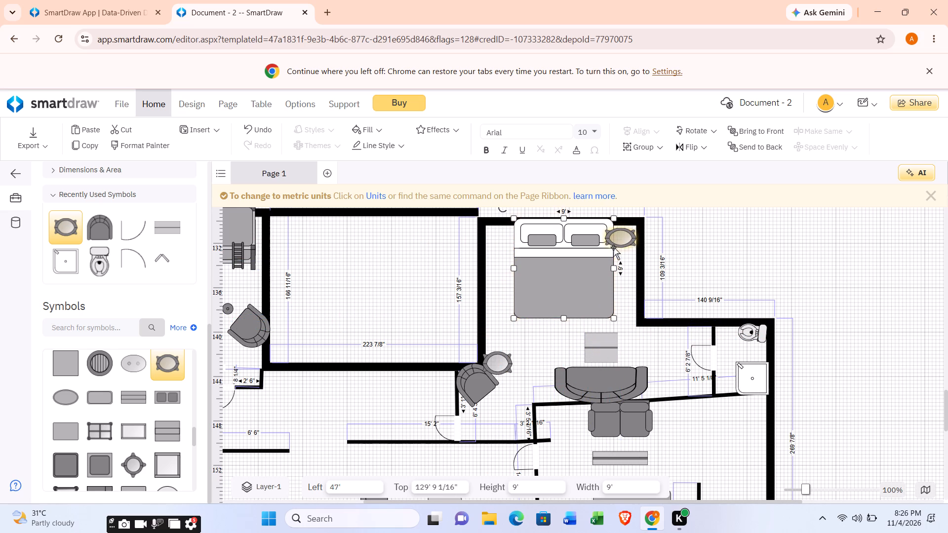
Turn the oval table right of the bed upright and place it at 55' 9 15/16" left and 131' 1 11/16" top.
drag(620, 240, 622, 247)
click(622, 247)
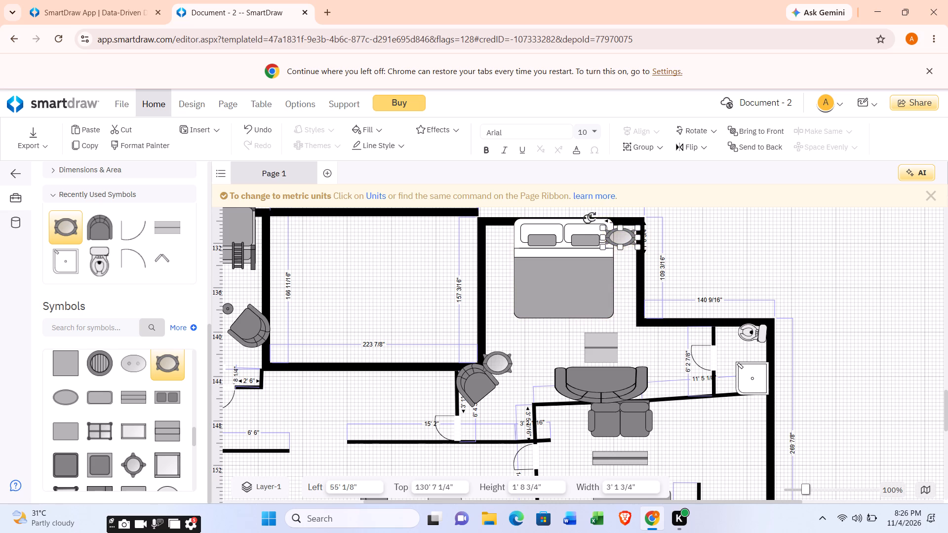
drag(588, 219, 610, 253)
drag(616, 244, 617, 246)
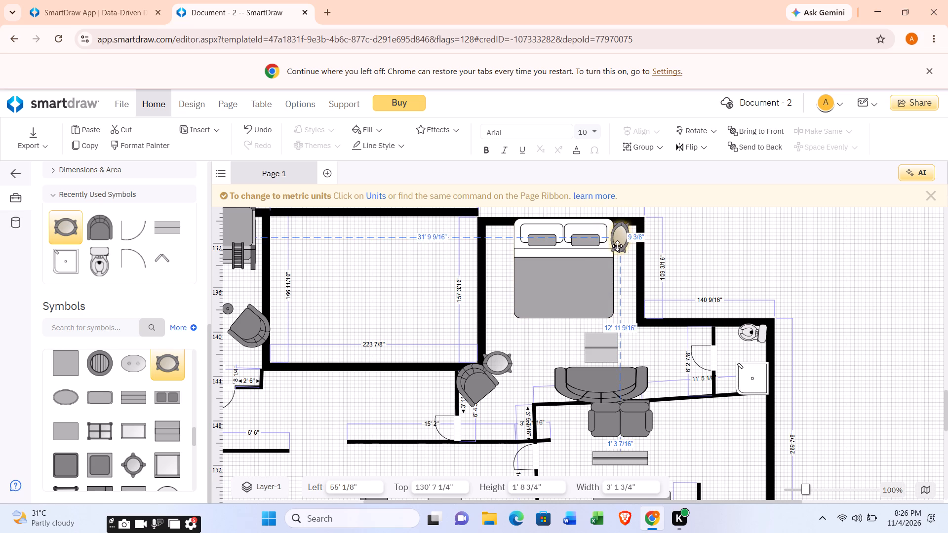
drag(617, 246, 623, 251)
click(623, 251)
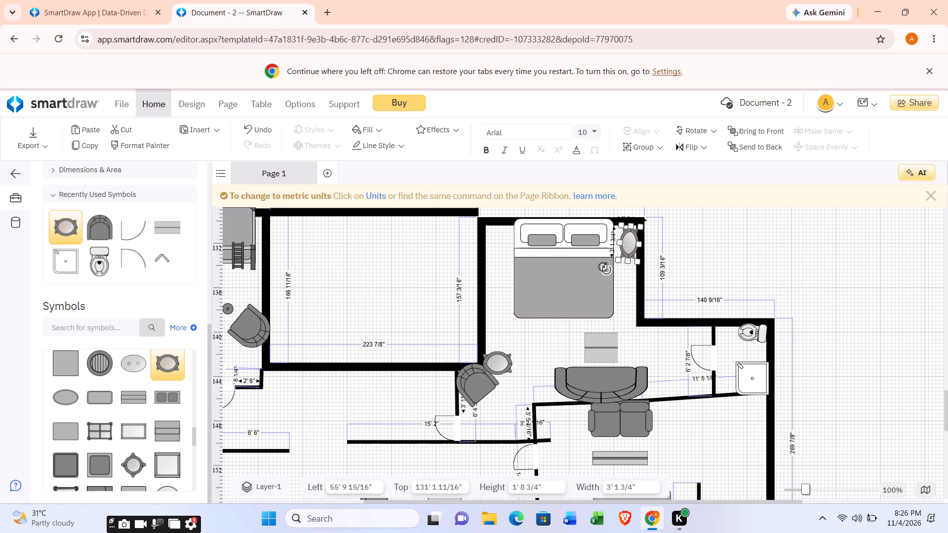
drag(603, 267, 607, 275)
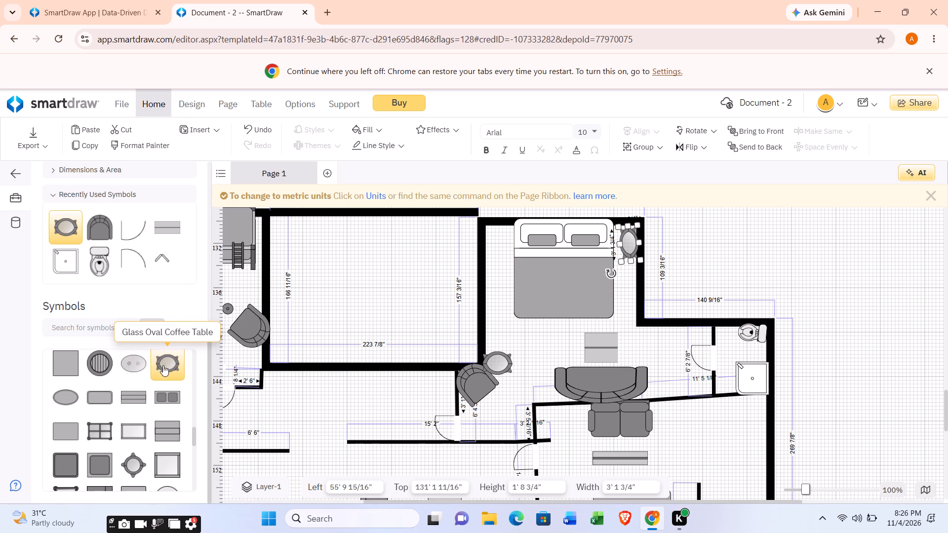
Insert an upright Glass Oval Coffee Table left of the bed, sized 2' 3" by 2' 9", at 44' 1 1/2" left and 130' 4 1/16" top.
click(170, 364)
drag(170, 364, 471, 342)
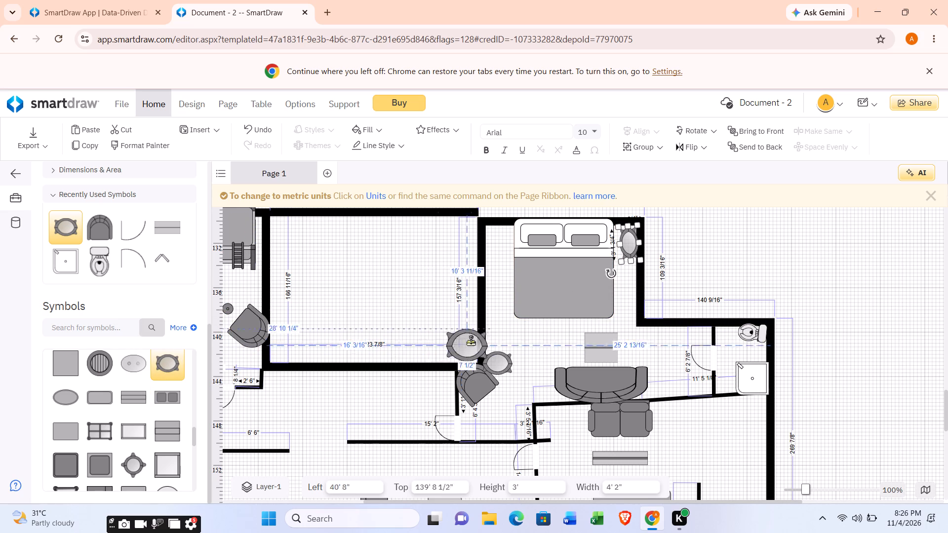
drag(471, 342, 521, 328)
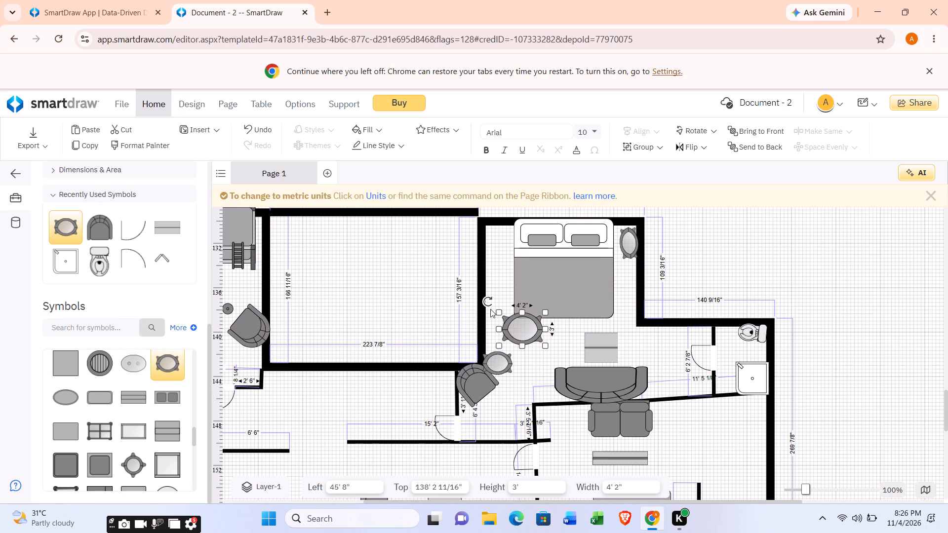
drag(484, 300, 525, 338)
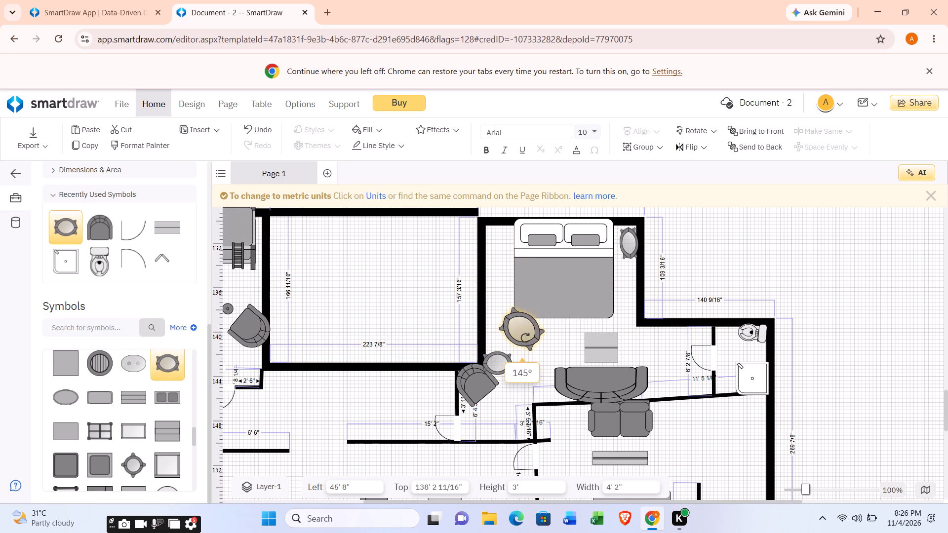
drag(525, 338, 512, 344)
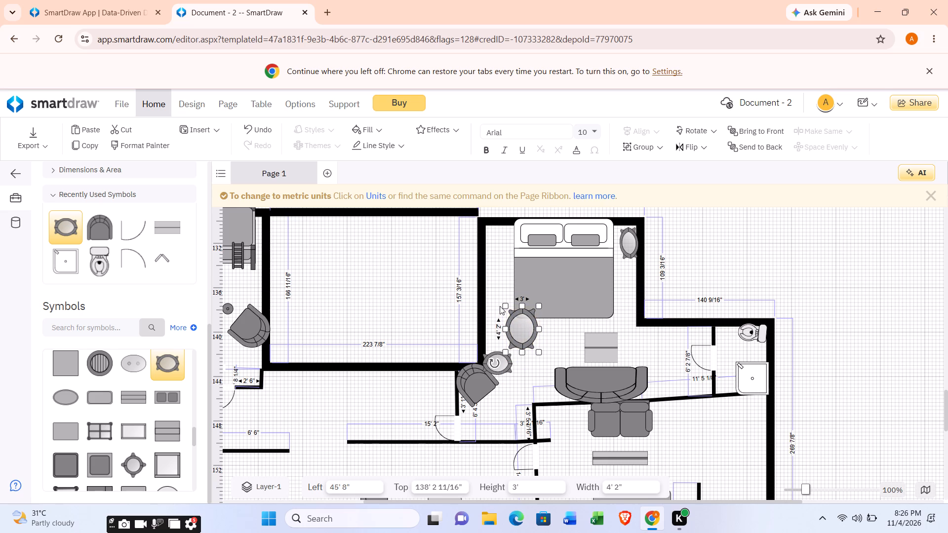
drag(504, 303, 515, 320)
drag(521, 336, 484, 273)
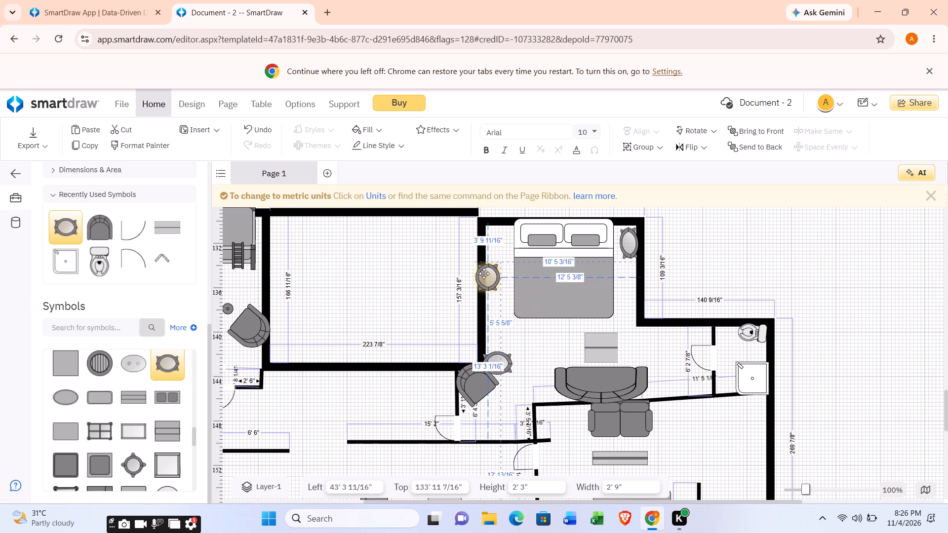
drag(484, 273, 494, 241)
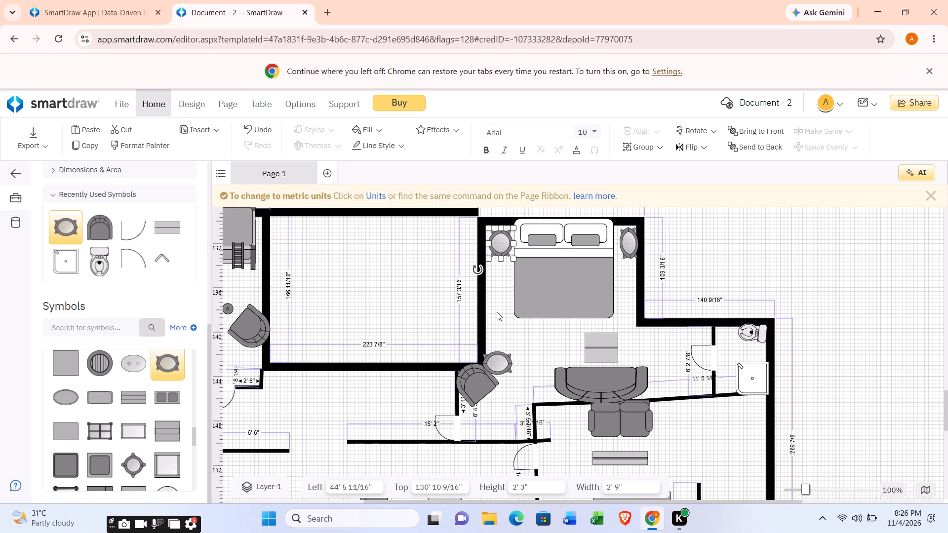
click(498, 244)
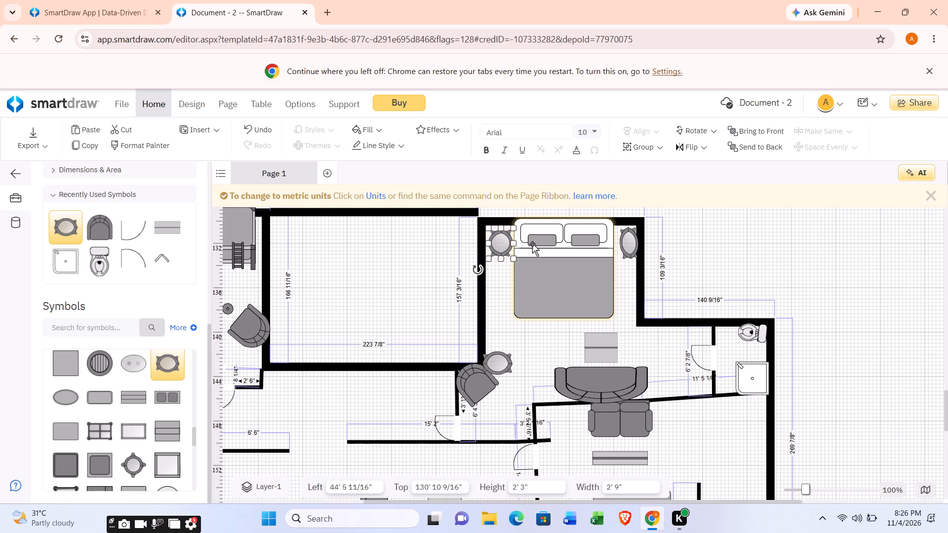
click(510, 254)
drag(512, 249, 510, 243)
drag(509, 244, 510, 250)
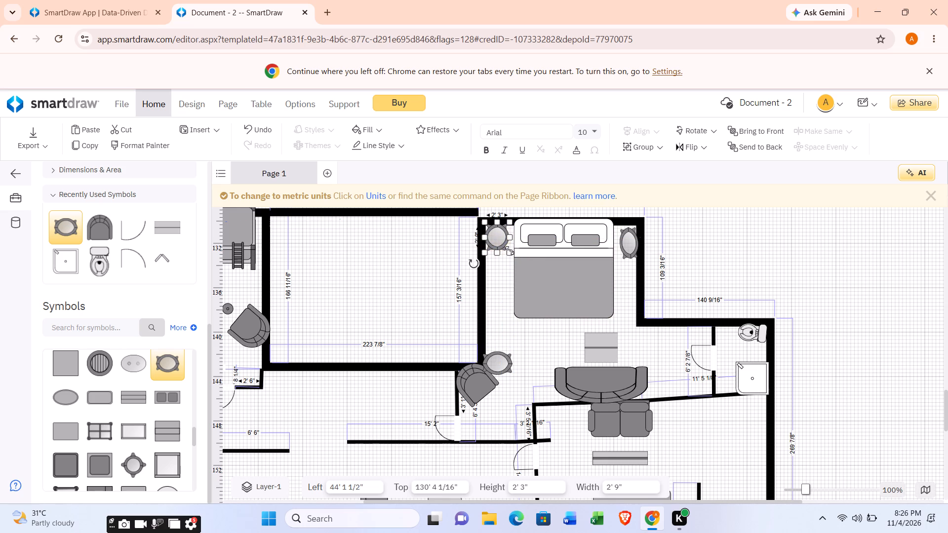
click(502, 238)
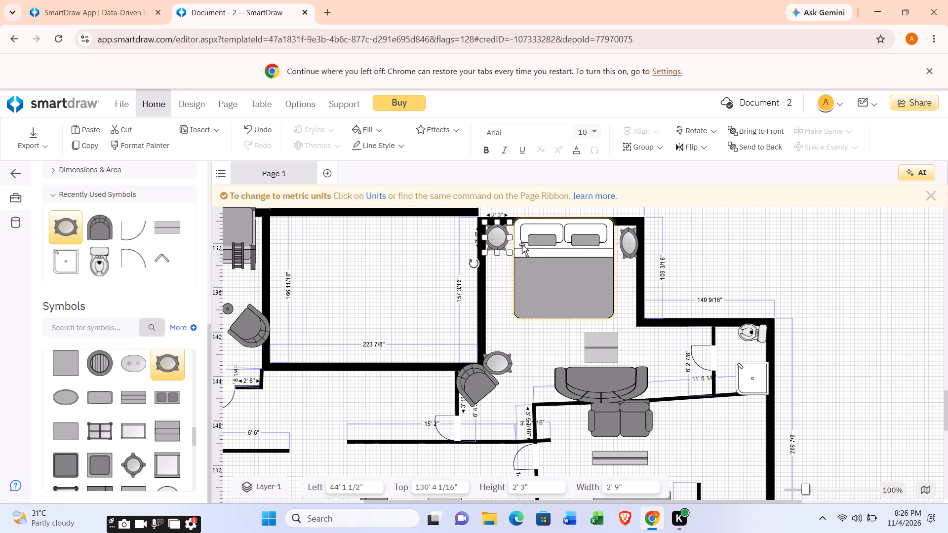
Move the upper bedroom's double bed to 46' 8" left and 130' 11/16" top, between the two oval bedside tables.
drag(526, 251, 525, 256)
drag(522, 256, 520, 258)
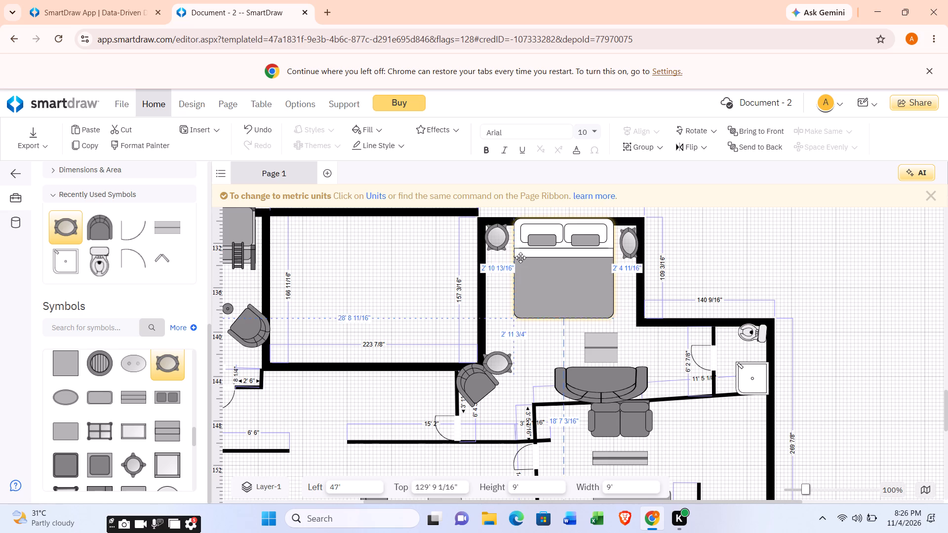
drag(520, 258, 518, 260)
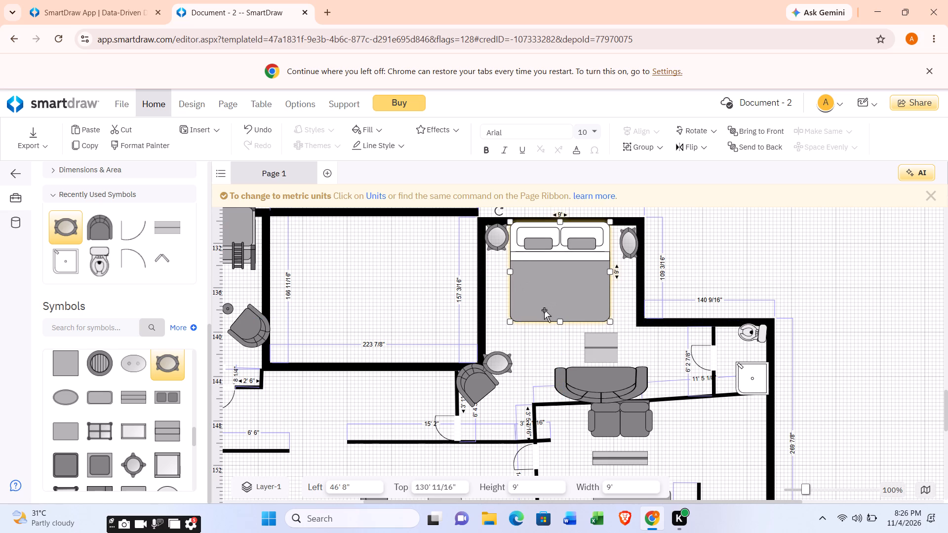
Insert a Glass Oval Coffee Table above the lower bedroom's short partition wall and shrink it to 3' 6" wide by 1' 3 5/16" high.
scroll(527, 296, down, 2)
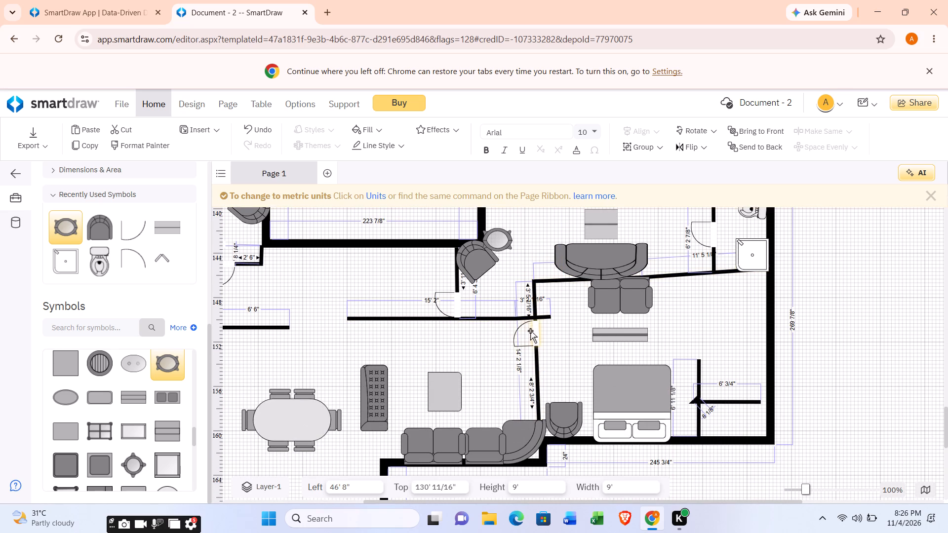
scroll(512, 366, up, 4)
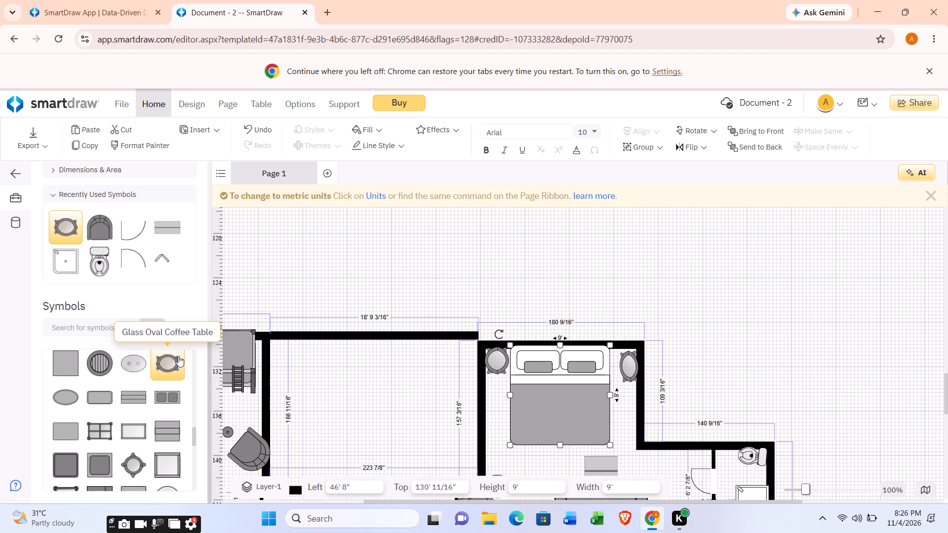
drag(174, 355, 588, 383)
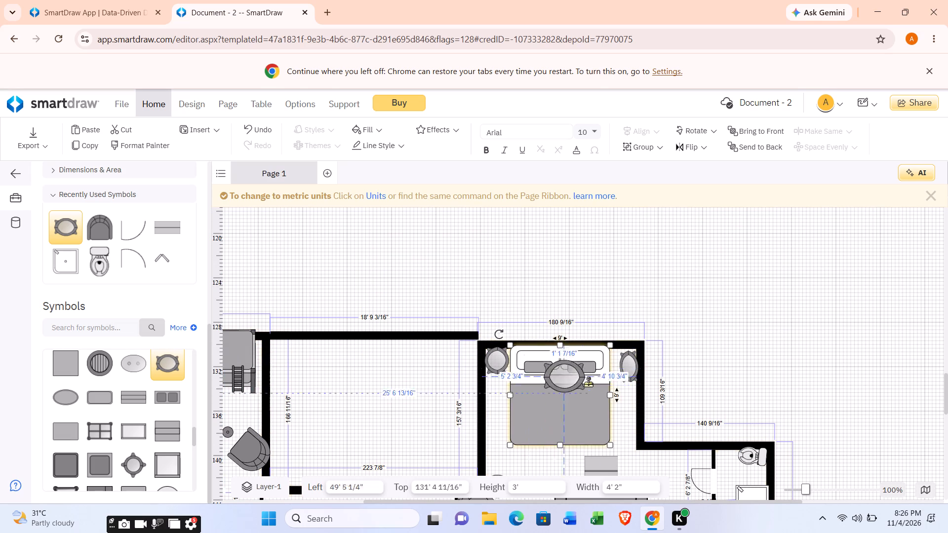
drag(588, 383, 647, 452)
scroll(647, 433, down, 2)
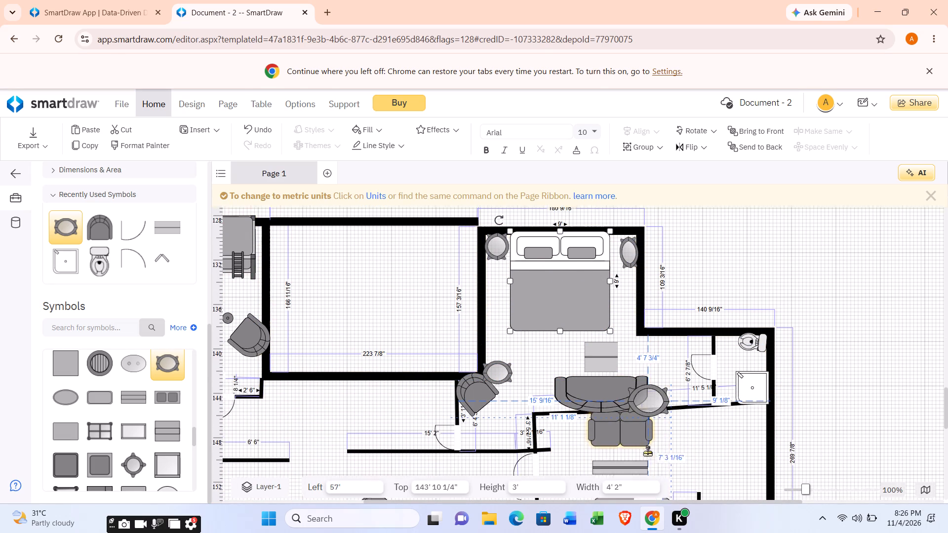
drag(648, 455, 649, 446)
drag(644, 388, 673, 440)
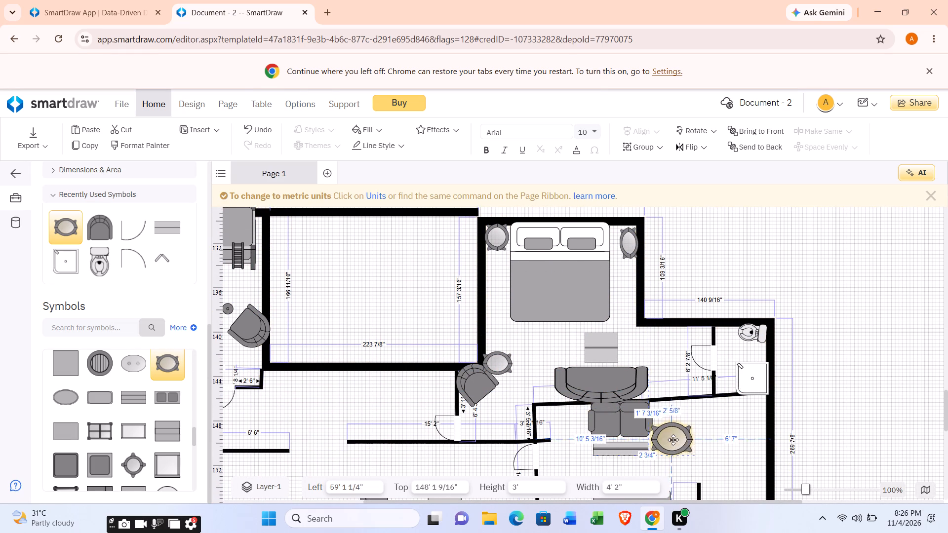
drag(673, 440, 676, 447)
scroll(659, 421, down, 2)
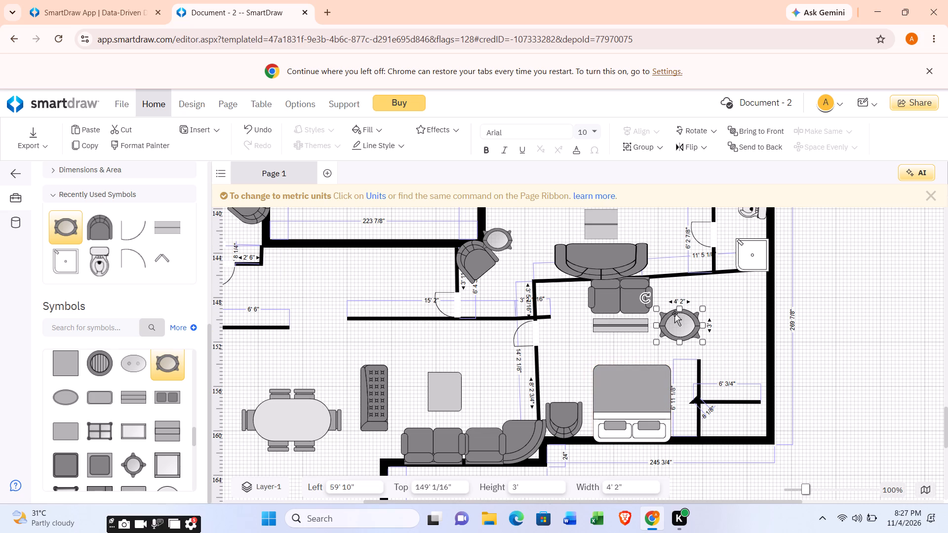
drag(703, 308, 701, 320)
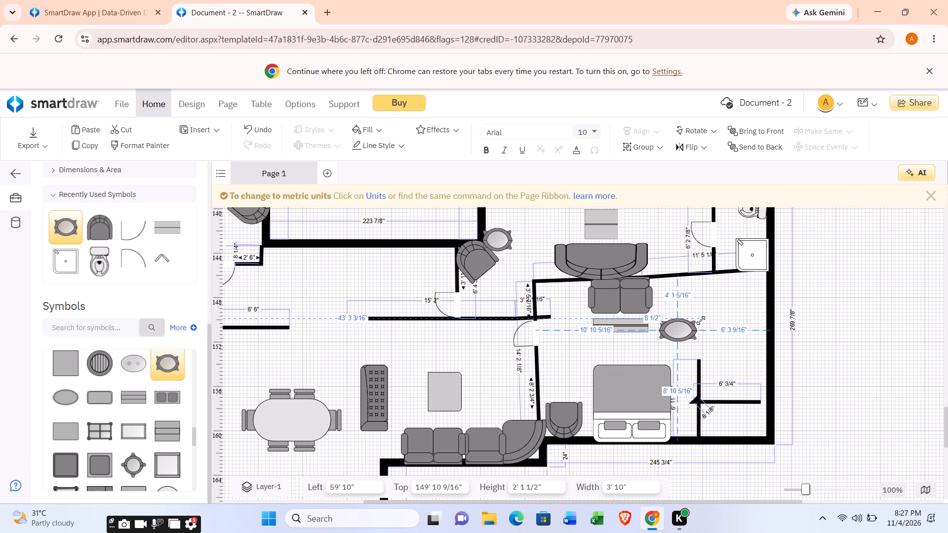
drag(701, 320, 696, 327)
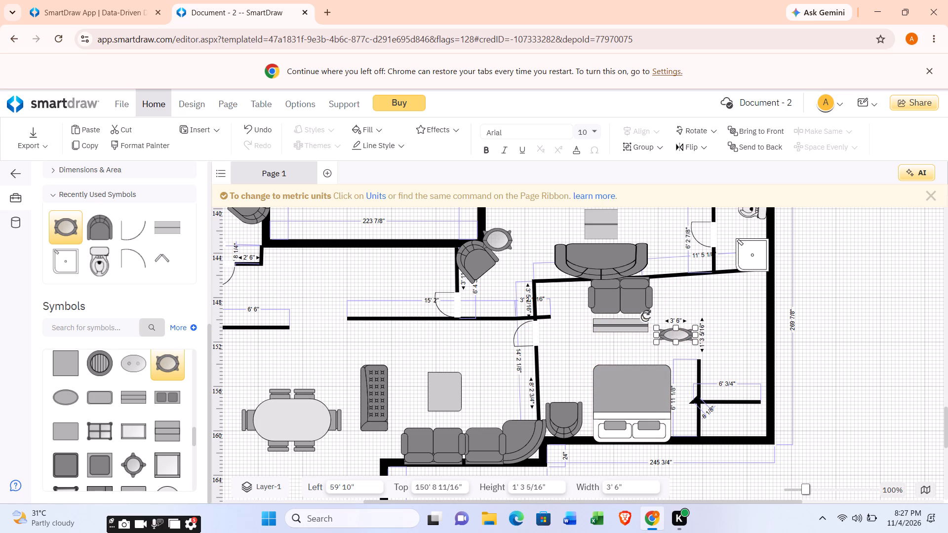
Turn the new oval table upright and place it between the lower bed and partition wall, at 60' 9 1/4" left and 158' 2 5/8" top.
drag(646, 314, 649, 369)
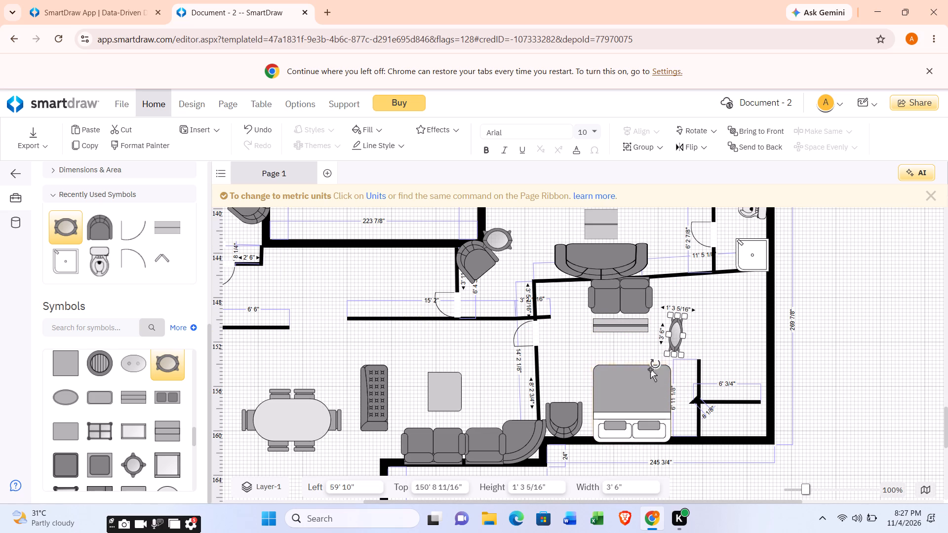
drag(670, 332, 664, 359)
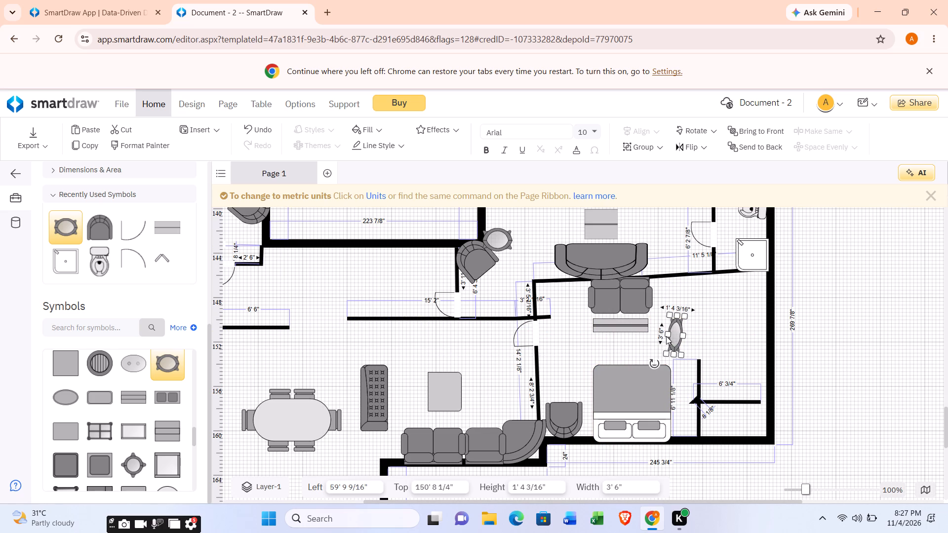
drag(675, 335, 686, 392)
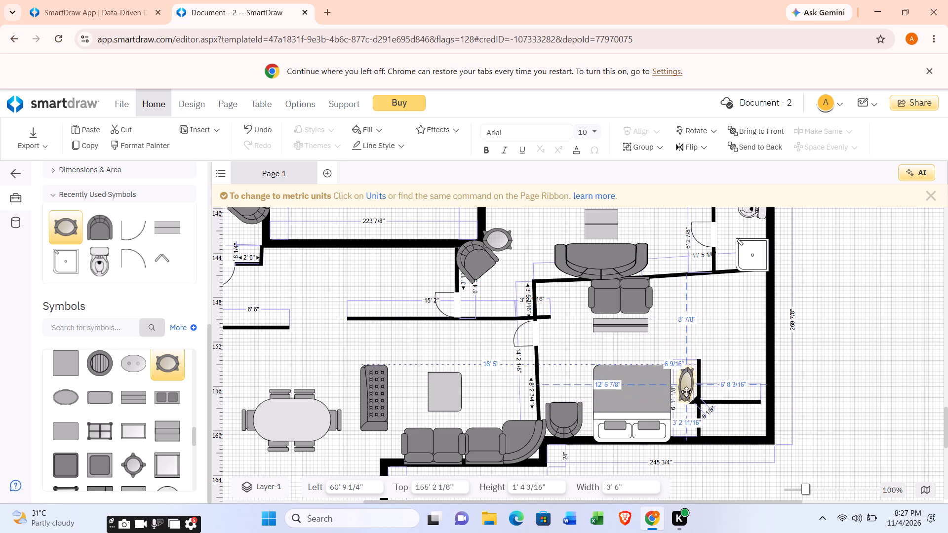
drag(686, 392, 680, 419)
drag(659, 443, 659, 444)
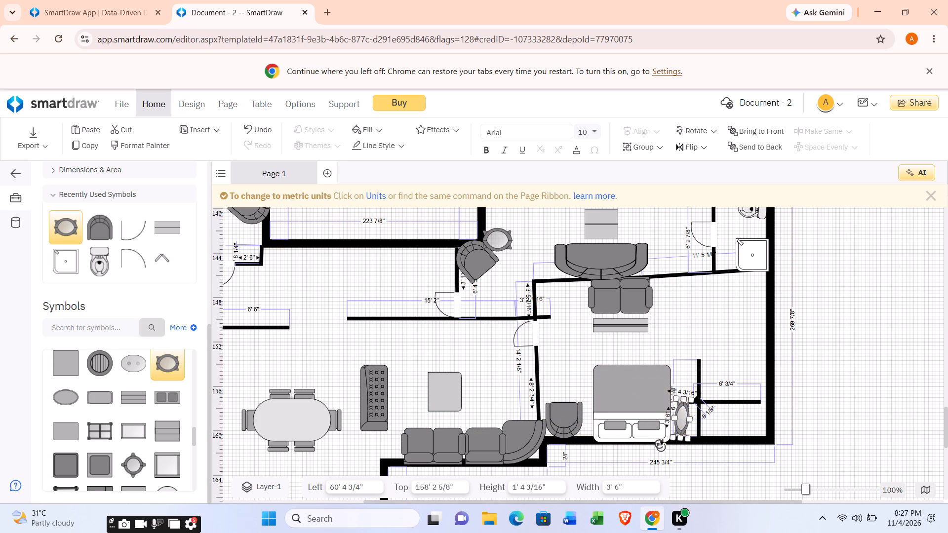
drag(659, 444, 659, 452)
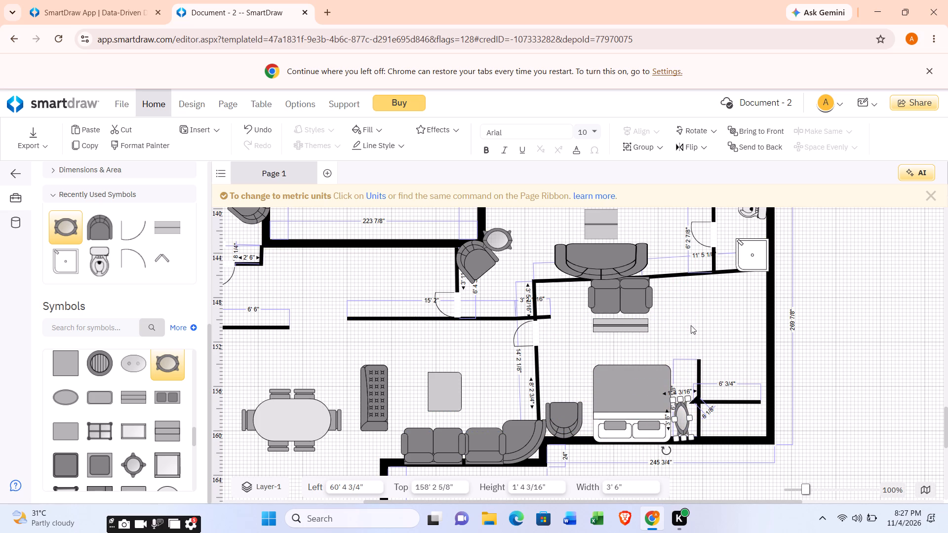
drag(686, 406, 690, 403)
click(690, 403)
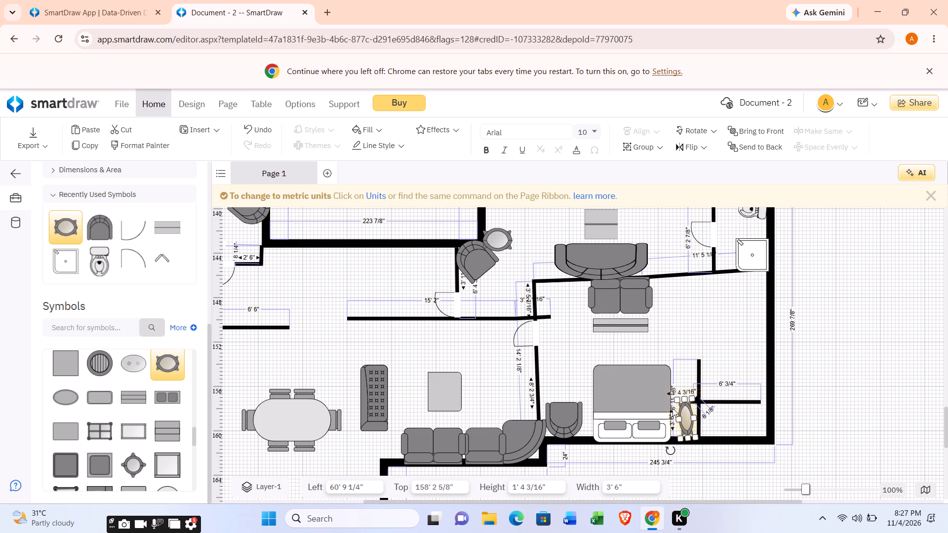
Insert a 4' 2" by 3' Glass Oval Coffee Table above the lower bedroom's armchair, at 49' 1" left and 154' 1/4" top.
drag(172, 365, 583, 380)
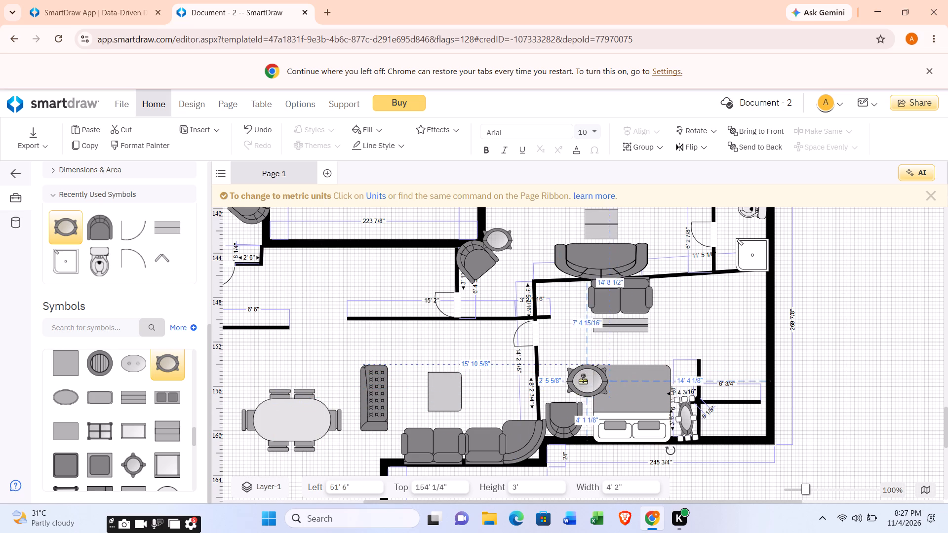
drag(583, 380, 568, 377)
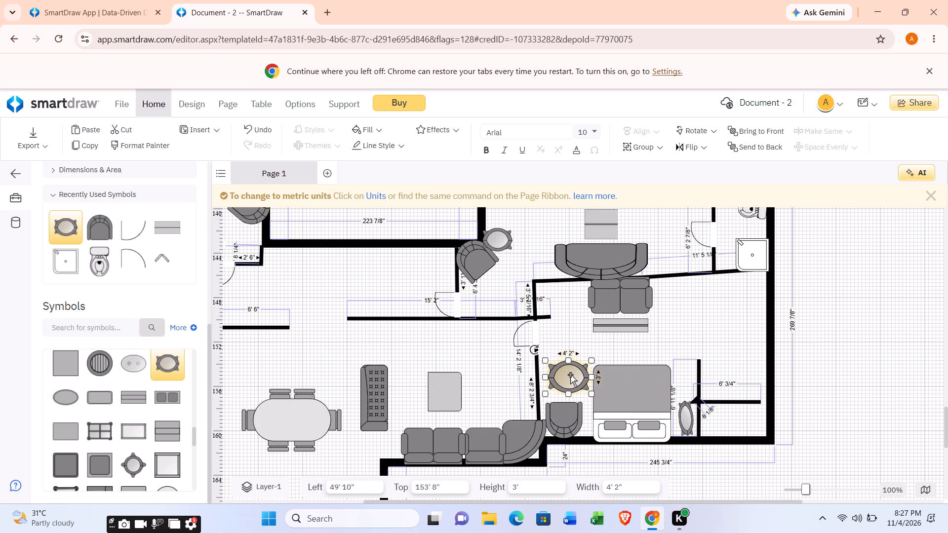
drag(569, 375, 563, 378)
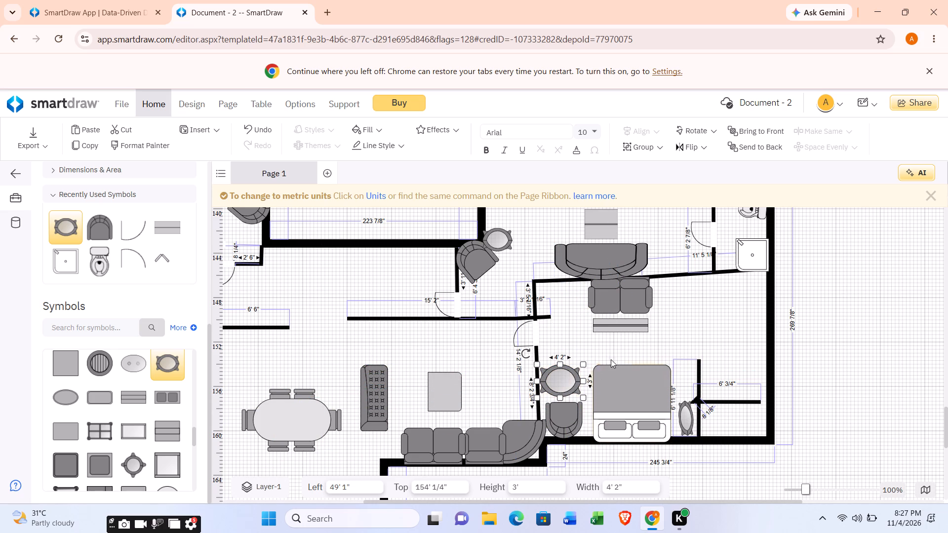
Delete the short horizontal wall, 6' 3/4" long, beside the lower bedroom's vertical partition.
click(747, 403)
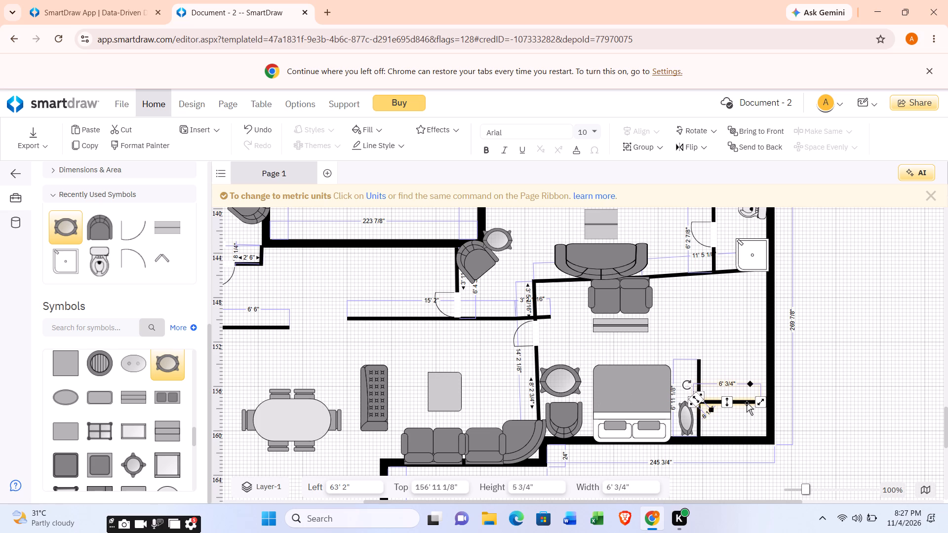
key(Delete)
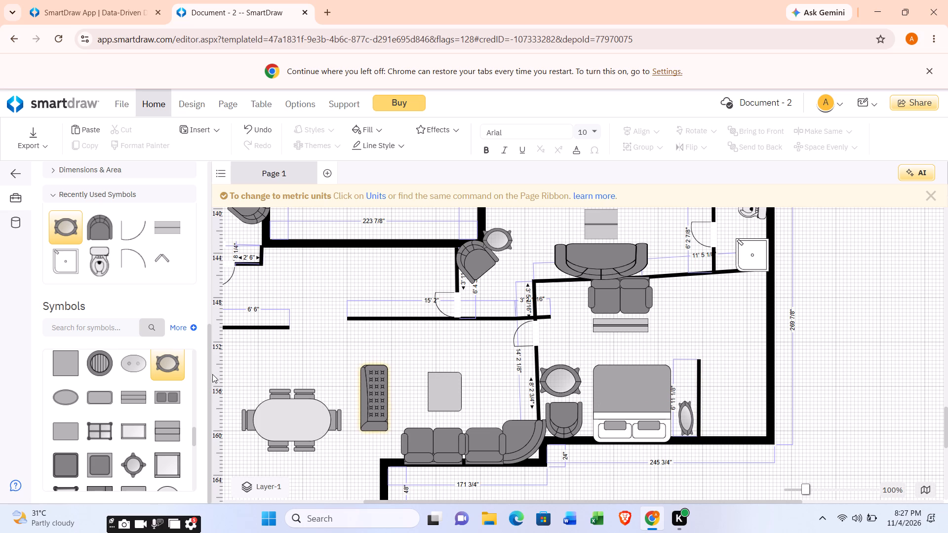
Insert a toilet in the floor plan's lower-right corner, turned sideways against the outer wall, at 67' 7 1/16" left and 158' 1/8" top.
drag(106, 263, 263, 352)
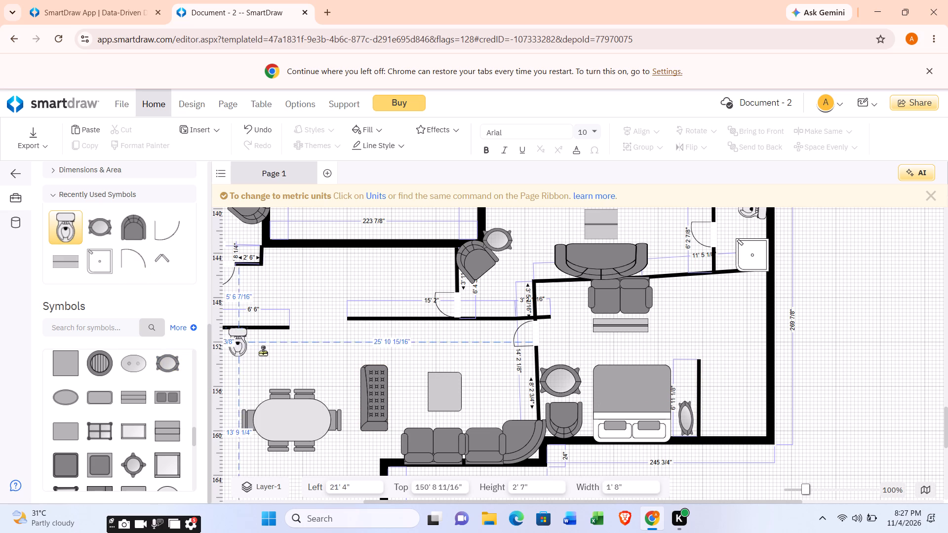
drag(263, 352, 744, 415)
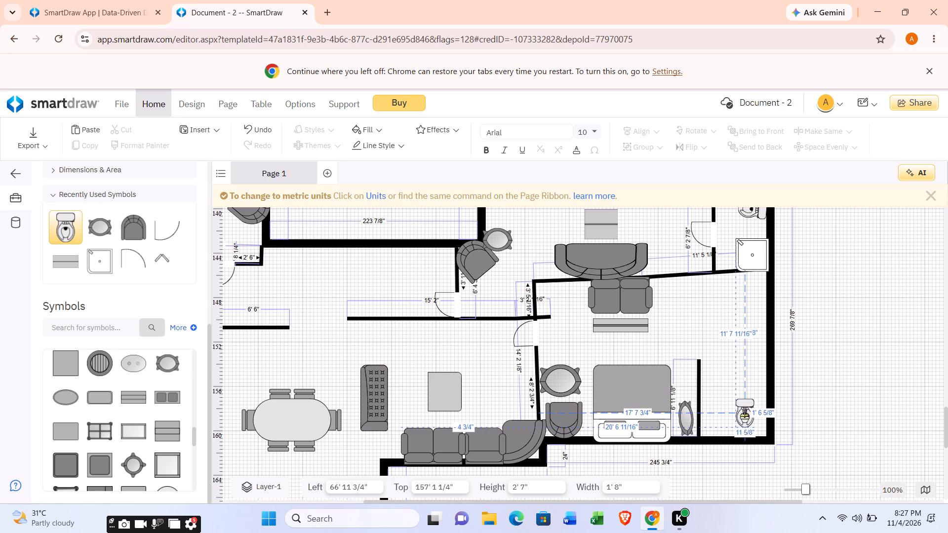
drag(744, 415, 743, 415)
drag(724, 386, 720, 398)
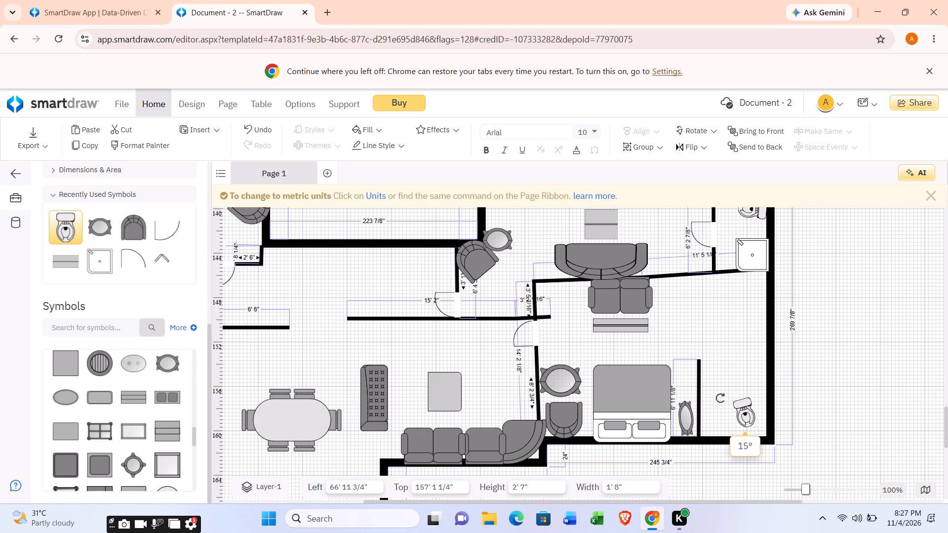
drag(720, 398, 784, 391)
drag(744, 414, 747, 419)
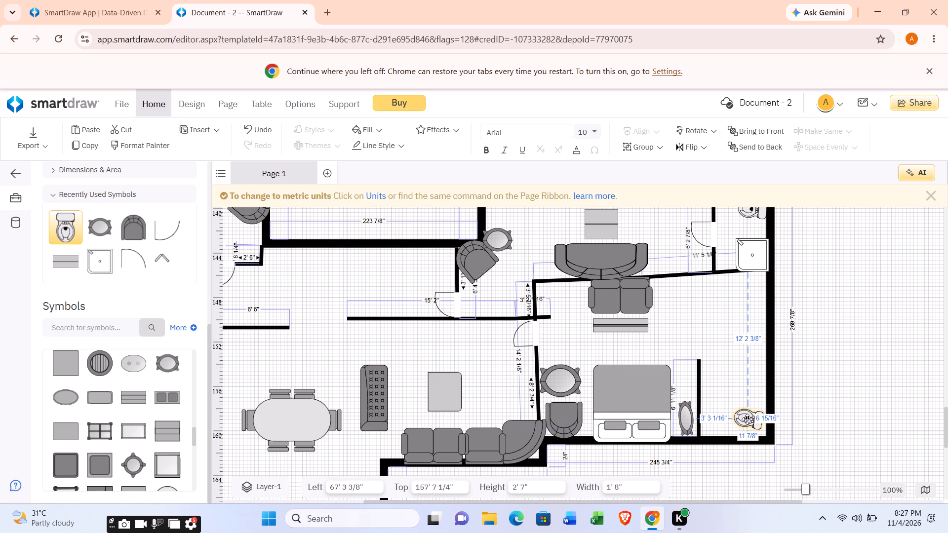
drag(747, 419, 748, 423)
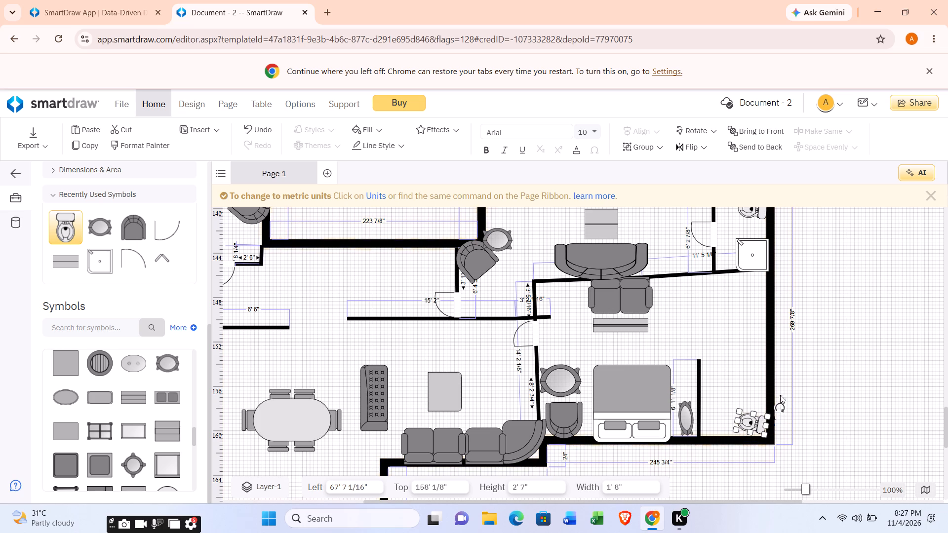
drag(776, 408, 780, 404)
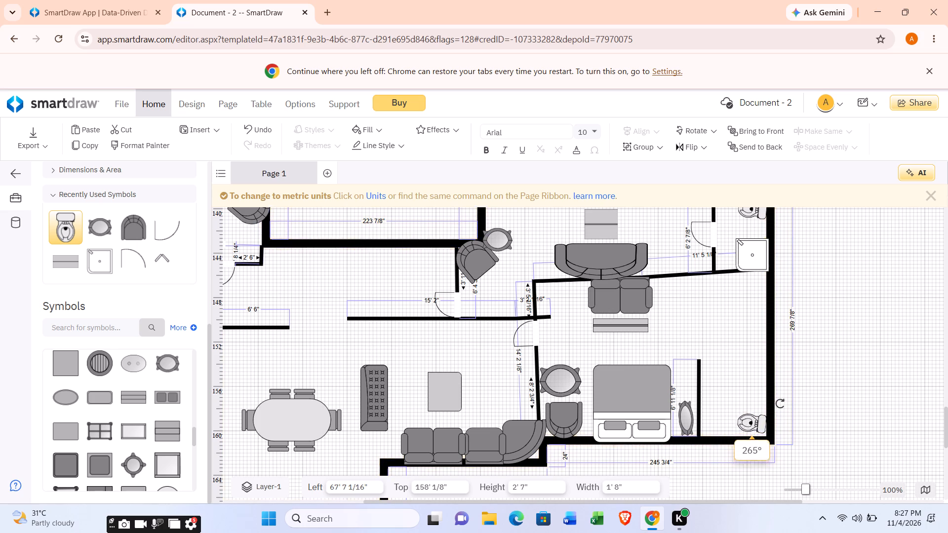
drag(780, 404, 781, 394)
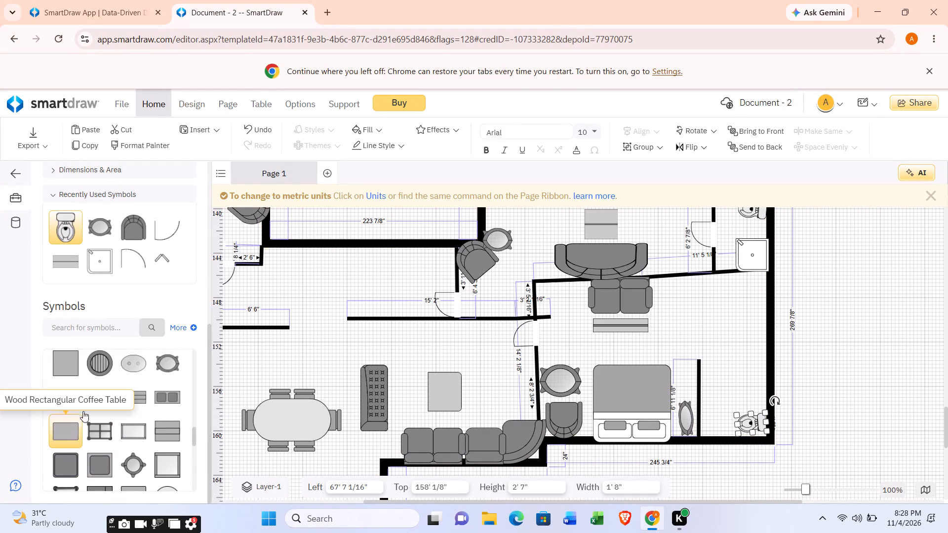
Look through the Tables symbols, including the wood and glass end tables.
scroll(112, 377, down, 1)
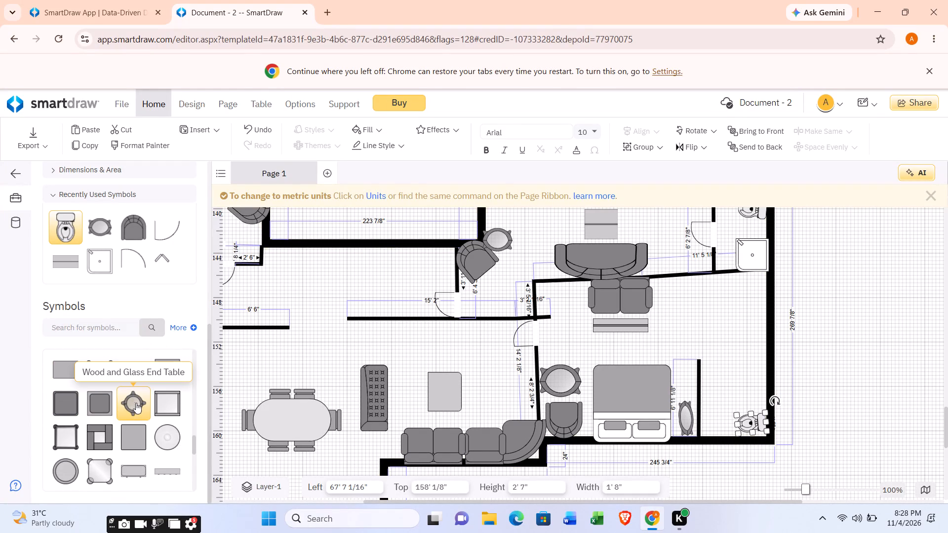
scroll(87, 440, down, 1)
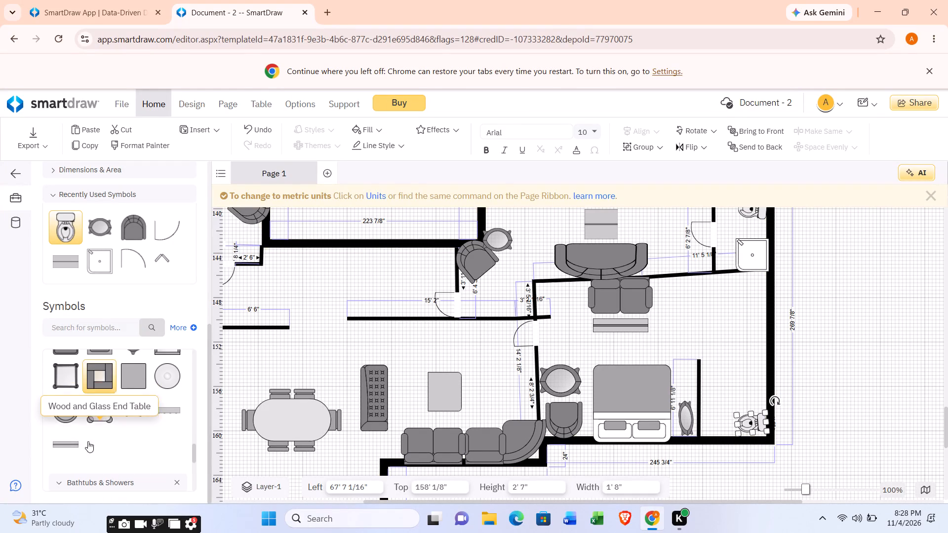
drag(95, 403, 127, 394)
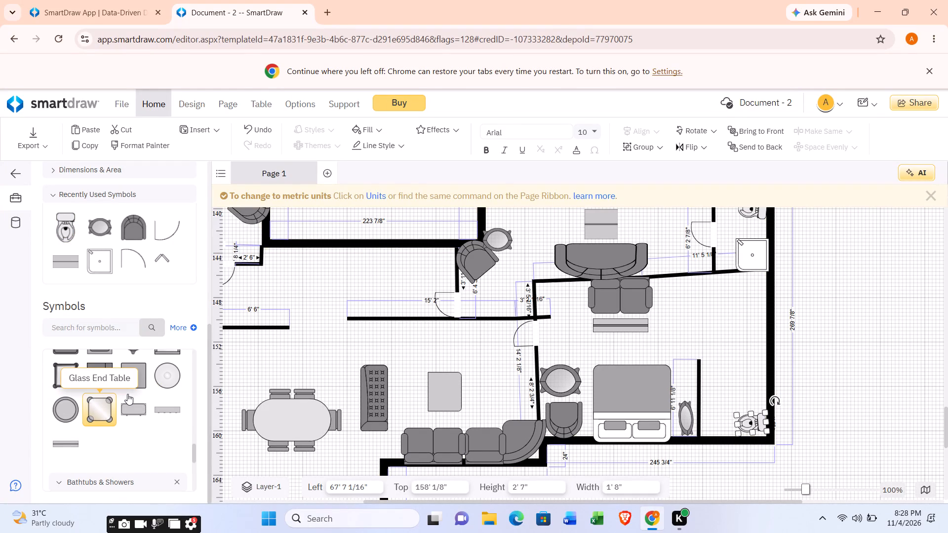
drag(127, 394, 108, 410)
drag(108, 410, 103, 409)
scroll(100, 402, up, 7)
scroll(120, 415, down, 1)
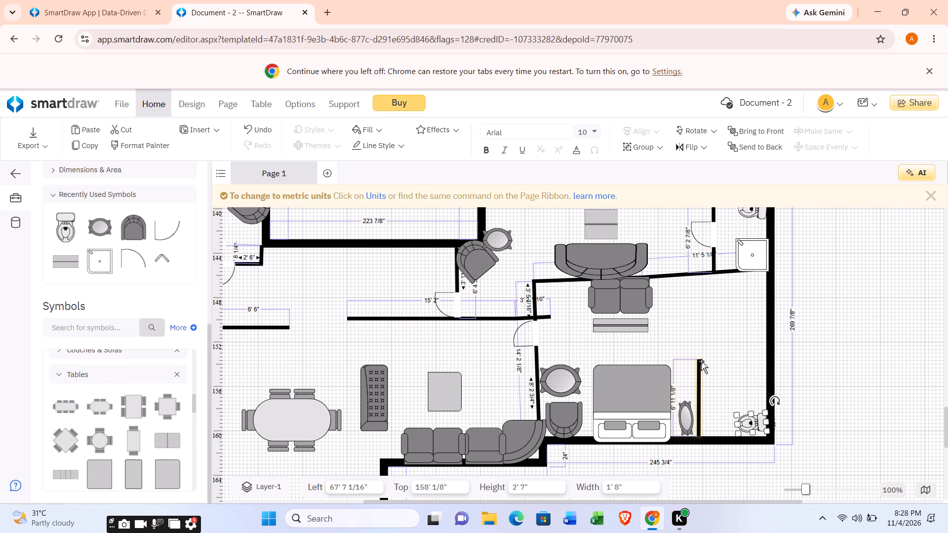
scroll(298, 396, up, 2)
scroll(370, 342, down, 1)
scroll(435, 331, down, 1)
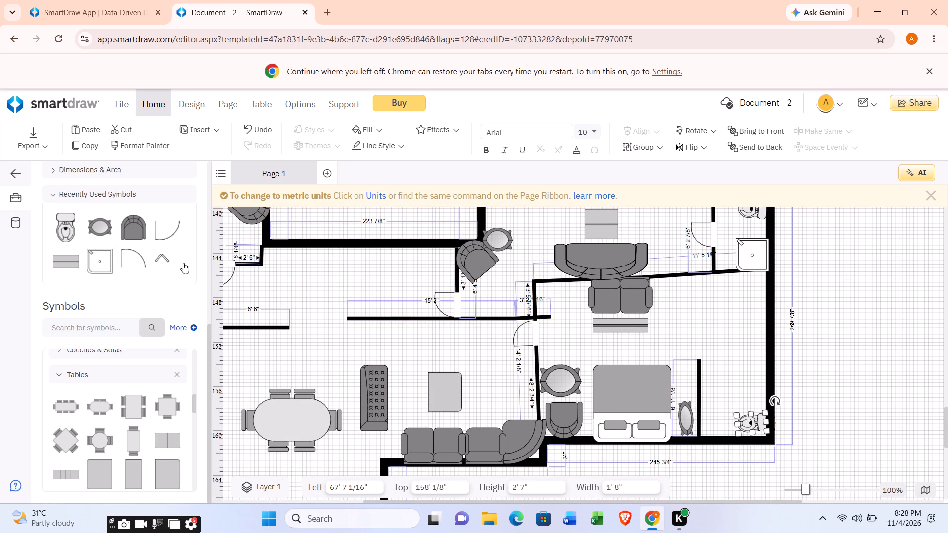
scroll(167, 255, down, 1)
scroll(156, 266, up, 2)
scroll(149, 341, down, 4)
Insert a 5' by 3' bathtub above the lower-right toilet, turned sideways with its faucet end against the outer wall, at 66' left and 152' 3/4" top.
scroll(147, 352, down, 8)
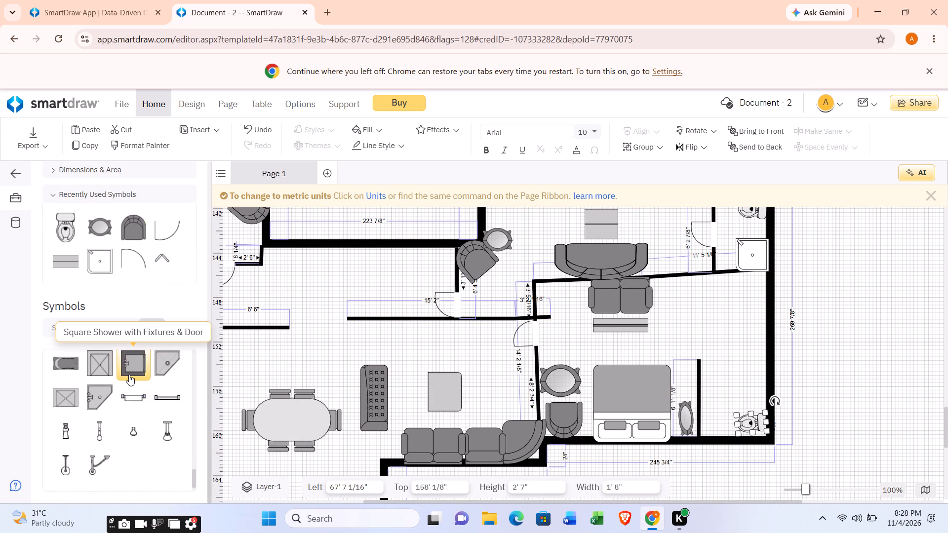
scroll(128, 374, up, 1)
drag(102, 382, 131, 378)
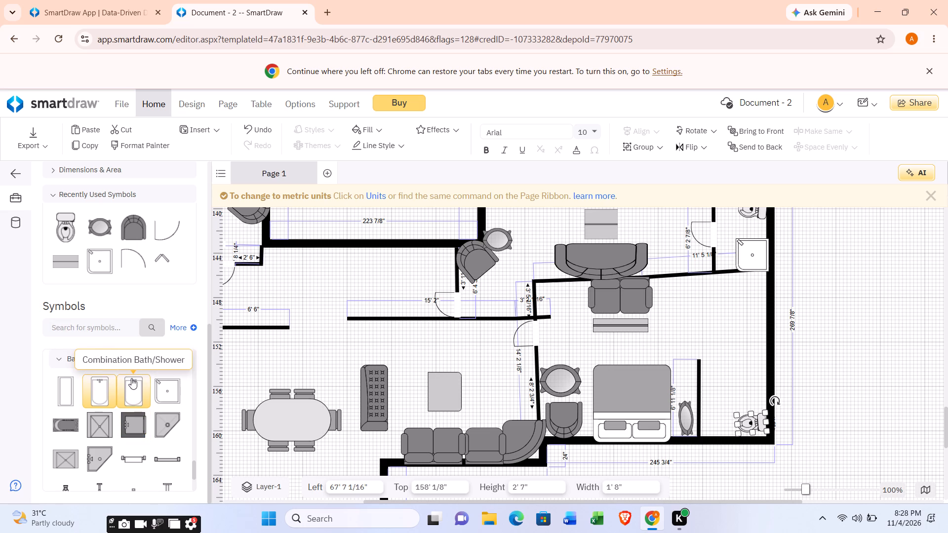
drag(131, 378, 740, 370)
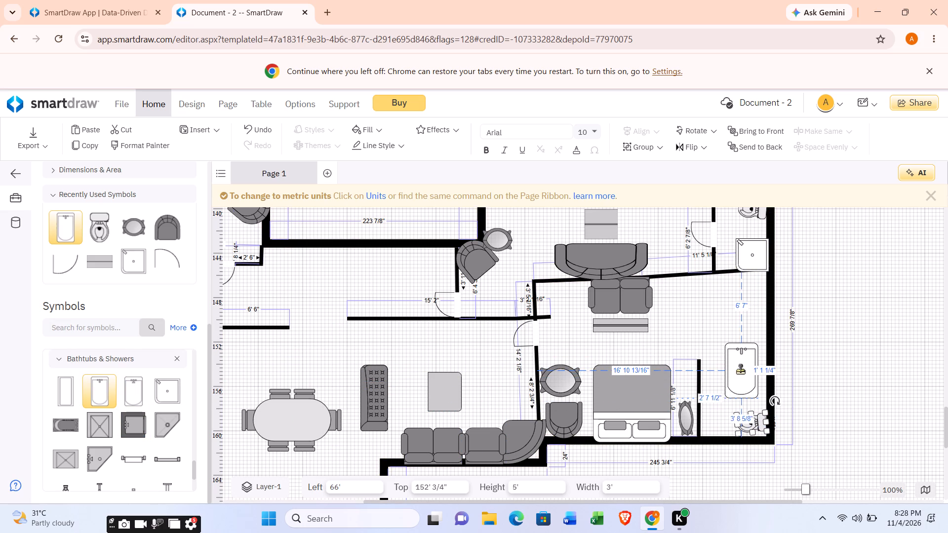
drag(740, 370, 740, 371)
drag(724, 390, 705, 374)
click(721, 341)
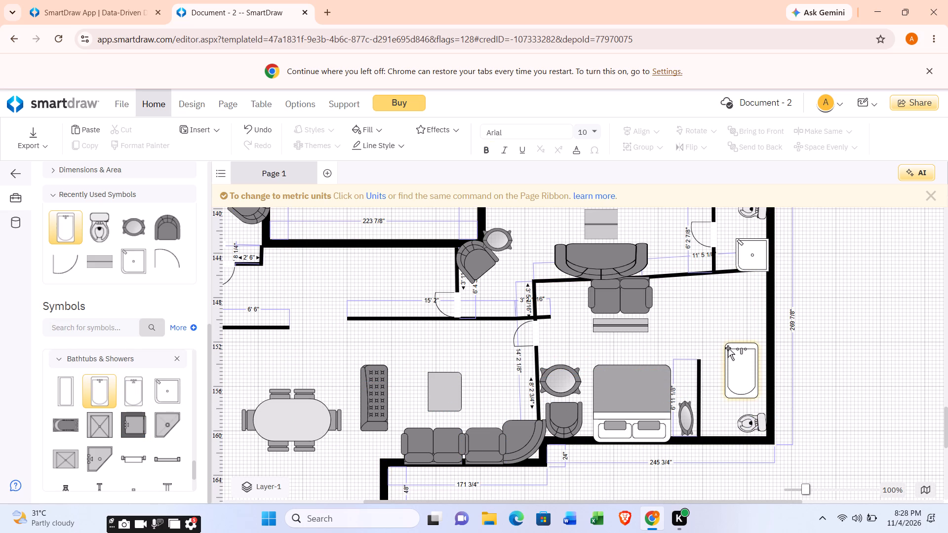
click(727, 349)
drag(714, 331, 712, 401)
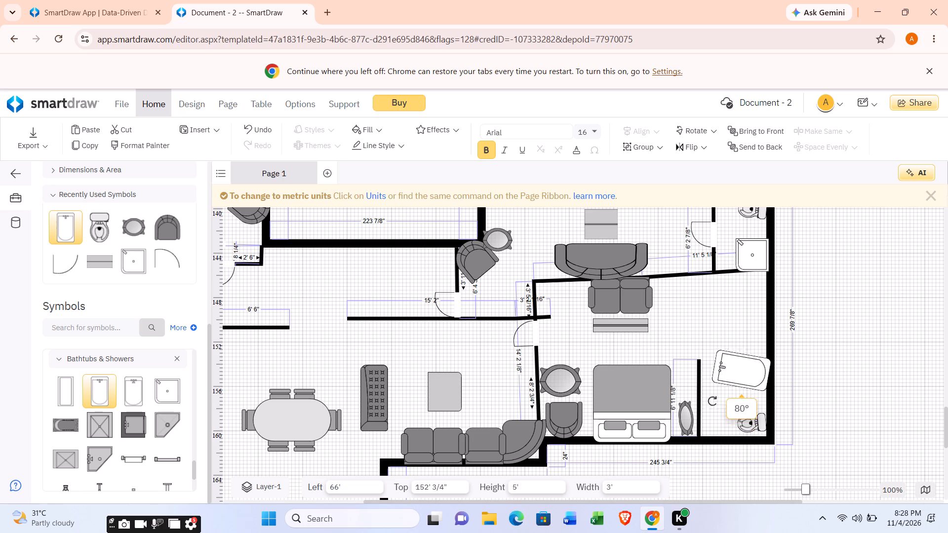
drag(712, 401, 765, 357)
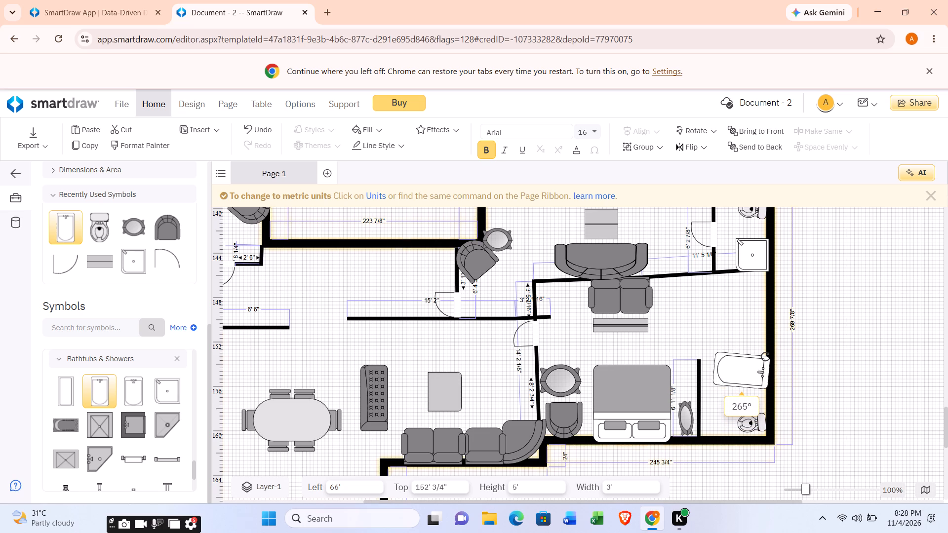
drag(765, 357, 765, 354)
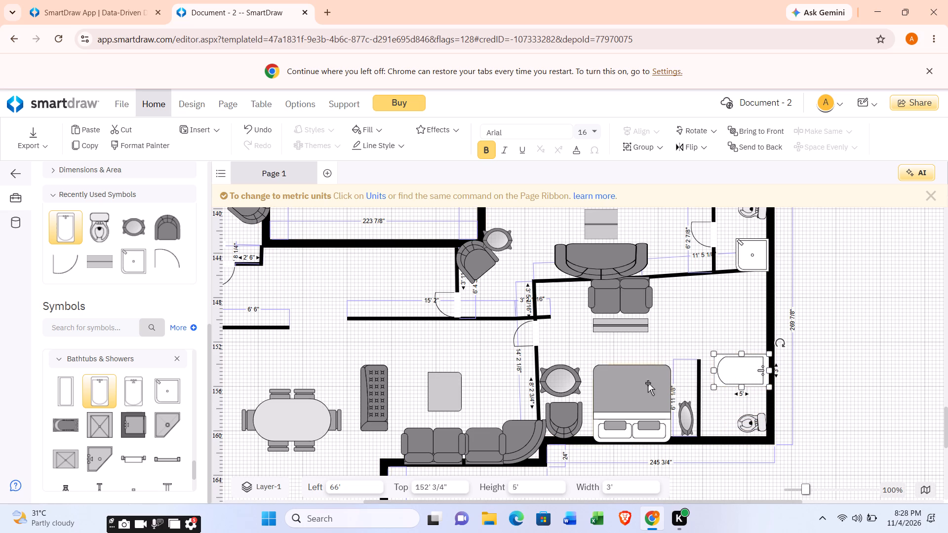
Delete the vertical partition wall between the lower bedroom's upright oval table and the bathroom fixtures.
click(700, 372)
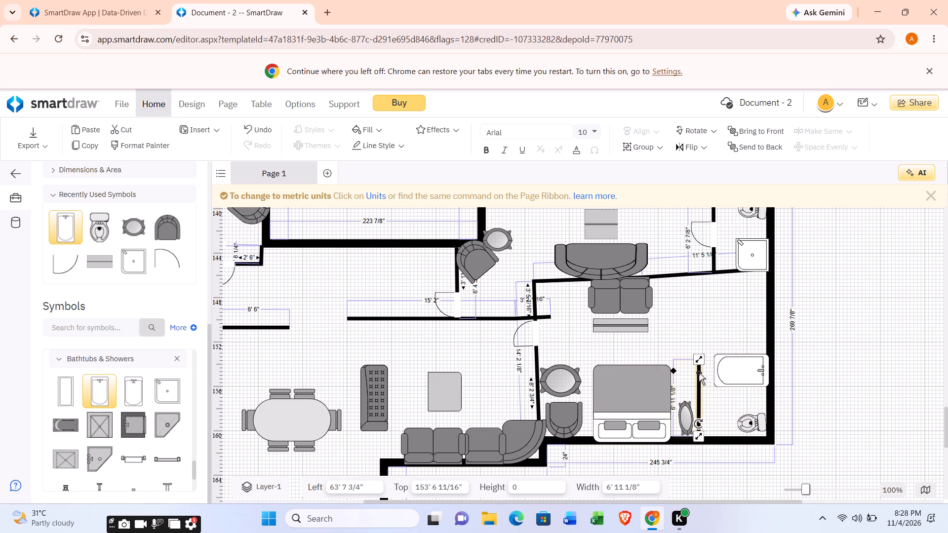
key(Home)
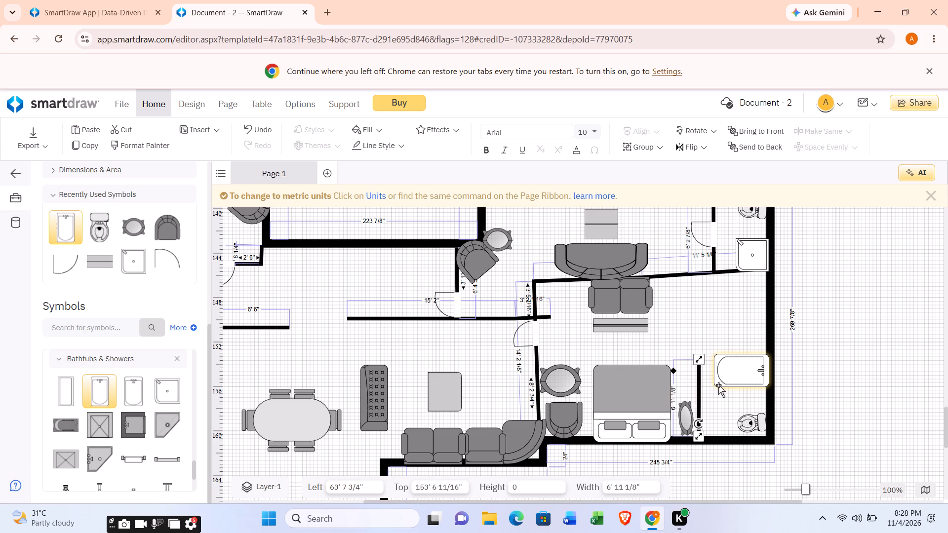
key(Delete)
Draw a near-vertical wall about 9' 10" long from the bottom outer wall upward, between the upright oval table and the bathtub.
scroll(317, 306, up, 3)
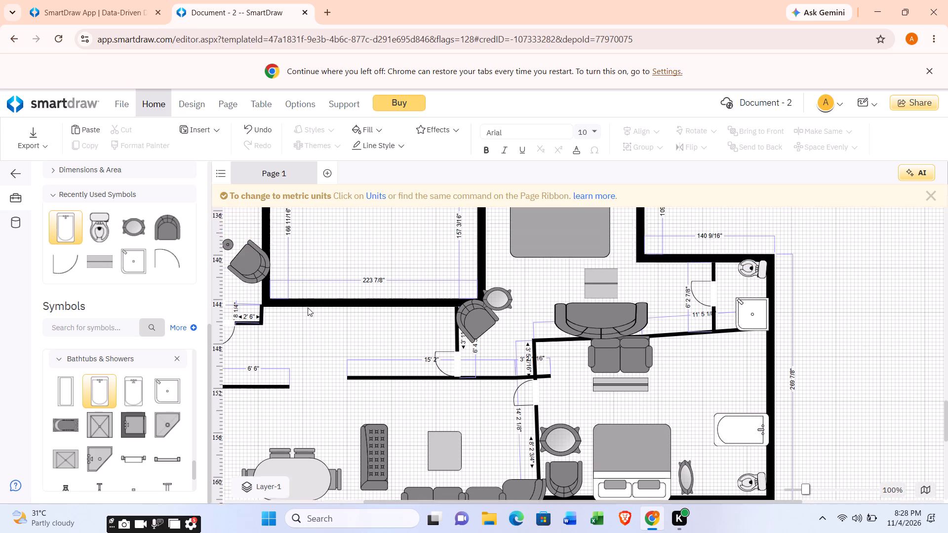
scroll(308, 307, up, 2)
scroll(80, 264, up, 5)
click(106, 243)
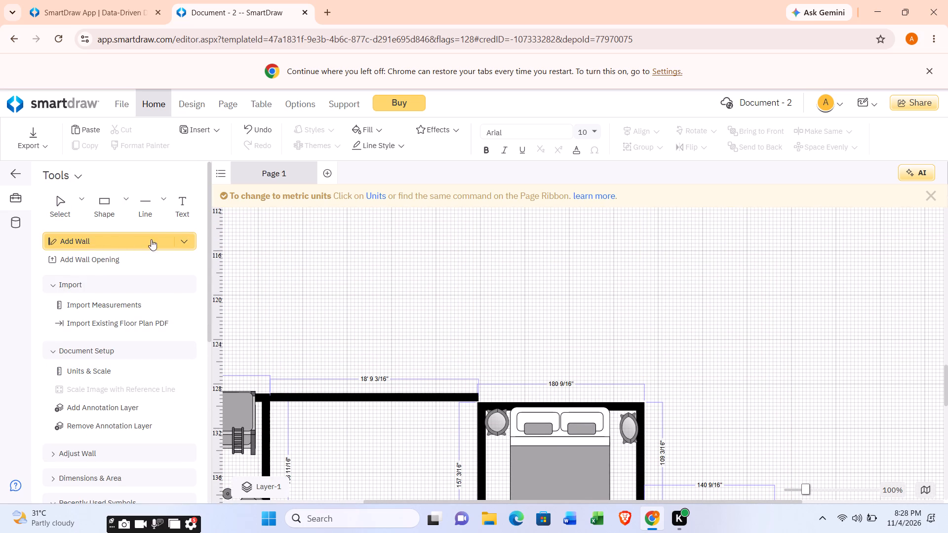
click(167, 240)
click(188, 233)
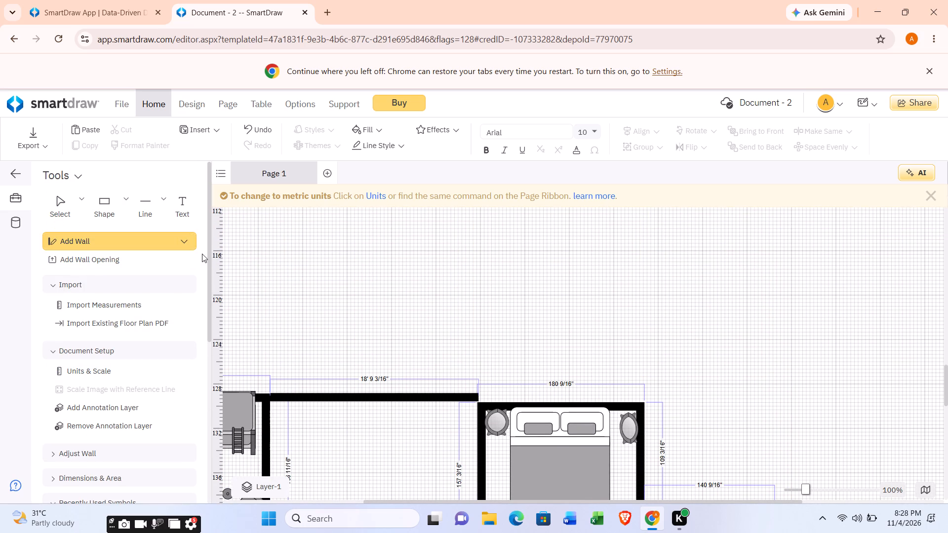
click(180, 243)
click(218, 267)
scroll(276, 254, up, 1)
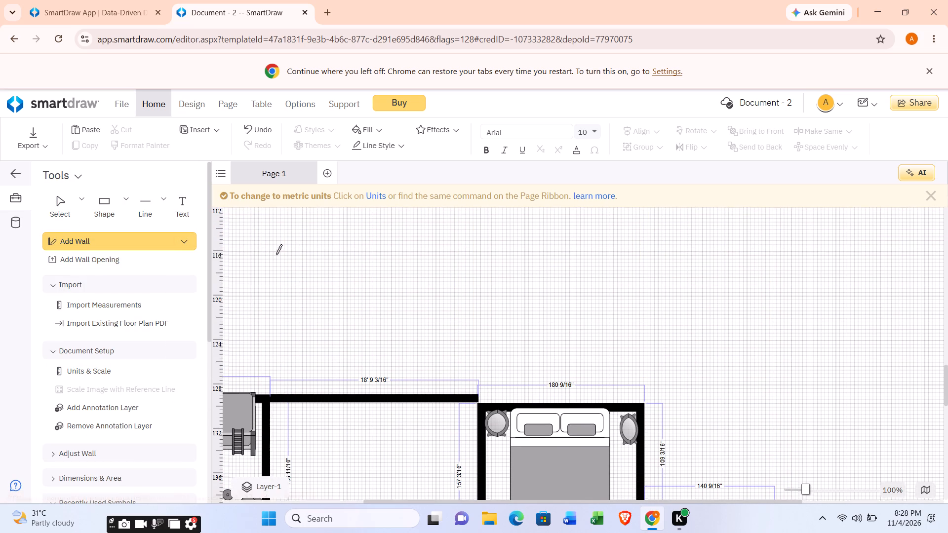
scroll(276, 254, up, 1)
scroll(308, 281, down, 3)
scroll(363, 300, down, 1)
scroll(516, 436, down, 2)
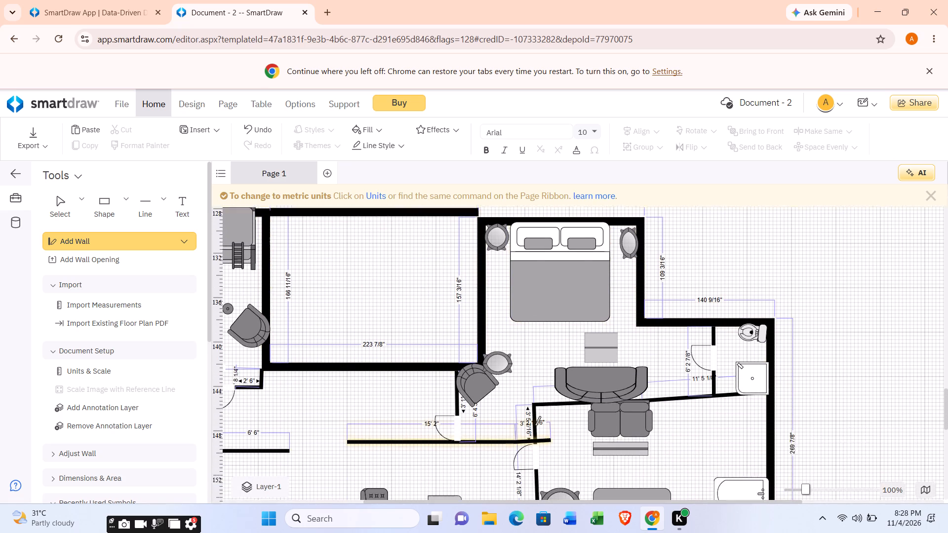
scroll(561, 410, down, 1)
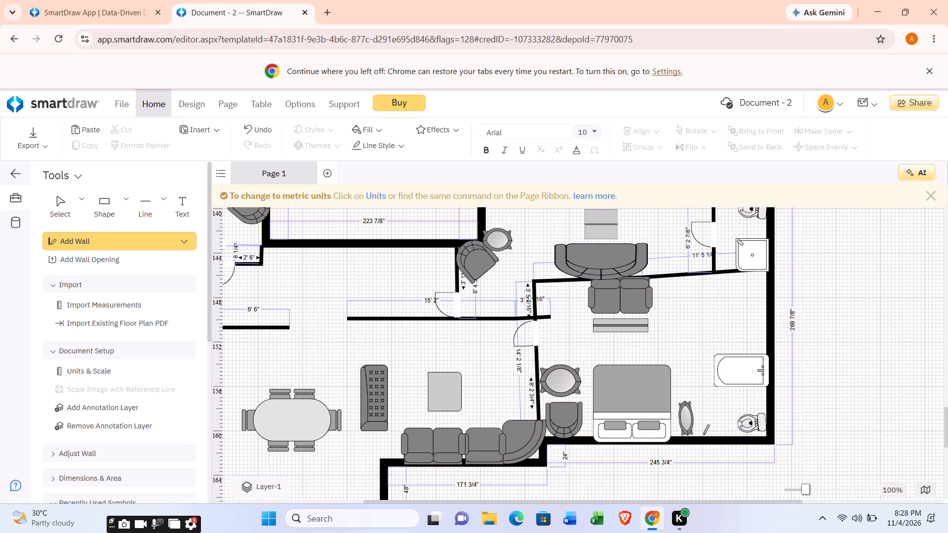
drag(702, 436, 701, 336)
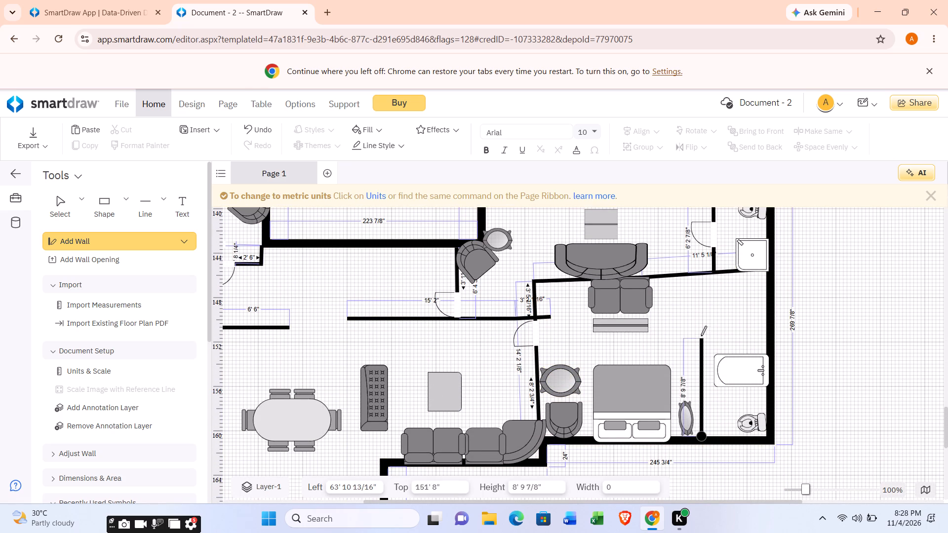
drag(701, 336, 697, 326)
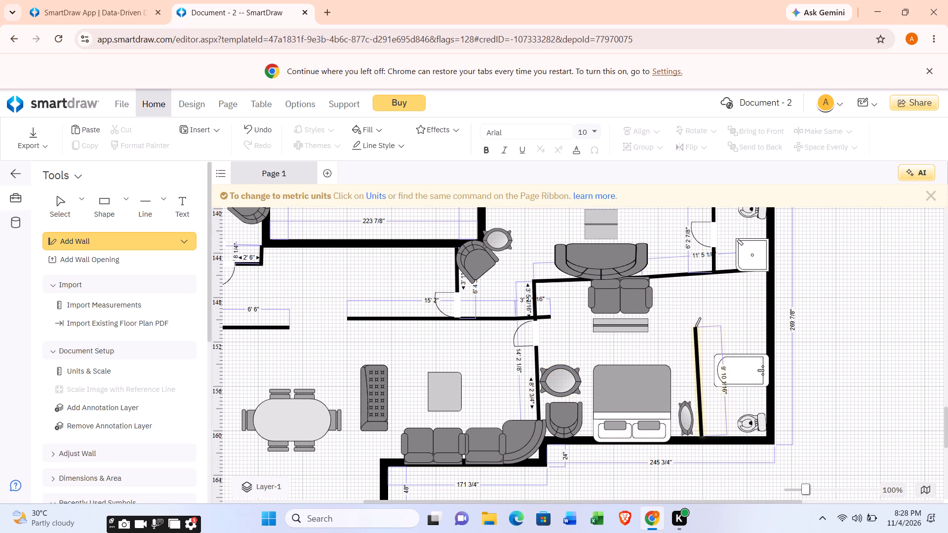
Draw a wall about 7' 3 7/8" long from the new partition's upper end to the outer wall, above the bathtub.
drag(692, 329, 772, 330)
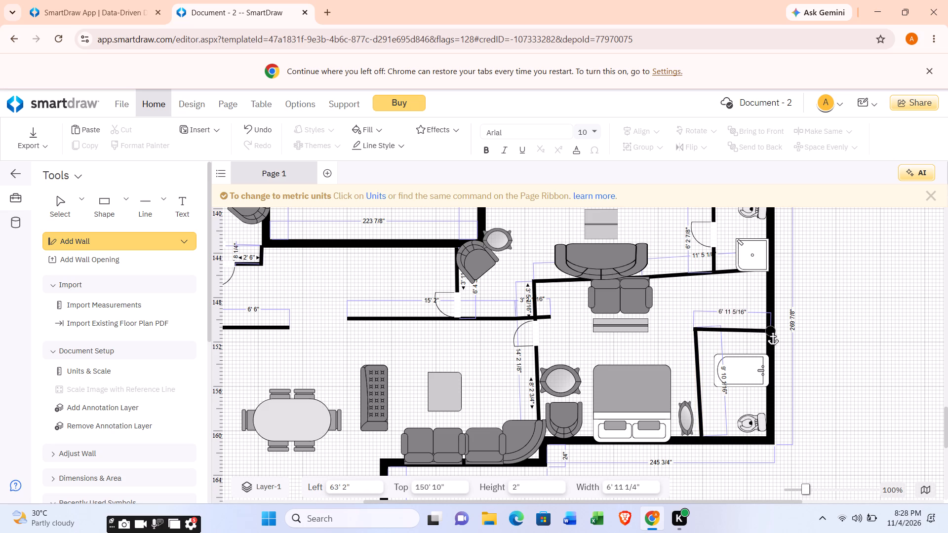
drag(772, 330, 773, 325)
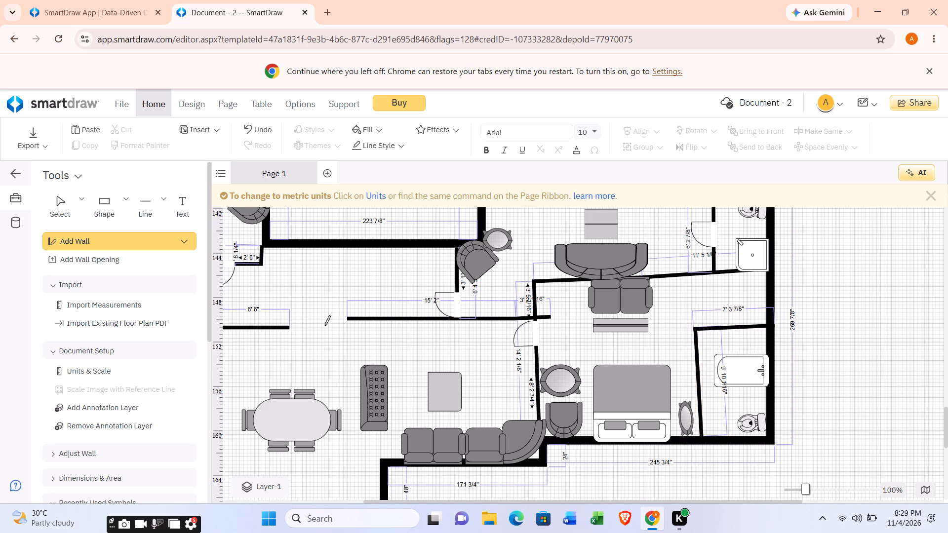
Insert a 28" door in the wall above the bathtub, beside the partition corner, at 762" left and 1784 13/16" top.
scroll(160, 275, down, 2)
scroll(142, 320, down, 2)
drag(169, 324, 706, 307)
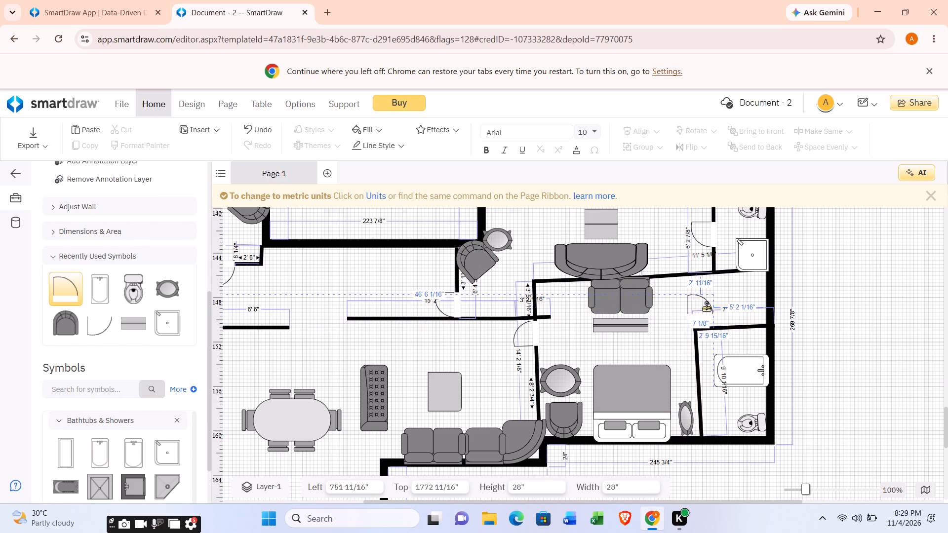
drag(706, 307, 710, 314)
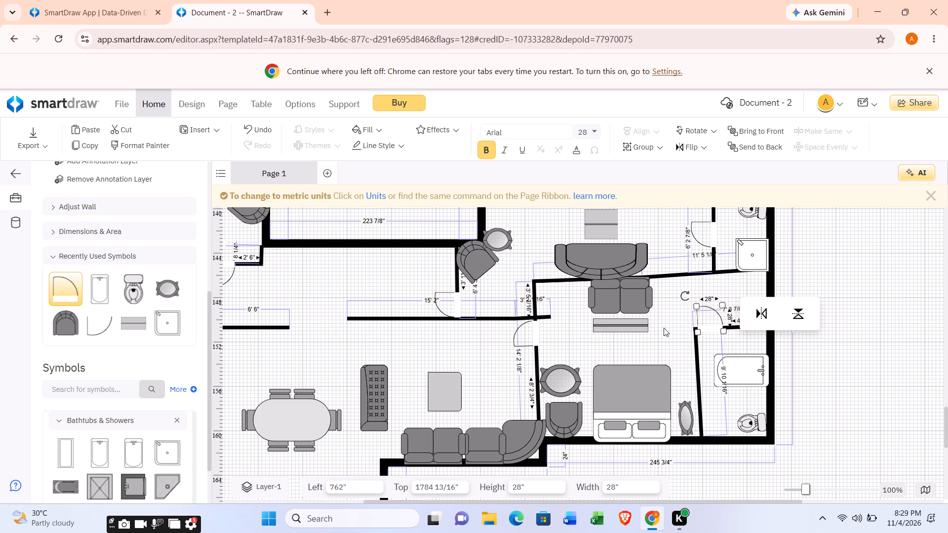
Insert a 3' 4" arm chair in the lower bedroom's upper corner beside the two-seat sofa, at 48' 4" left and 146' 6 9/16" top, turned diagonally.
scroll(664, 324, up, 1)
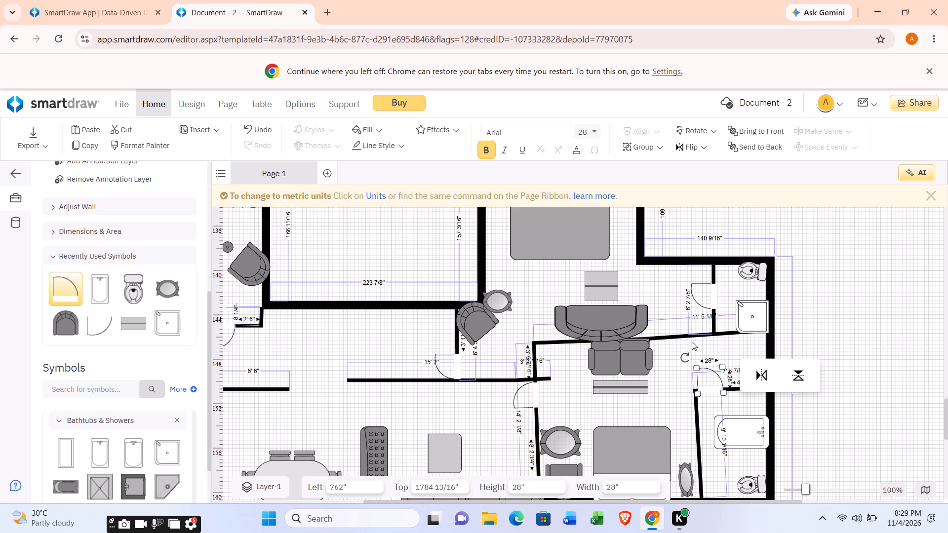
drag(73, 322, 72, 323)
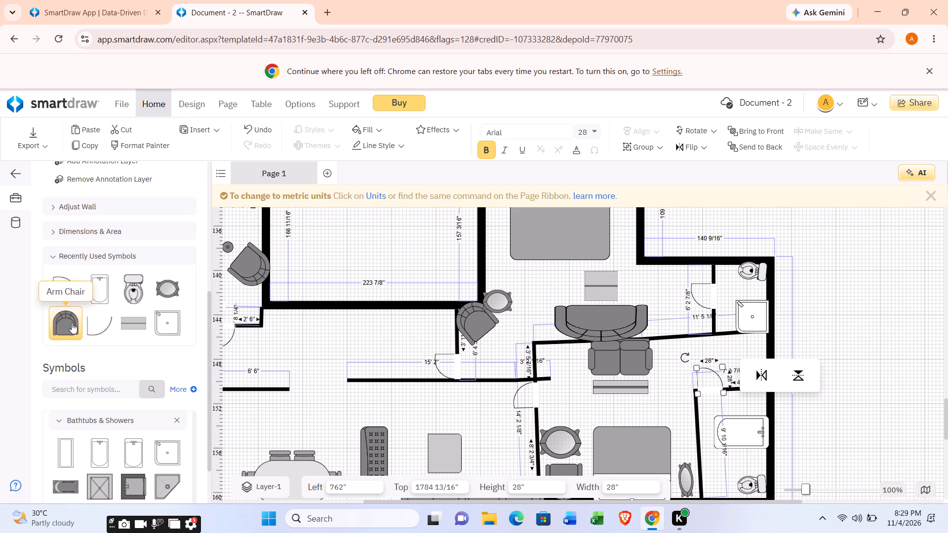
drag(72, 323, 735, 362)
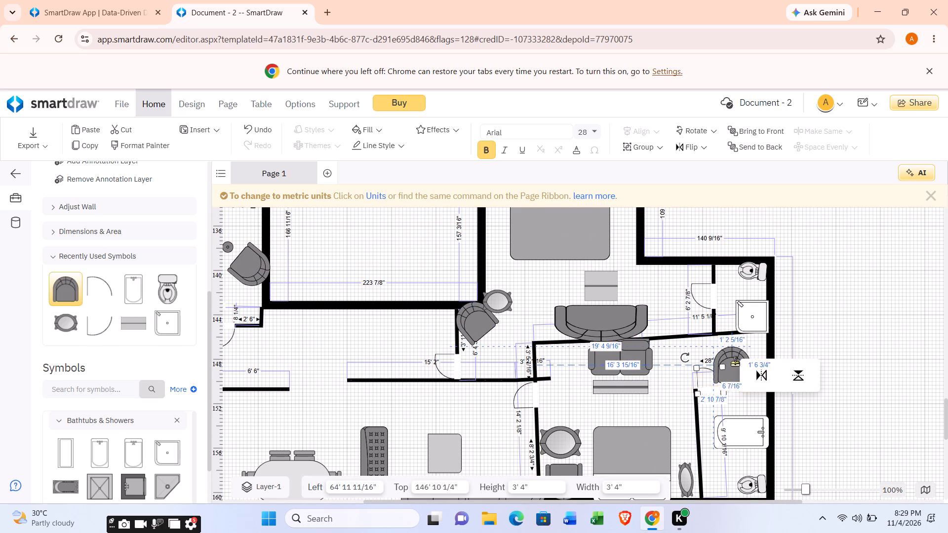
drag(735, 362, 549, 363)
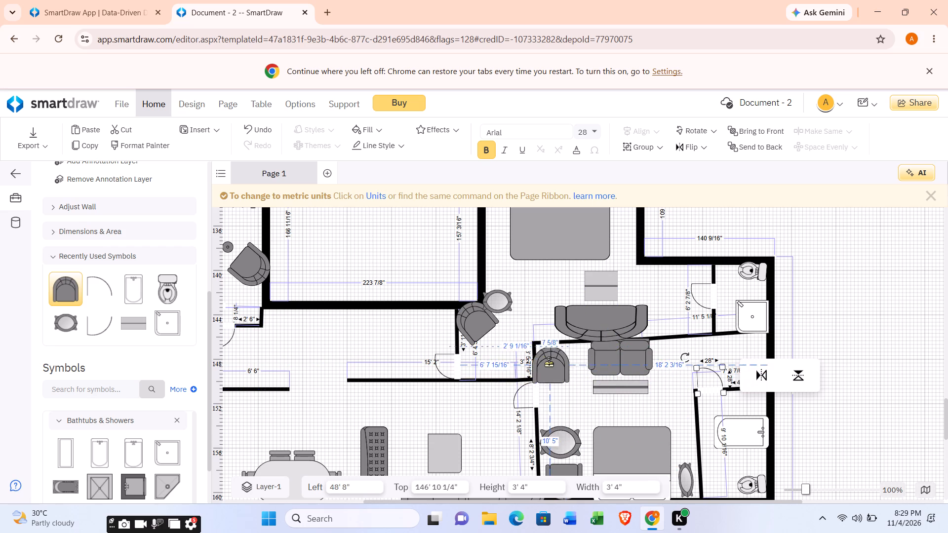
drag(549, 363, 549, 359)
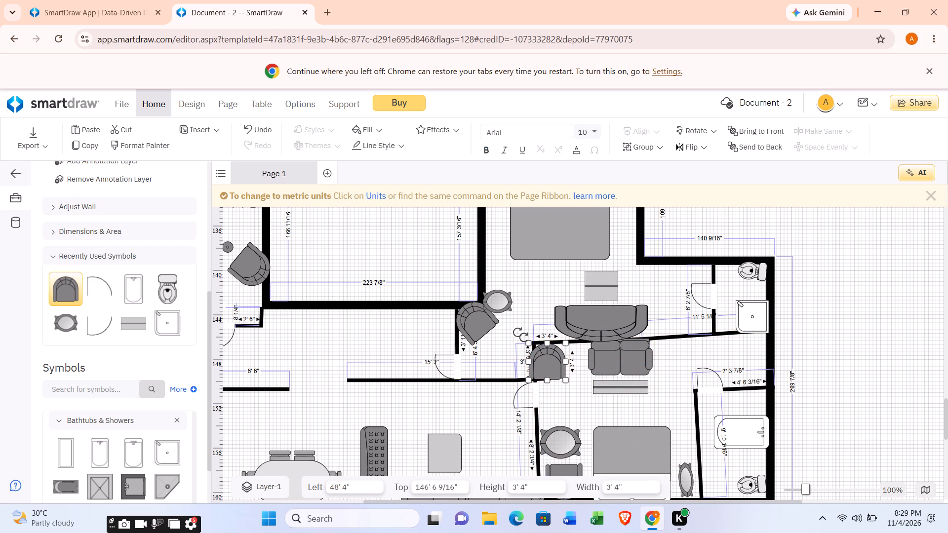
drag(517, 334, 518, 355)
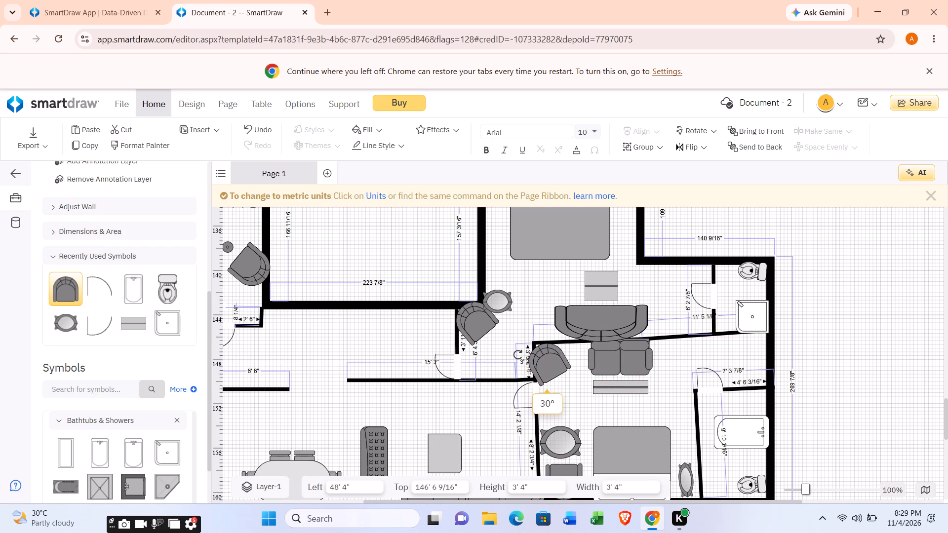
drag(518, 355, 521, 360)
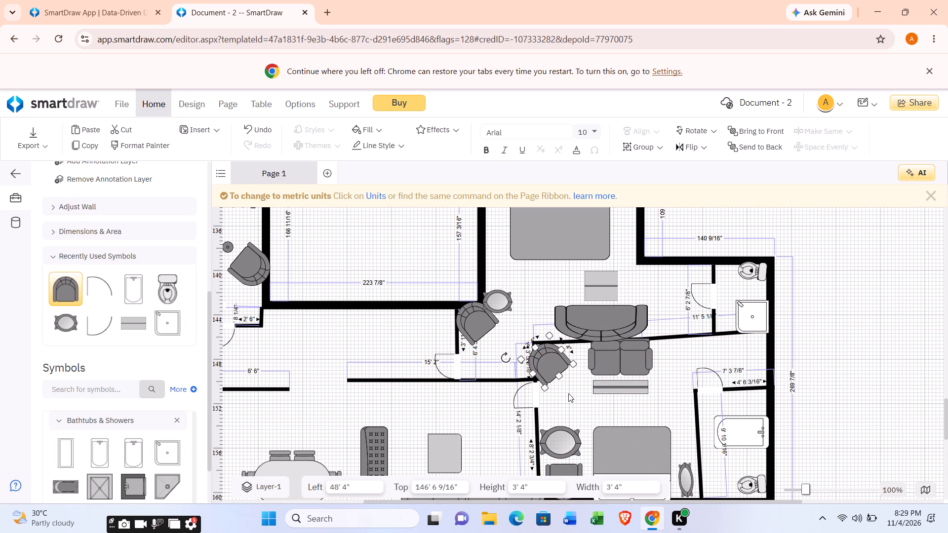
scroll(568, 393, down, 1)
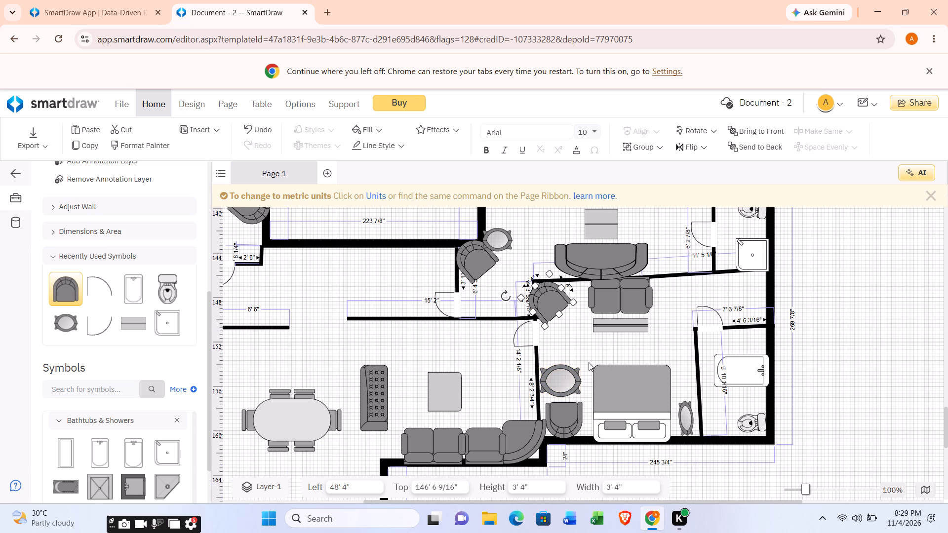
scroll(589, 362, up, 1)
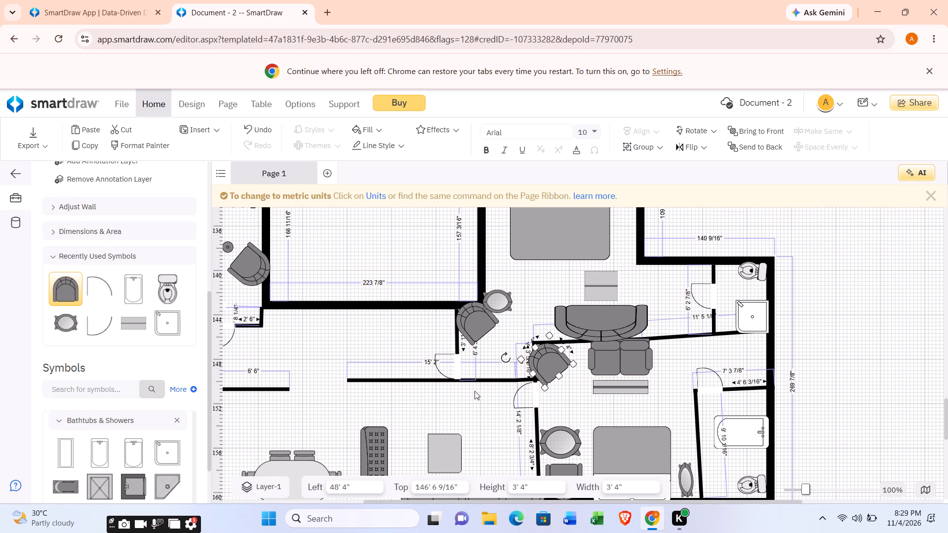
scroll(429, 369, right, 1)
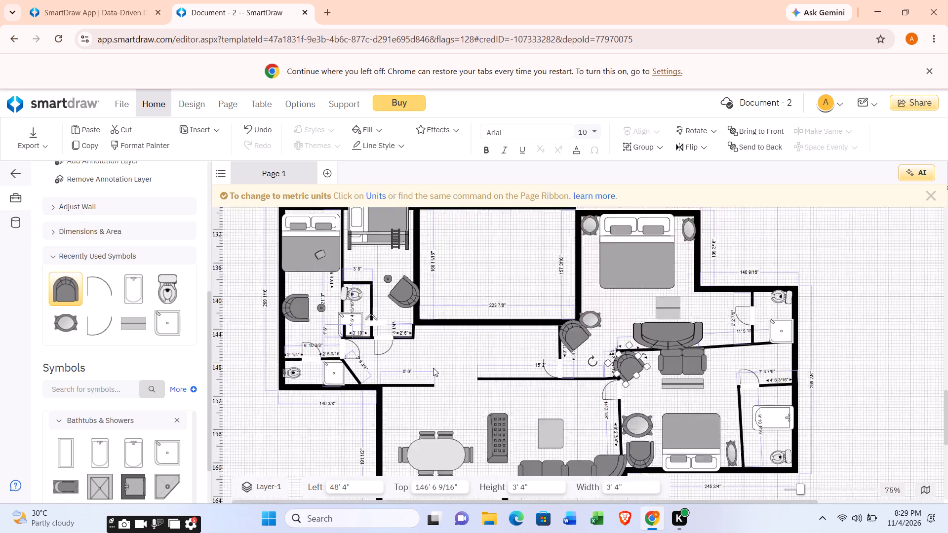